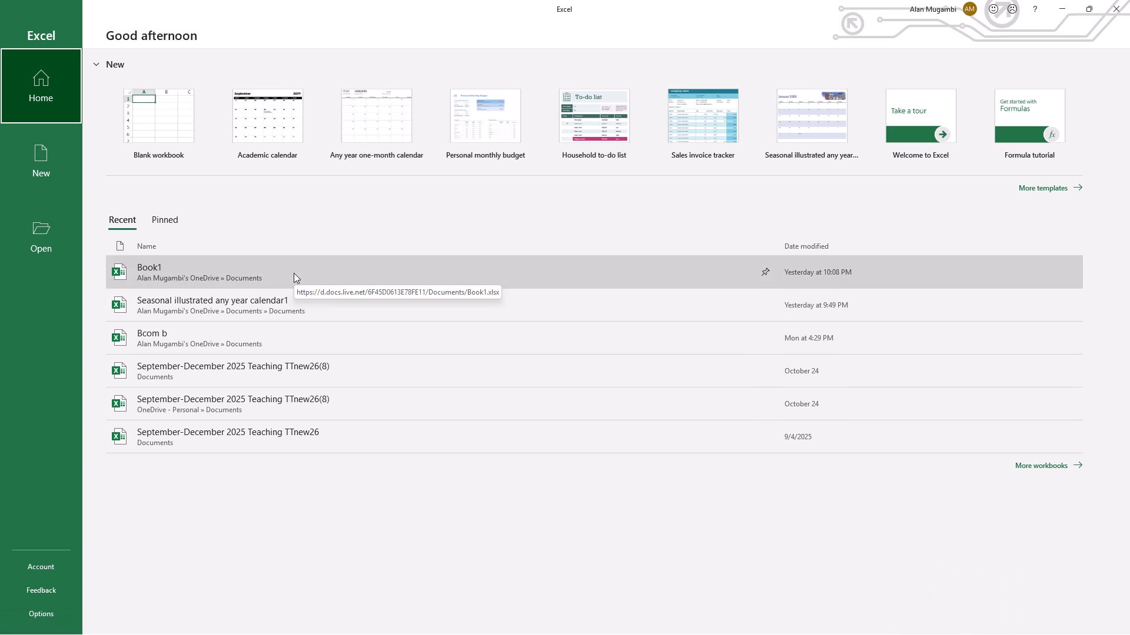
Create a new blank workbook.
click(161, 129)
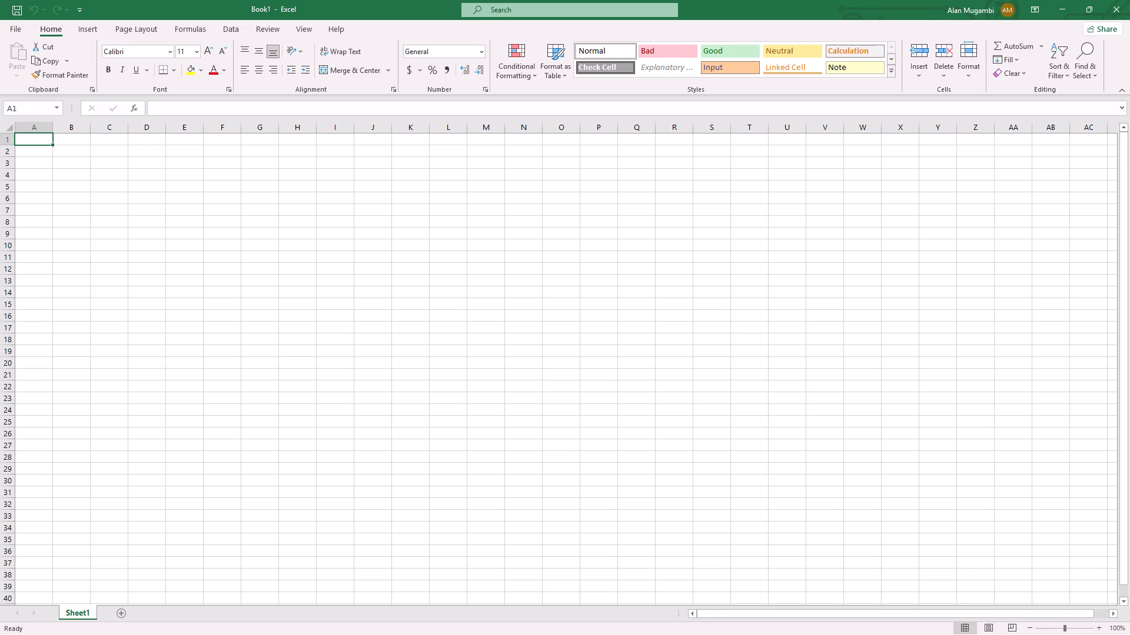
Enter the column heading NAME in cell A1, in capital letters.
click(27, 137)
key(shift+n)
text(ame)
key(BackSpace)
key(BackSpace)
key(BackSpace)
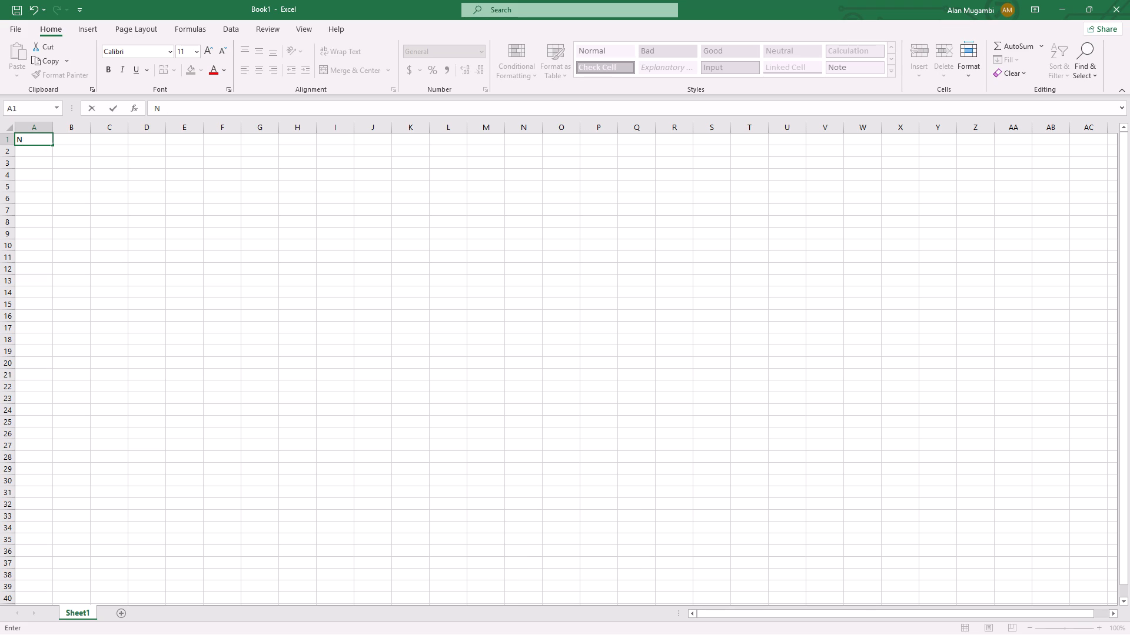
text(NAME)
key(BackSpace)
key(BackSpace)
key(BackSpace)
key(BackSpace)
key(BackSpace)
key(BackSpace)
key(BackSpace)
key(BackSpace)
key(BackSpace)
key(BackSpace)
key(BackSpace)
key(BackSpace)
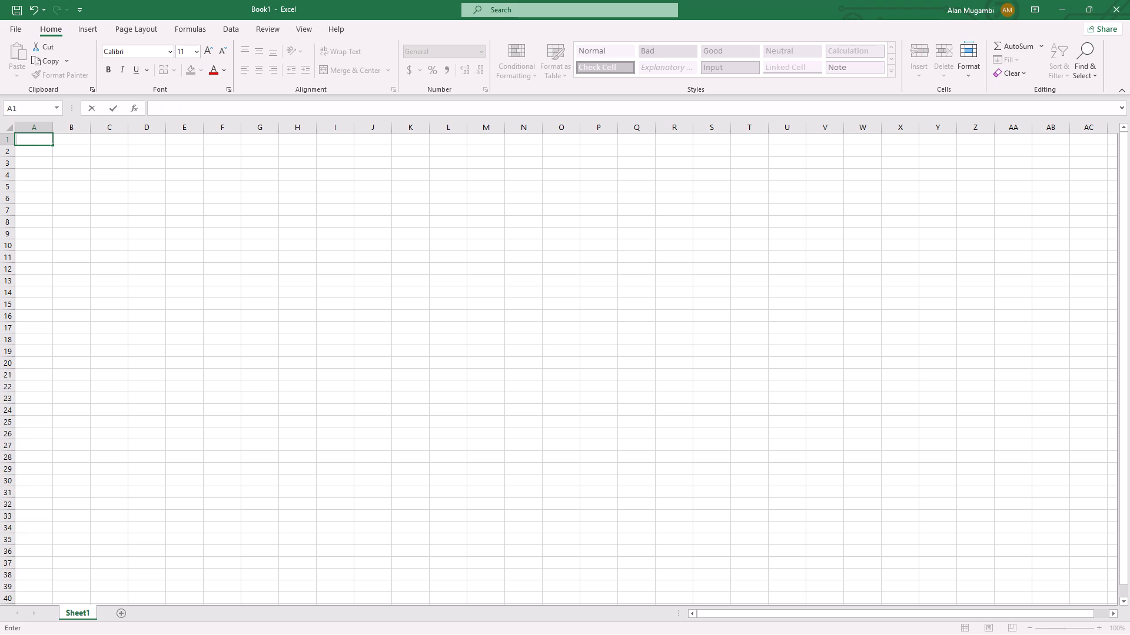
text(NAME)
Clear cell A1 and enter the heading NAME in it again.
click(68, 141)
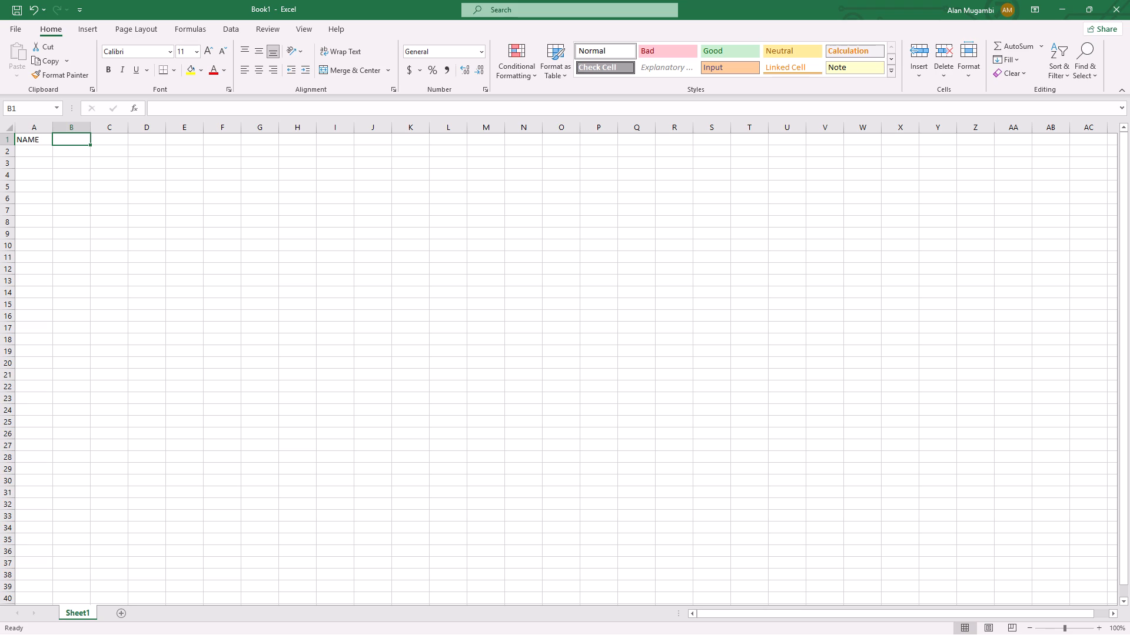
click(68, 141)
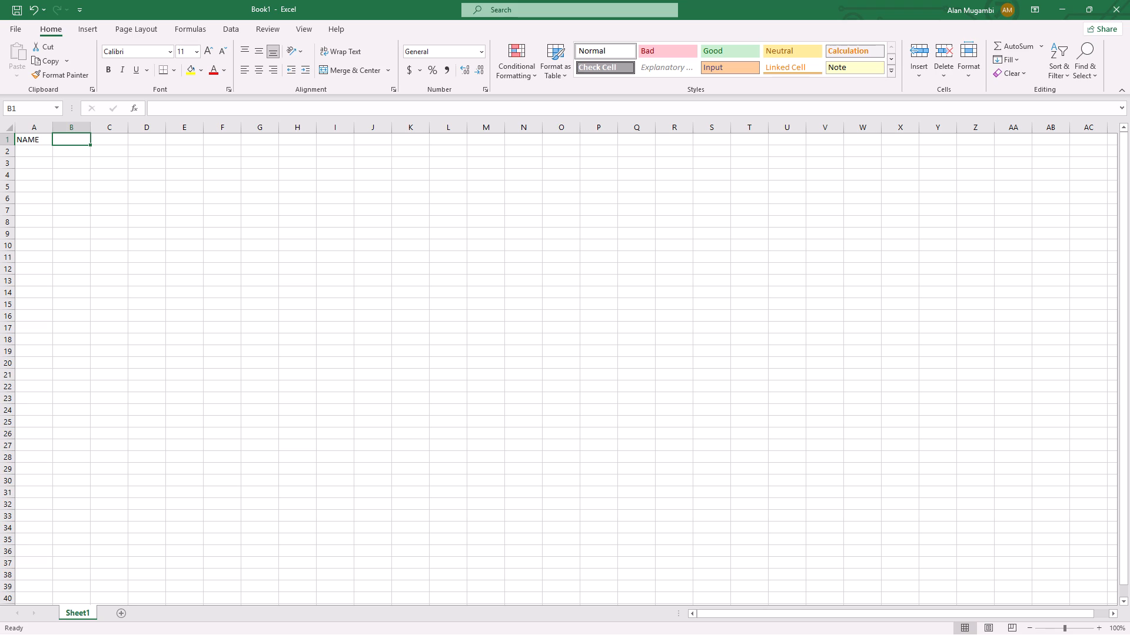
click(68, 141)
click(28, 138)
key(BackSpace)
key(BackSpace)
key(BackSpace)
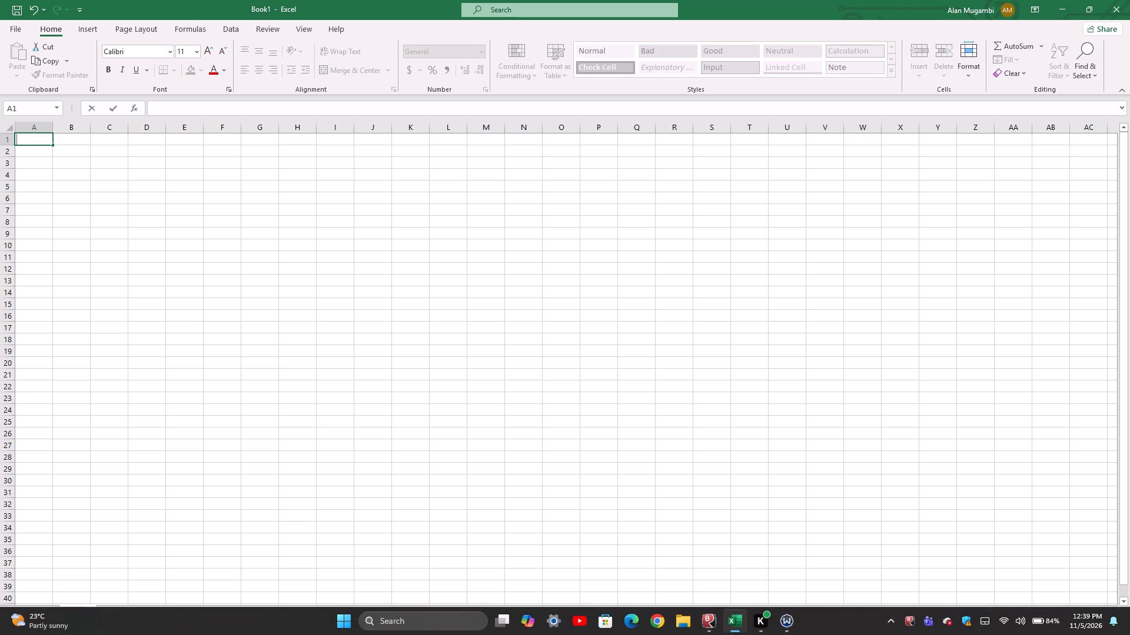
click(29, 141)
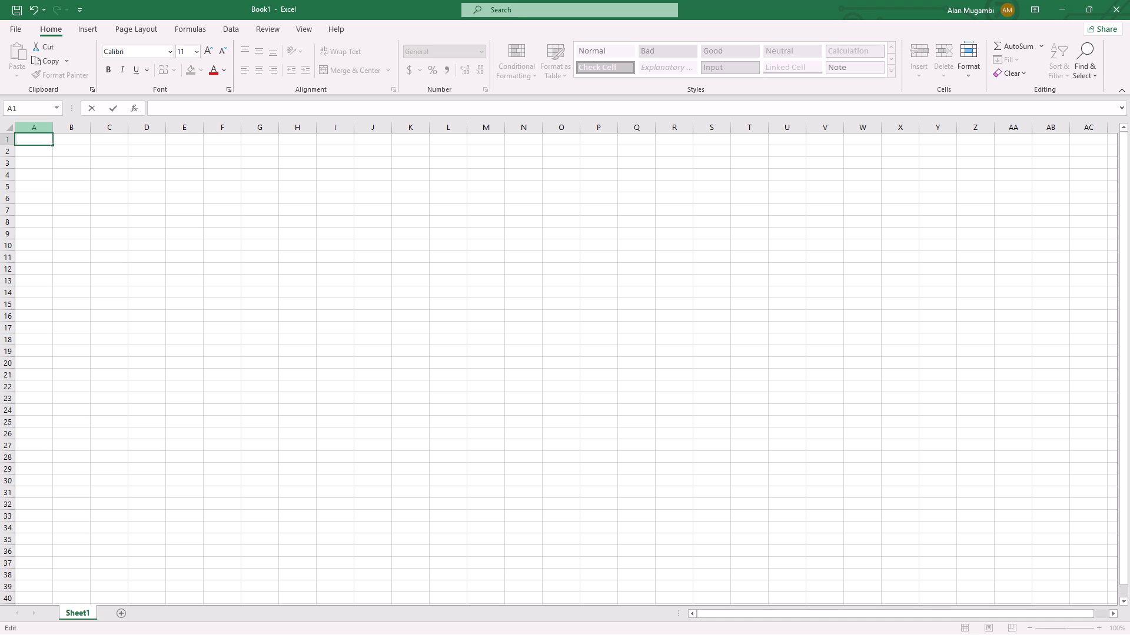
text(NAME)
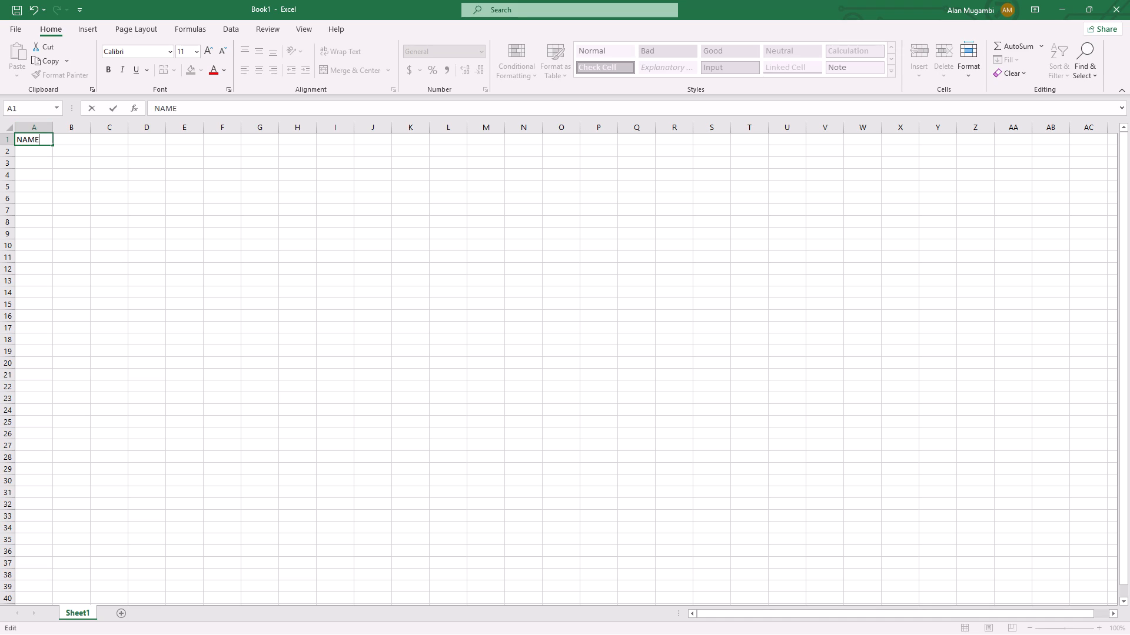
Enter the column heading FOOTBALL in cell B1.
double_click(71, 137)
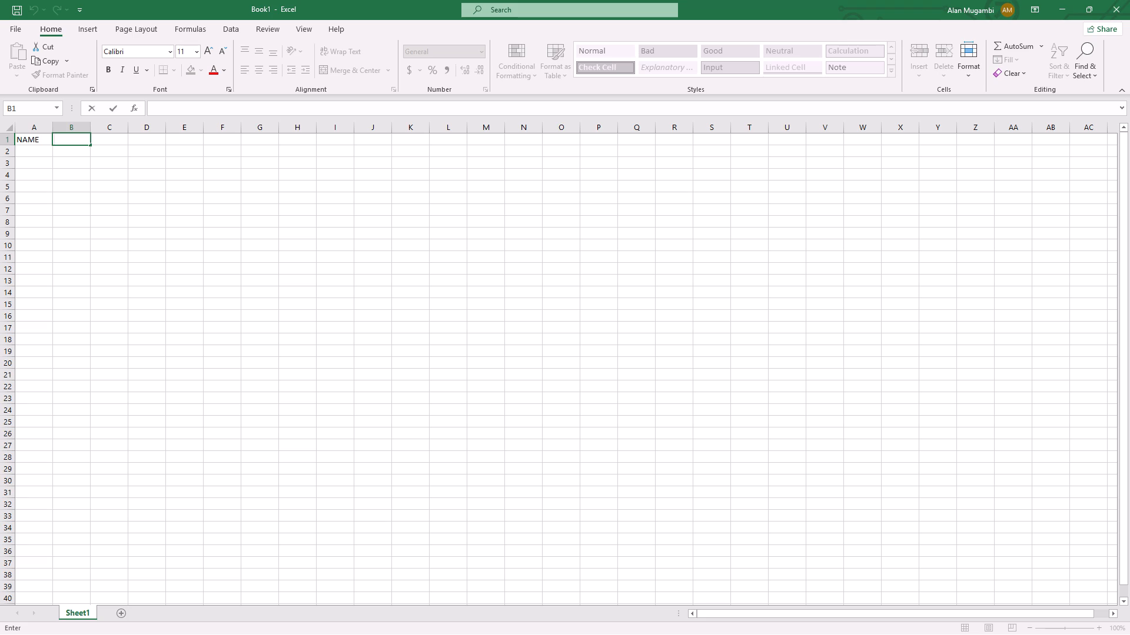
text(FOOT)
text(BA;)
key(BackSpace)
text(LL)
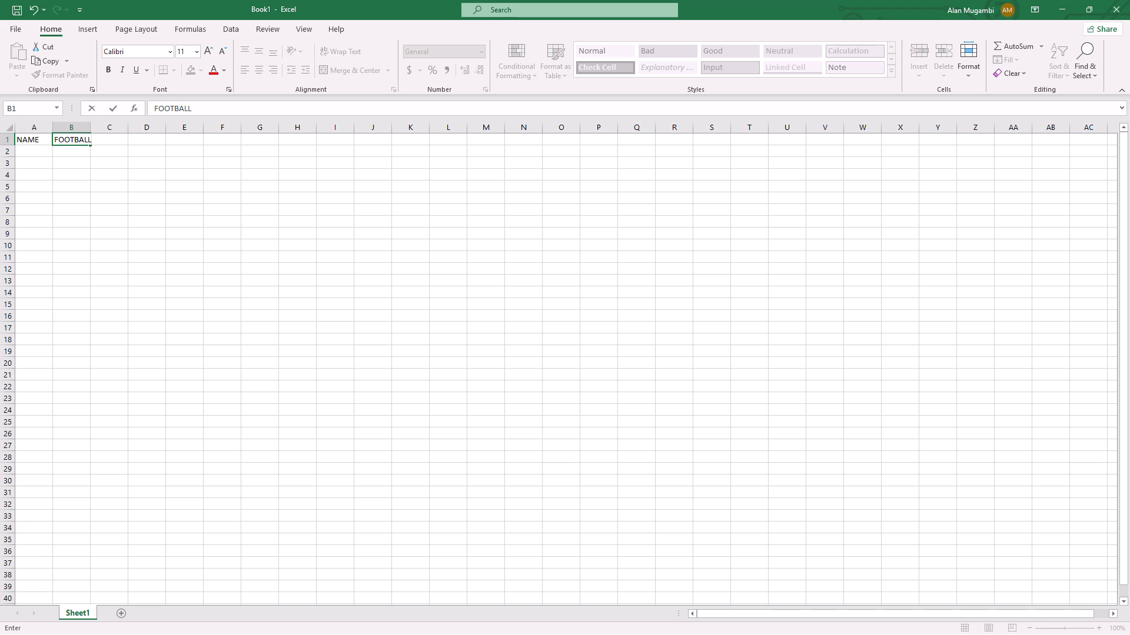
click(100, 138)
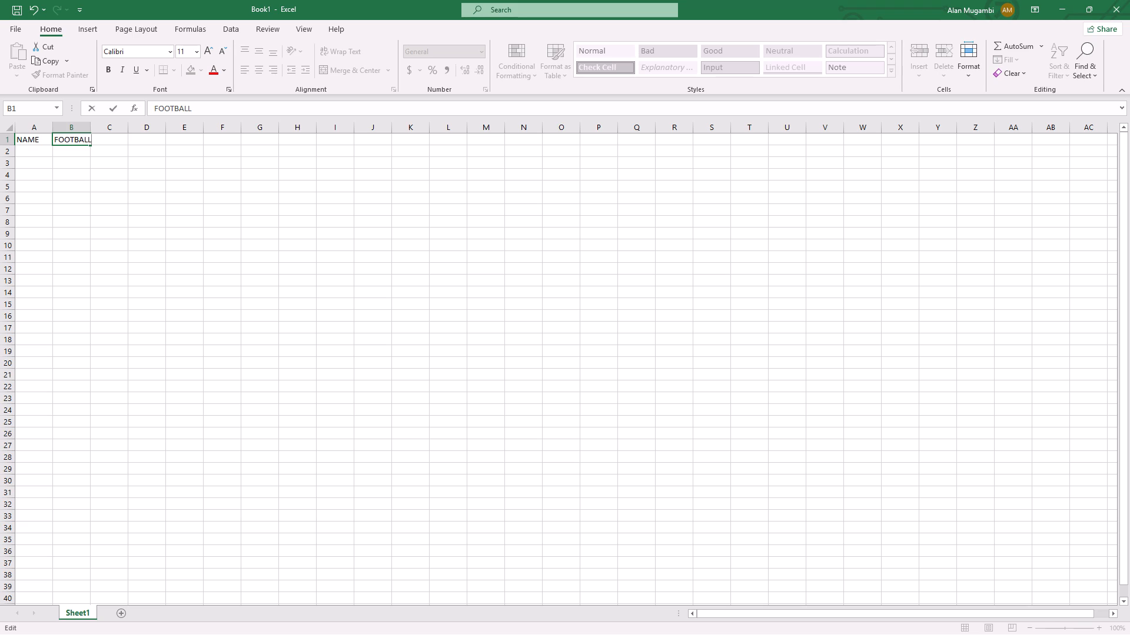
click(100, 138)
click(109, 142)
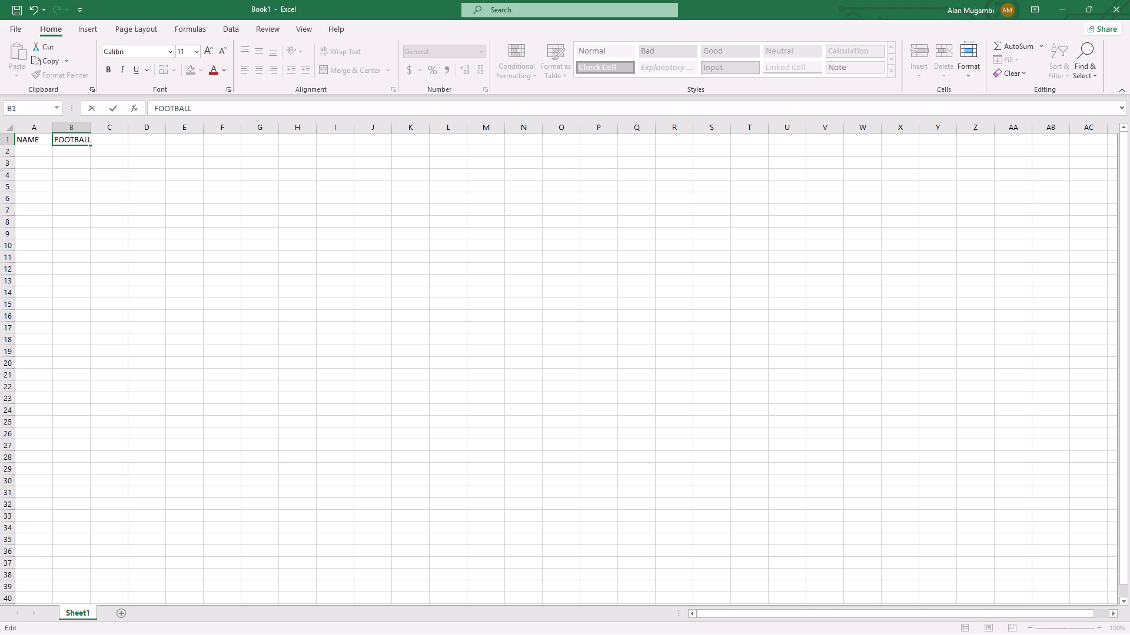
click(137, 141)
Enter the column heading VOLLEYBALL in cell C1.
click(114, 138)
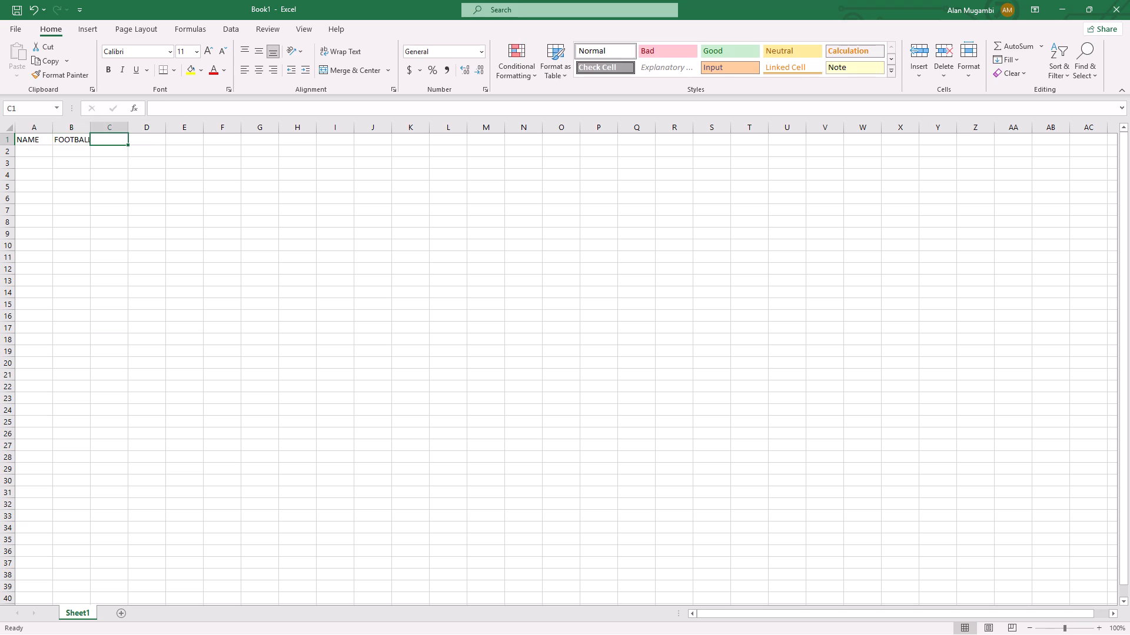
text(VO)
text(LLE)
key(y)
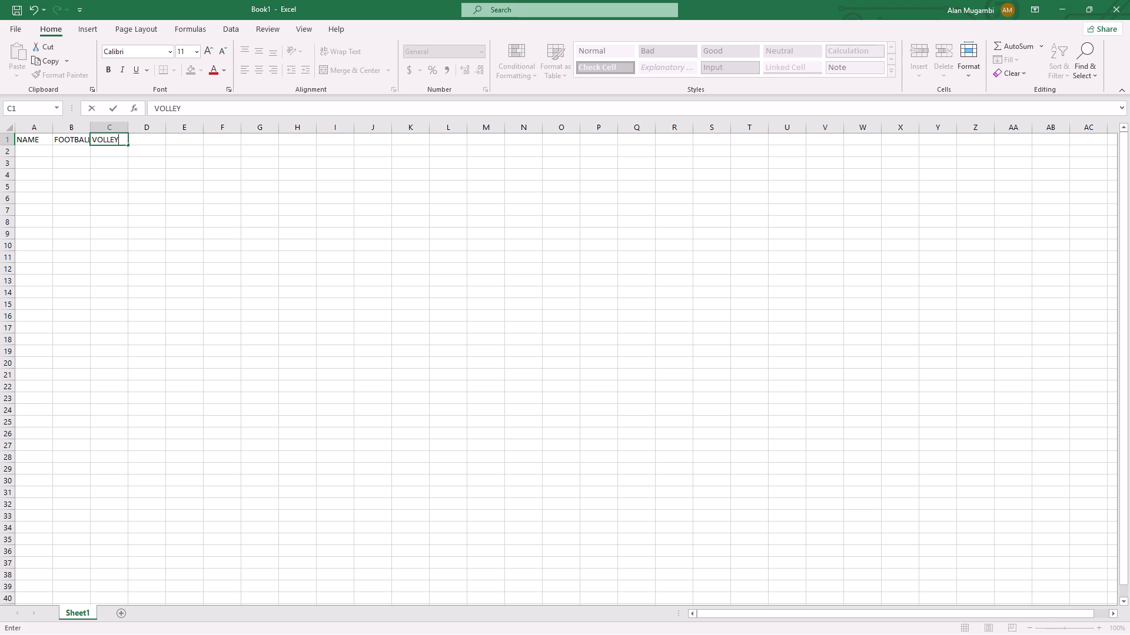
text(BALL)
Enter the column headings TENNIS in cell D1 and HOCKEY in cell E1.
click(172, 142)
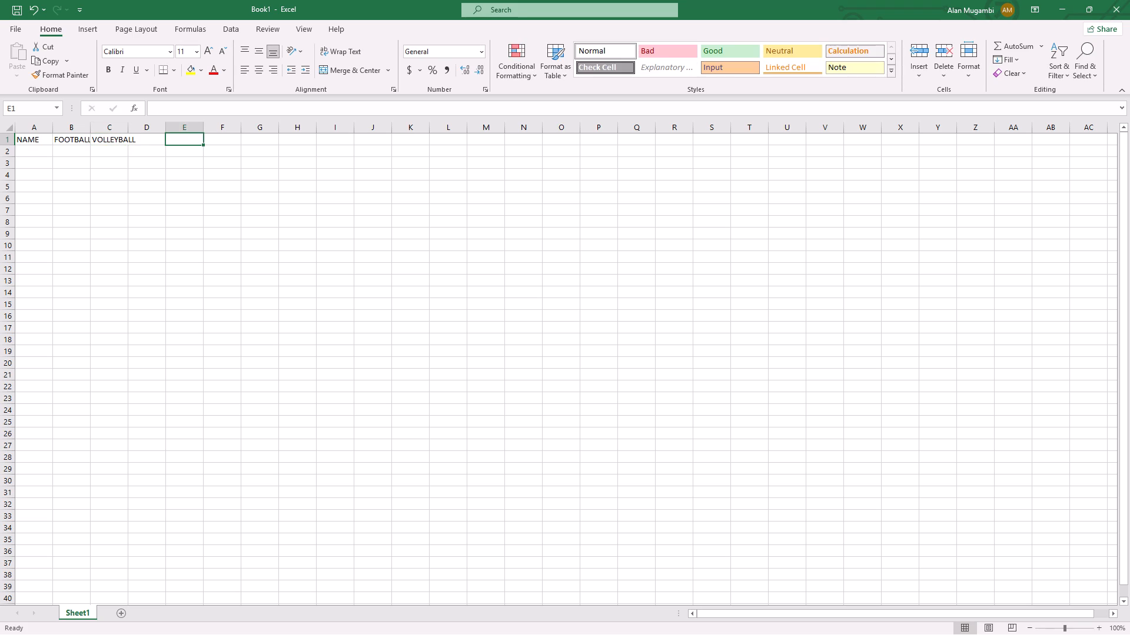
click(155, 142)
key(t)
text(ENNIS)
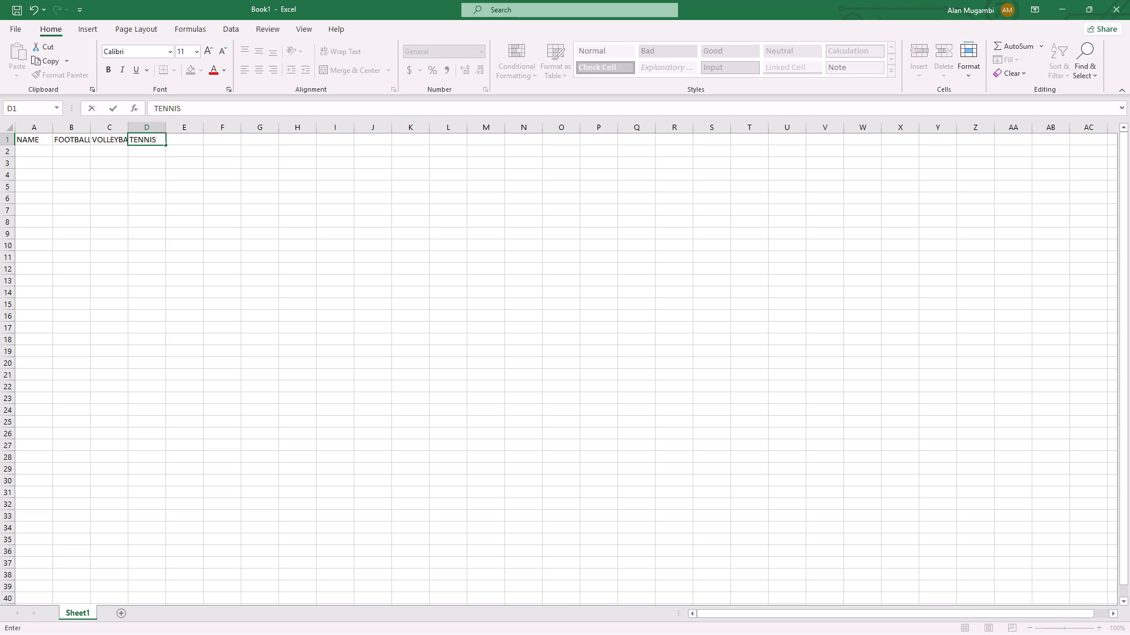
click(192, 139)
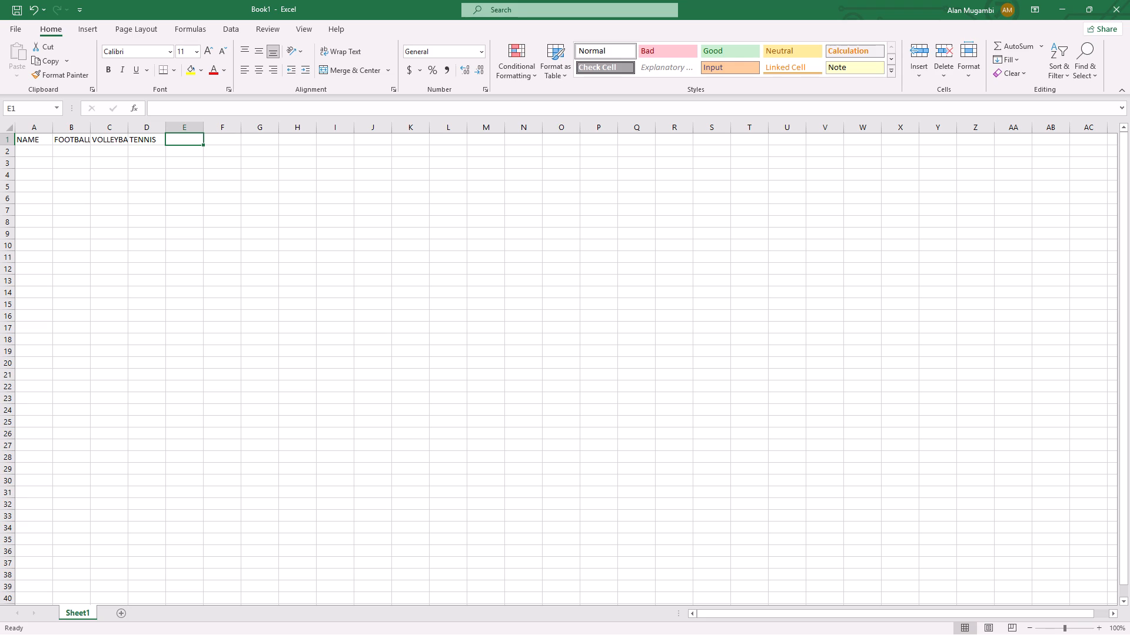
text(HO)
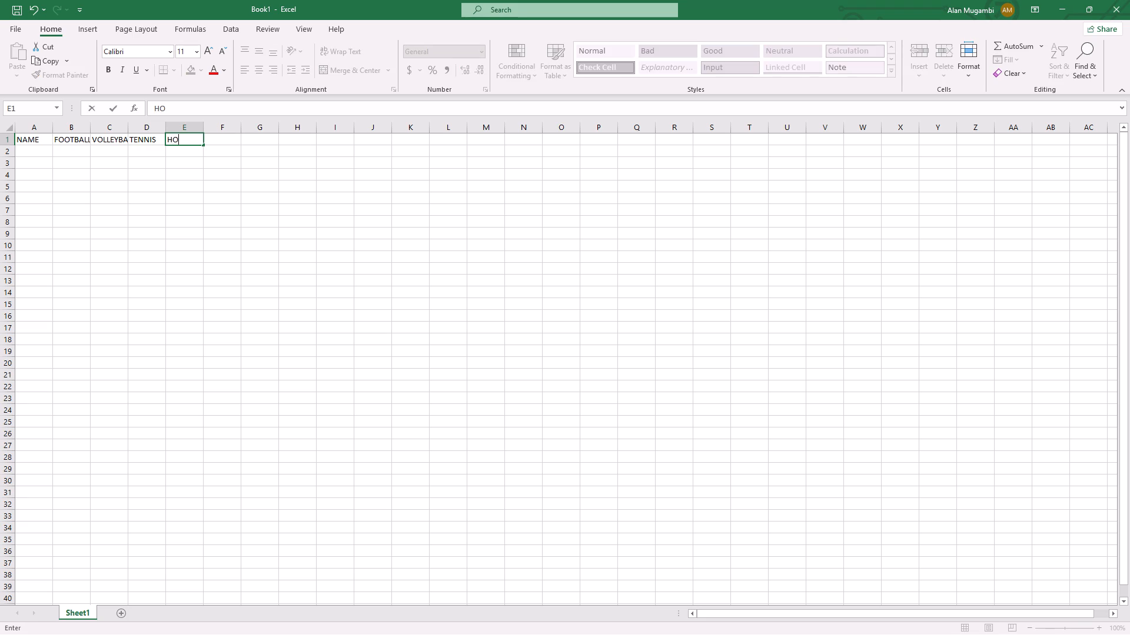
text(CKEY)
Fill the NAME column in cells A2 to A5 with JAMES, MARY, LUCY and LEWIS.
click(41, 151)
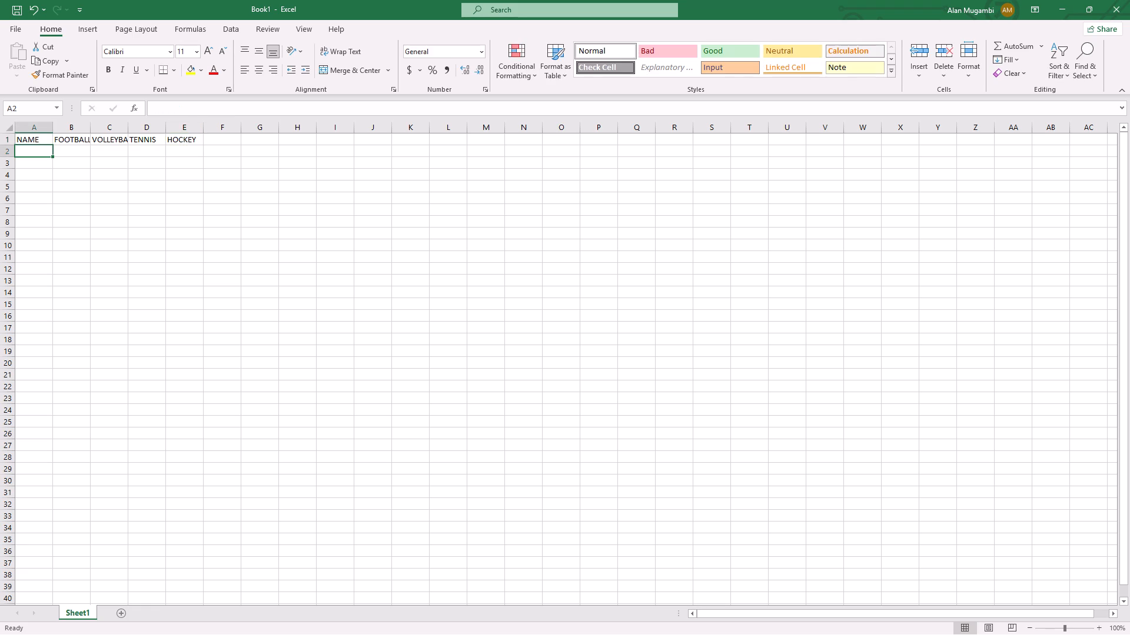
key(j)
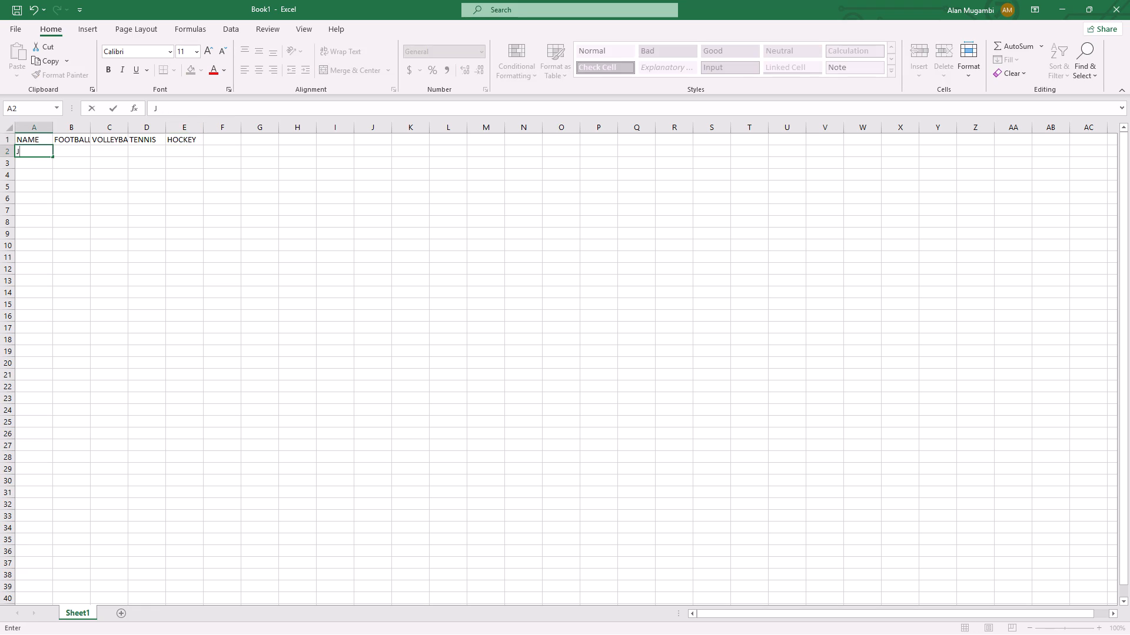
text(AME)
key(s)
click(35, 164)
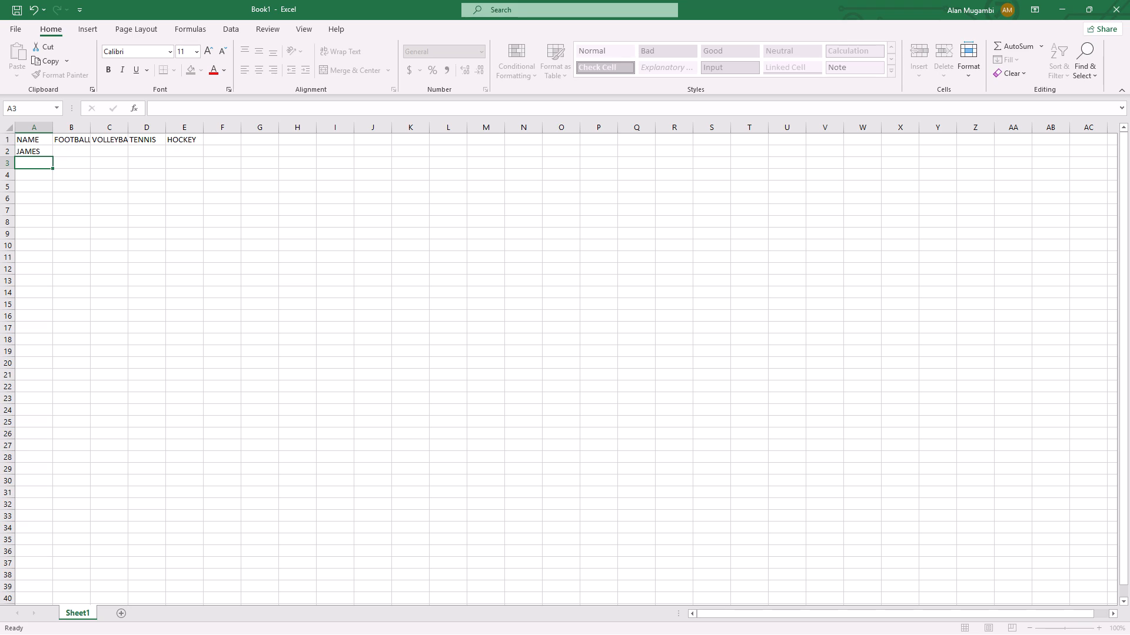
text(MA)
text(RY)
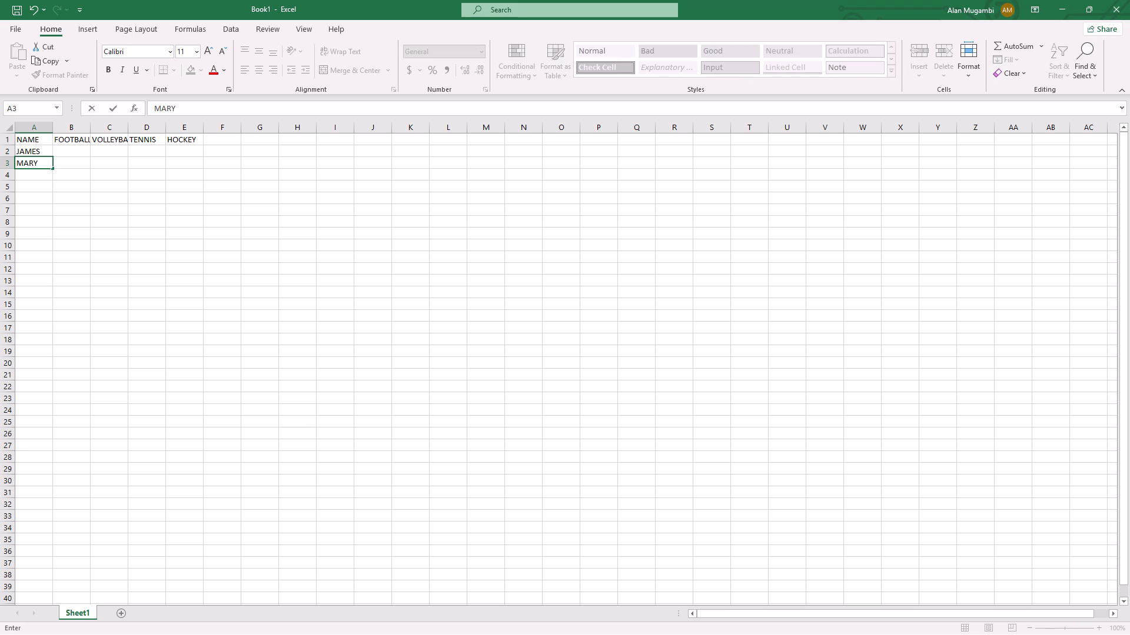
click(35, 175)
text(LU)
text(CY)
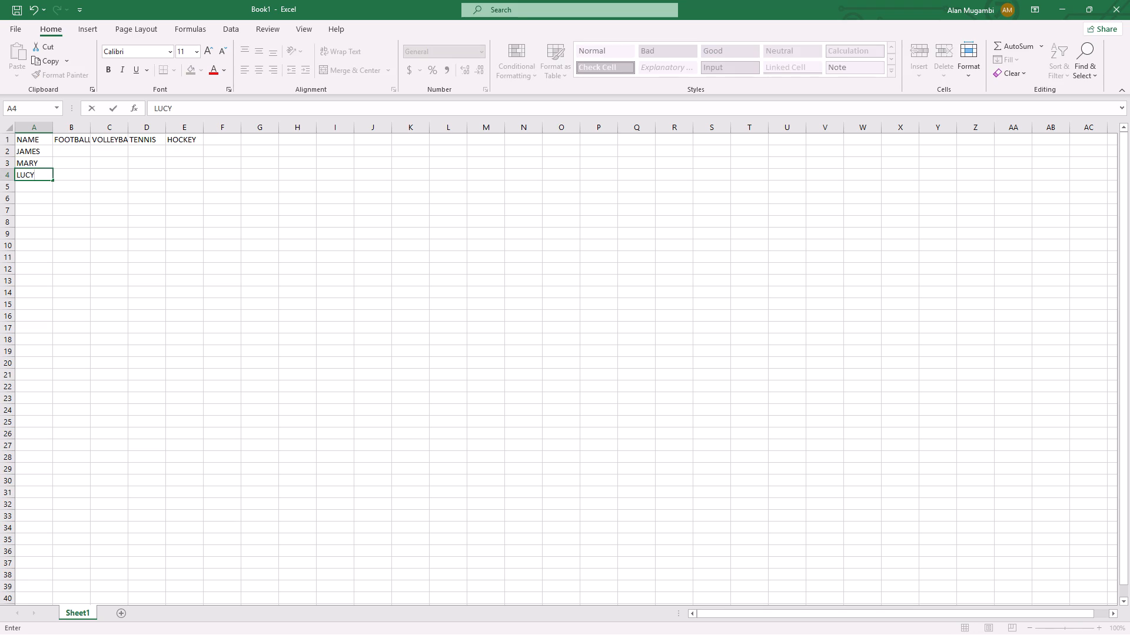
click(34, 192)
text(LEWI)
key(s)
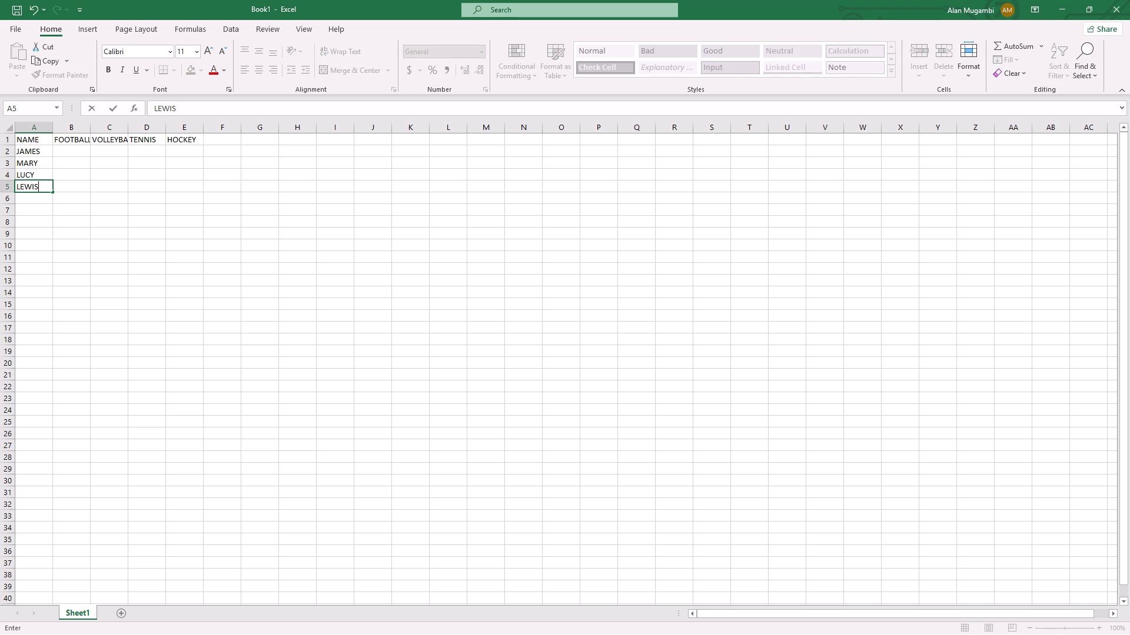
Add the names ALAN in cell A6 and GLADYS in cell A7 of the NAME column.
click(31, 200)
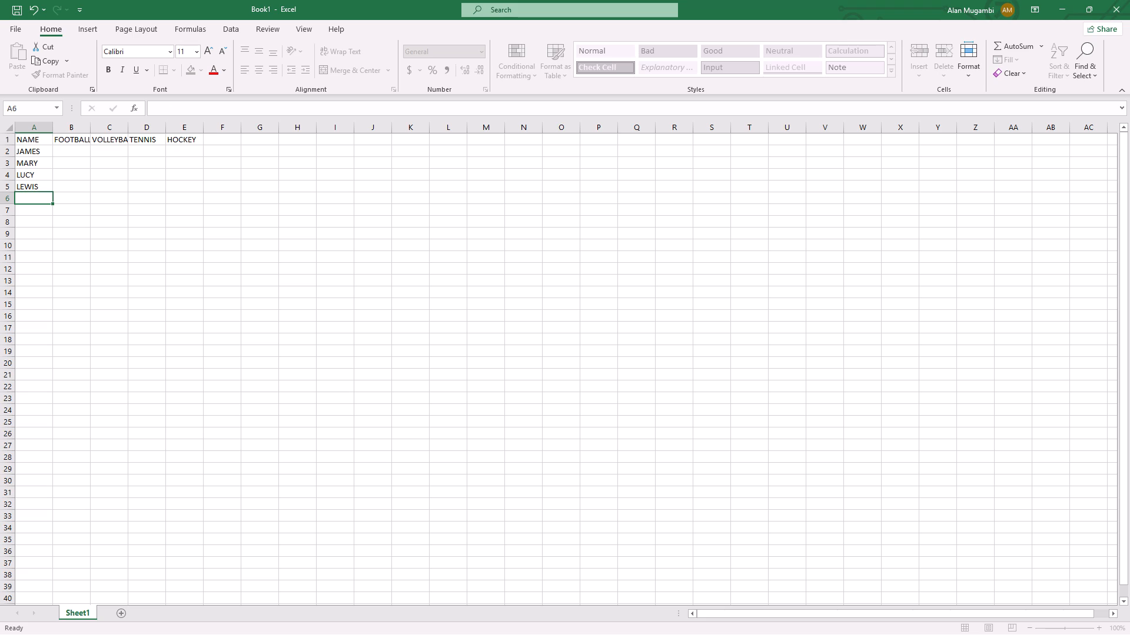
text(ALA)
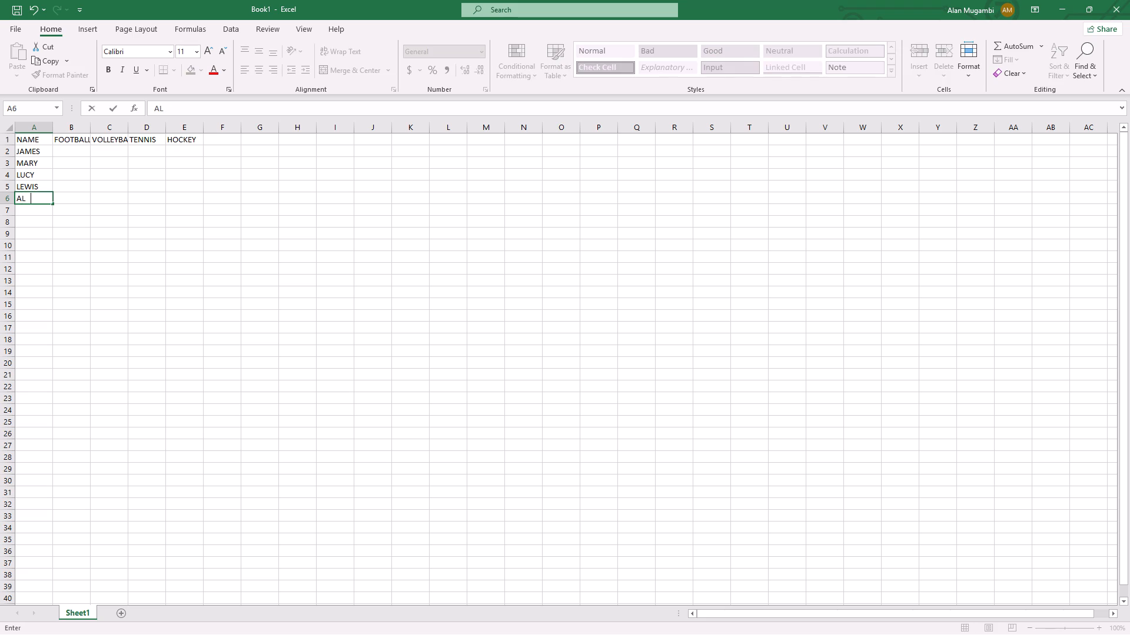
key(n)
click(32, 212)
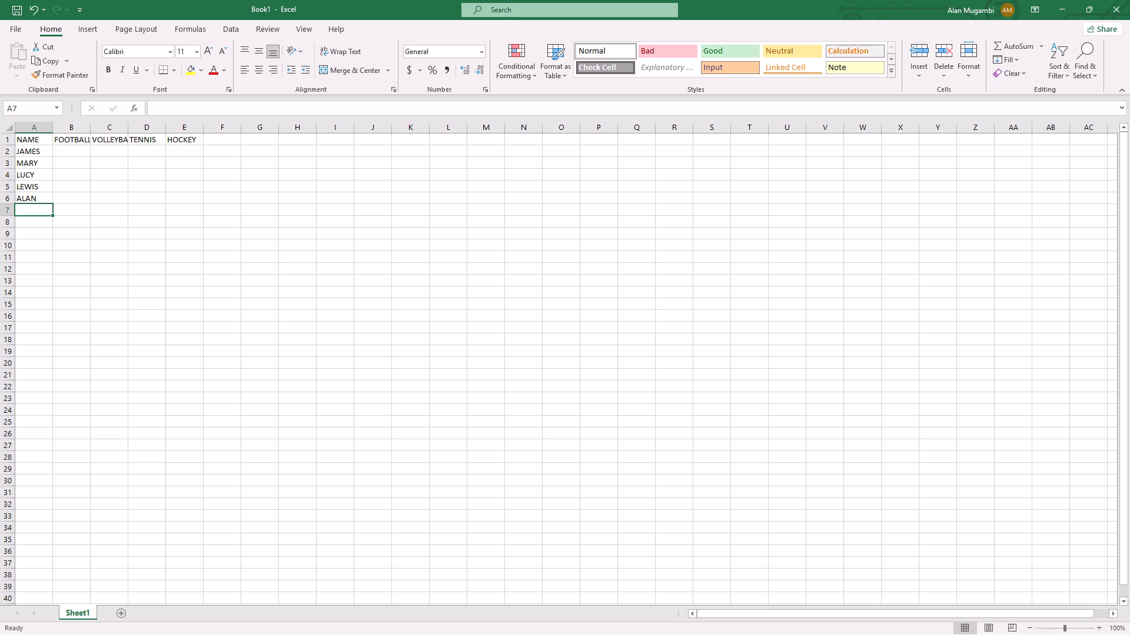
text(GLADYS)
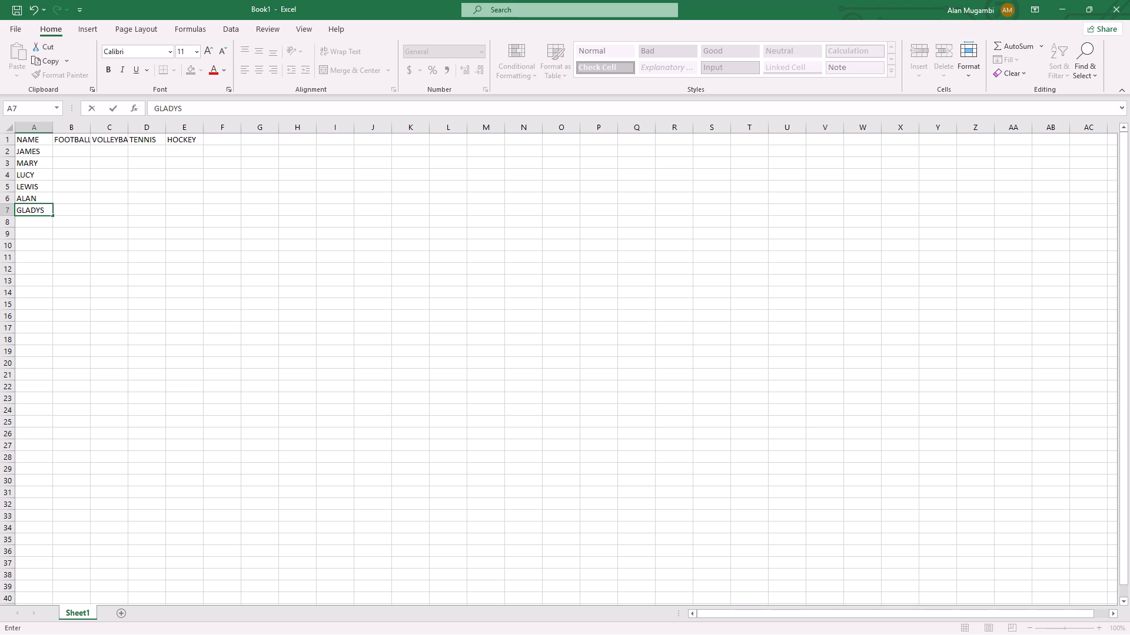
click(37, 222)
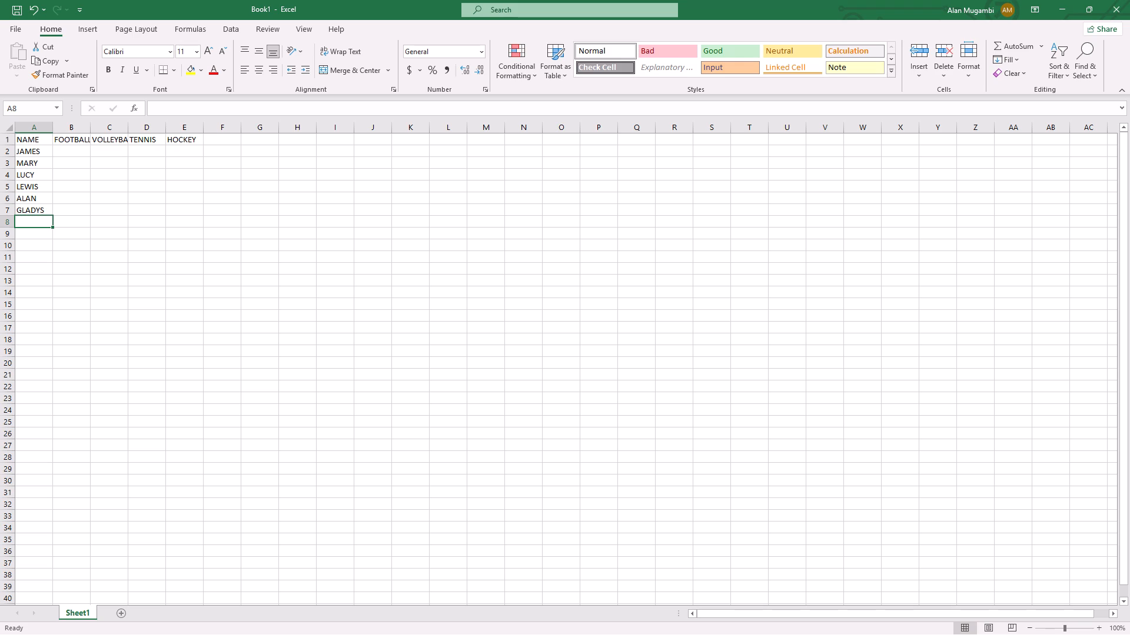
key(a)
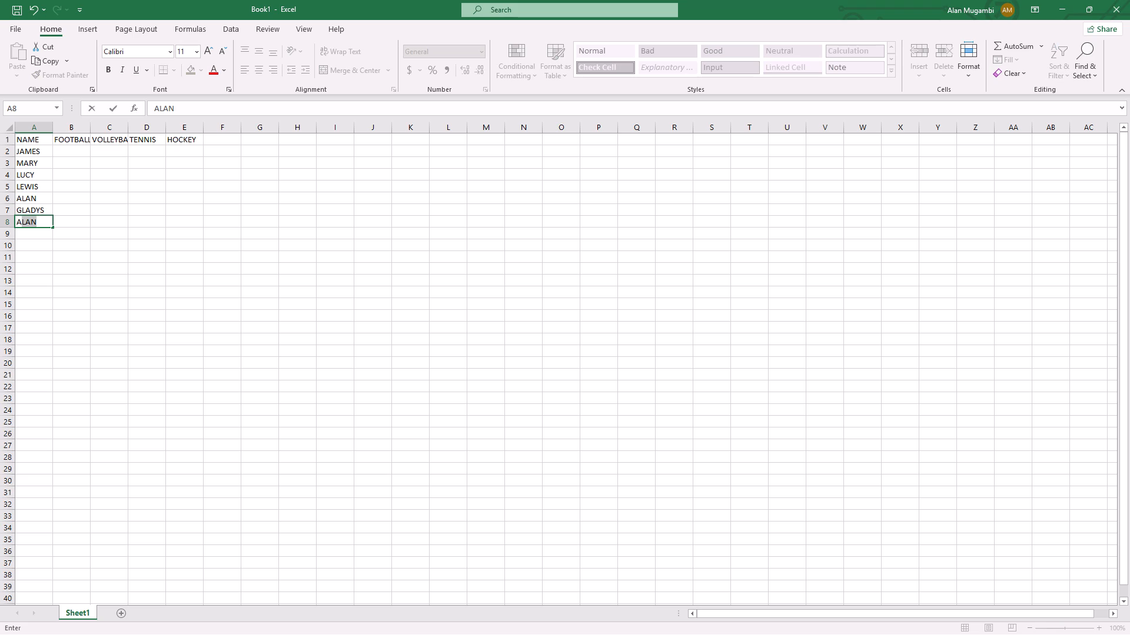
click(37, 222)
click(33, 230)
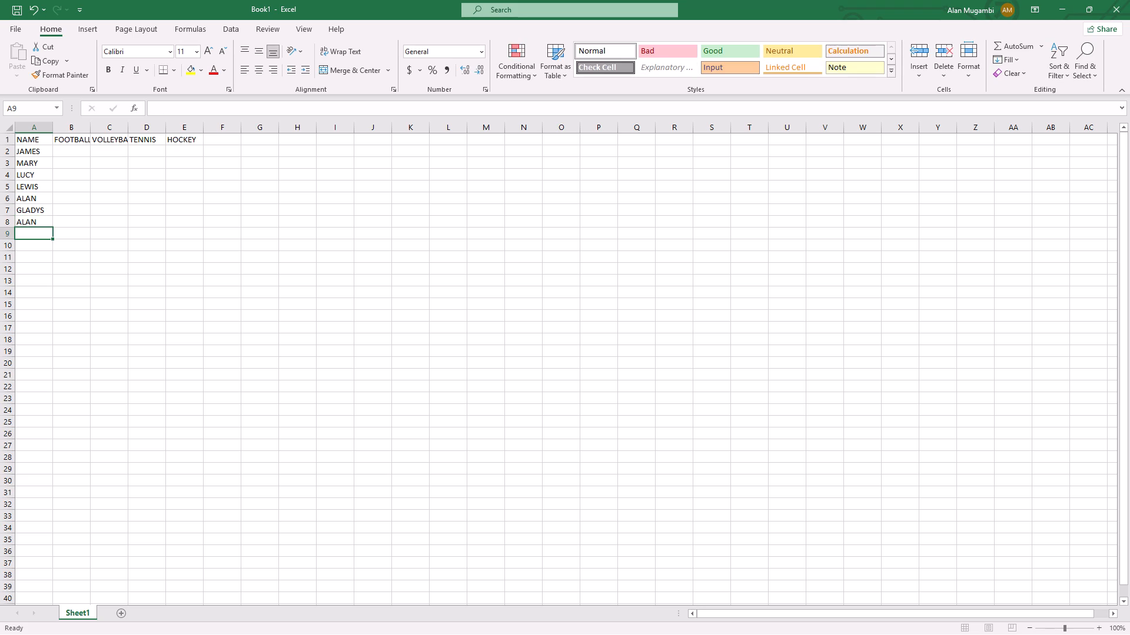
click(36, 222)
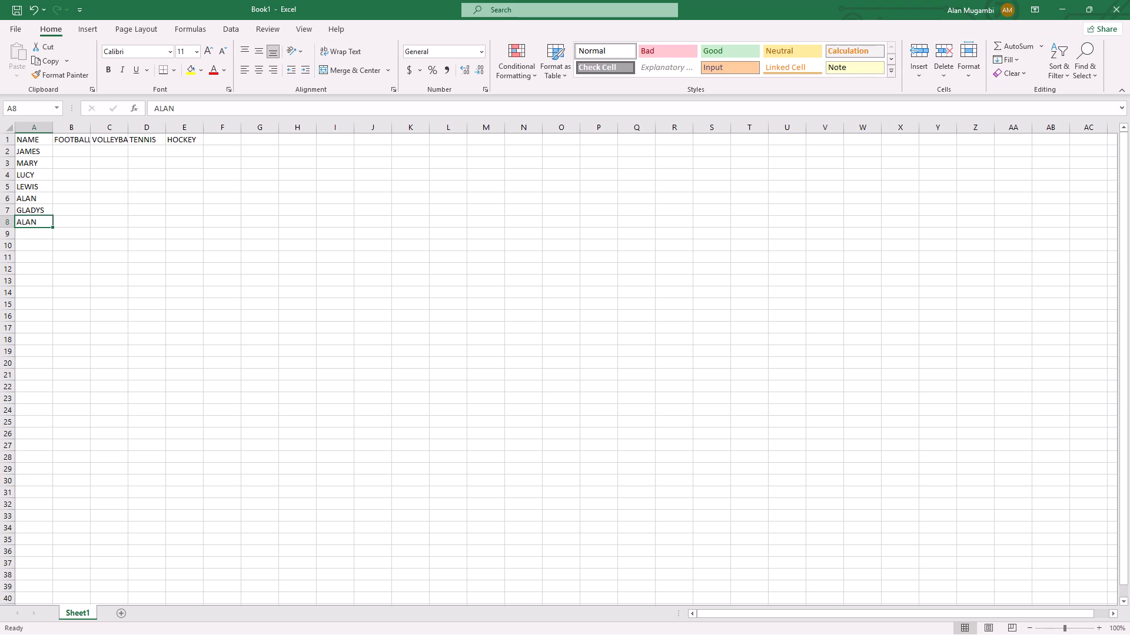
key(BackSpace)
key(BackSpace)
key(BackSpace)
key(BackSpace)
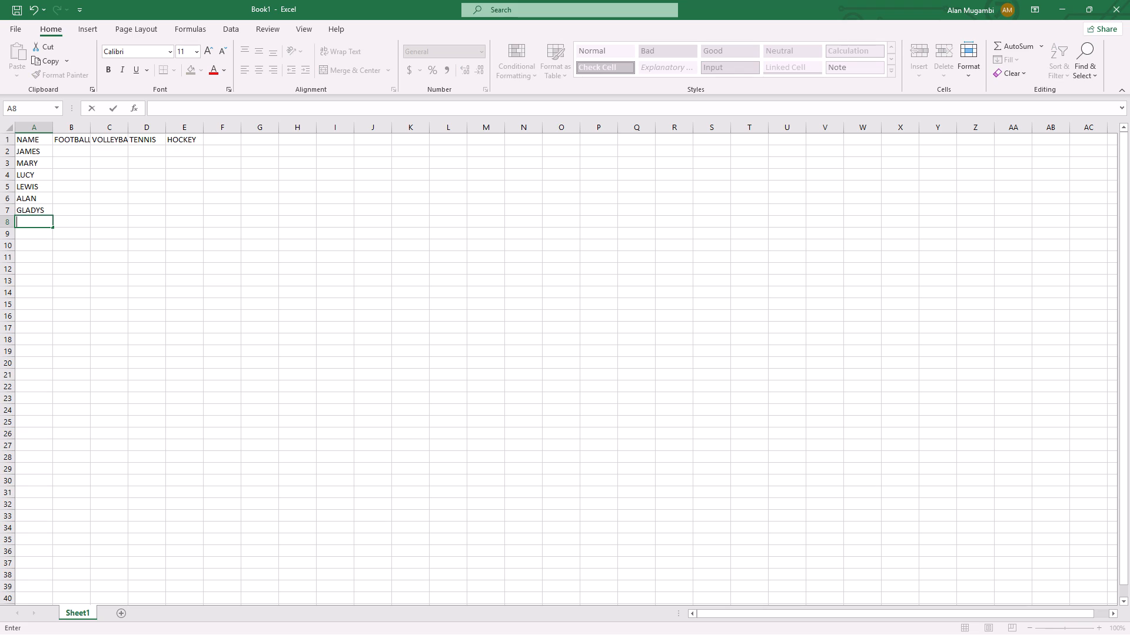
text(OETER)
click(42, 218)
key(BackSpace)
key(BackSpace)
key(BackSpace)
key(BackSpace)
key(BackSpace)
Enter the names PETER in cell A8 and THOMAS in cell A9.
text(PETER)
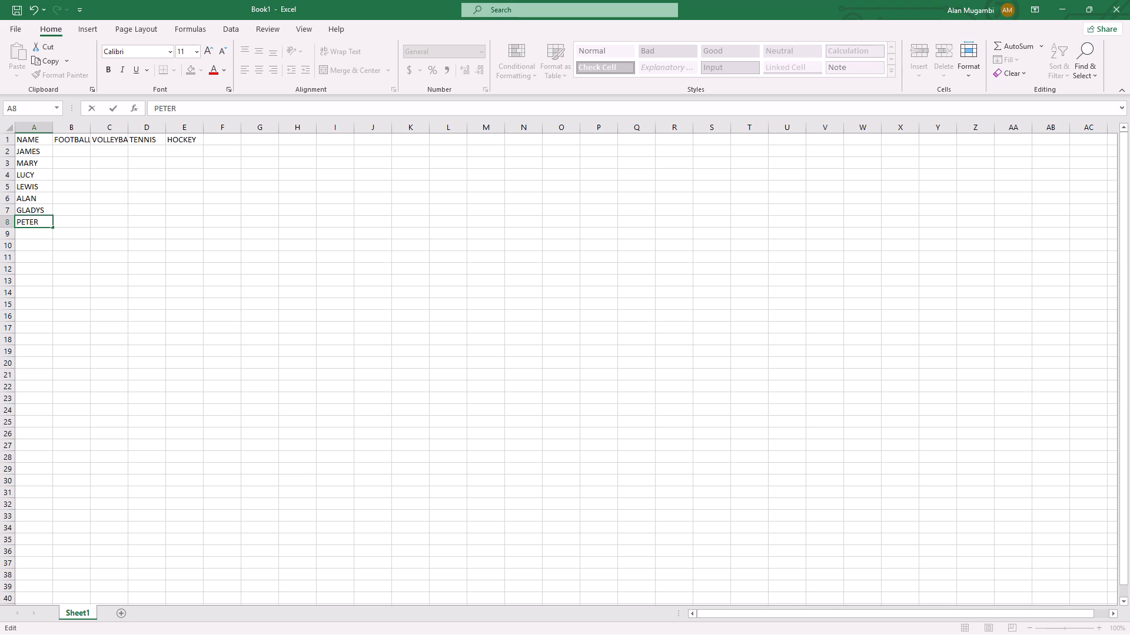
click(39, 232)
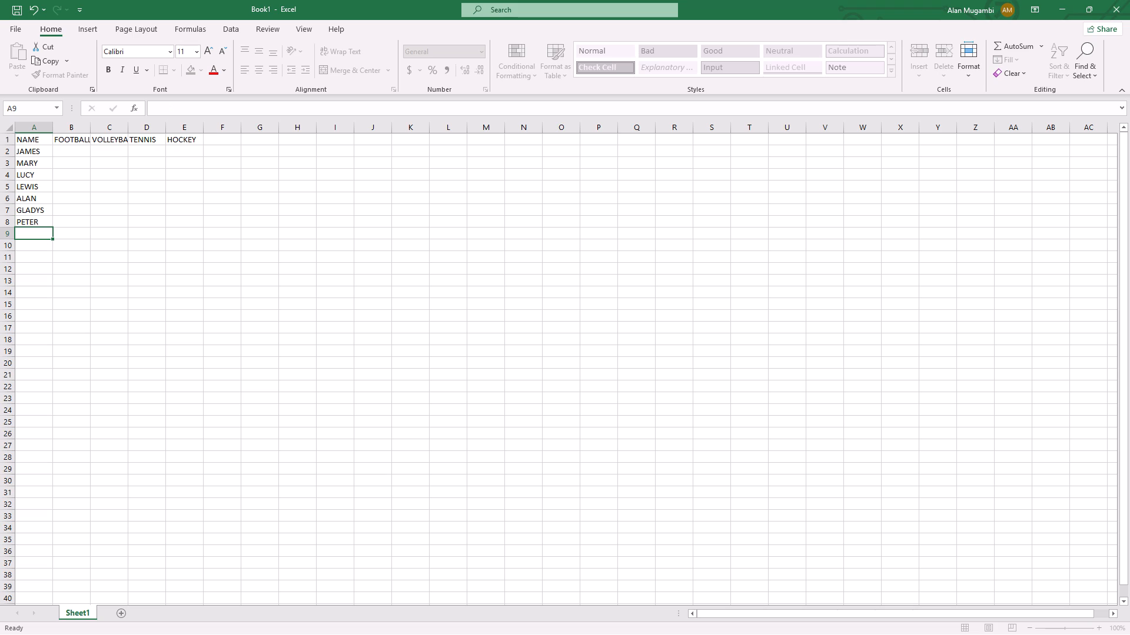
text(TO)
text(MAS)
key(BackSpace)
key(BackSpace)
key(BackSpace)
key(BackSpace)
text(HO)
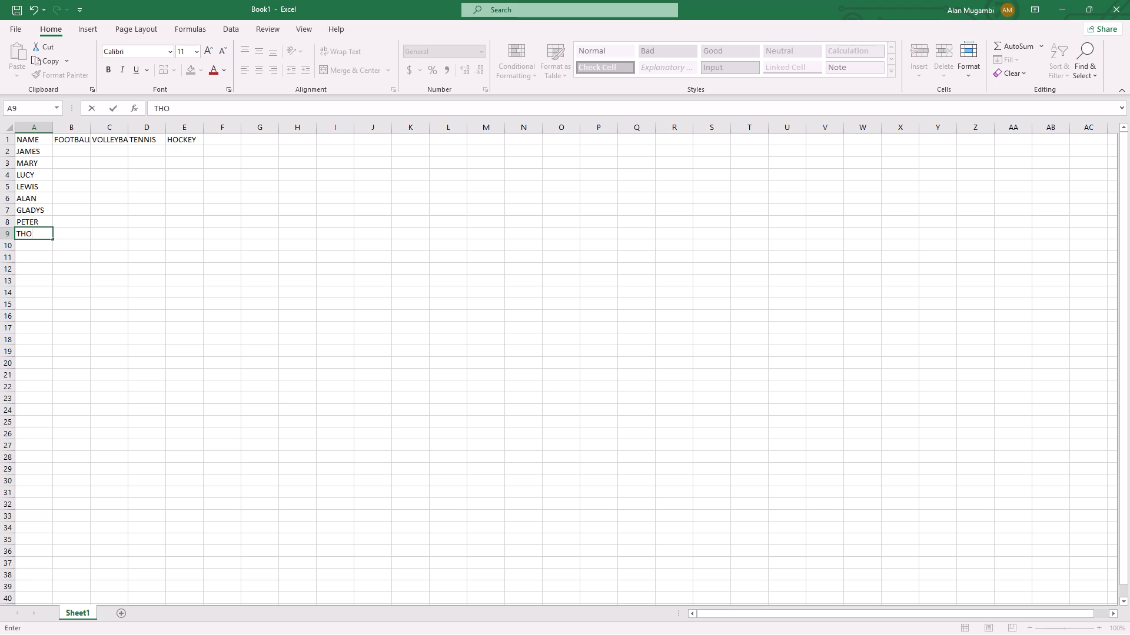
text(MAS)
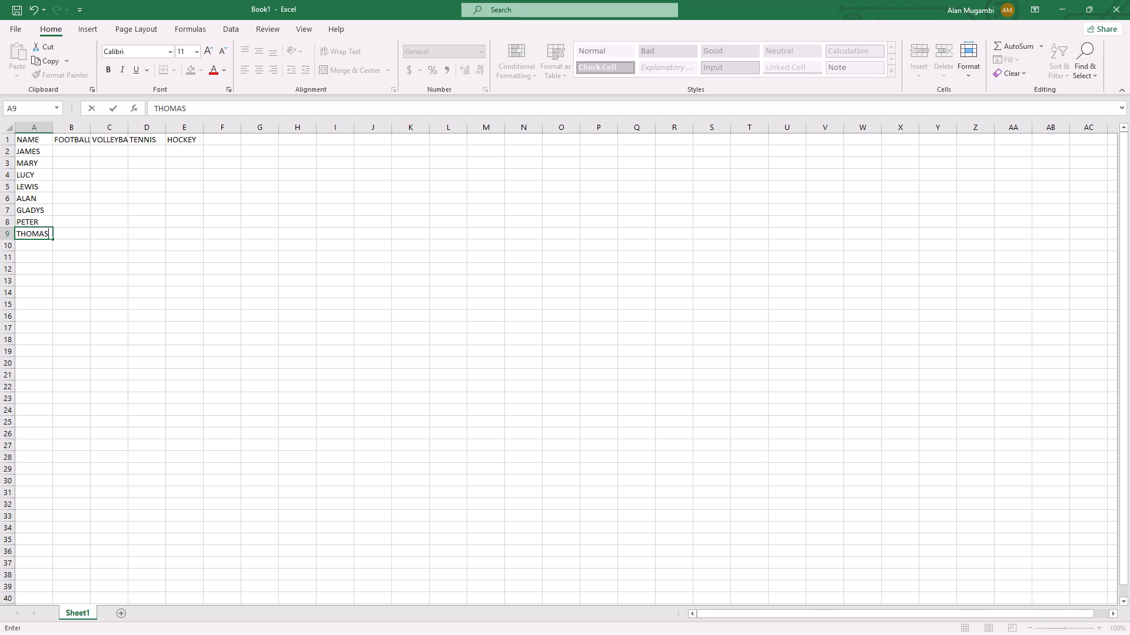
Enter the names LUCAS in cell A10 and EUNICE in cell A11.
click(38, 245)
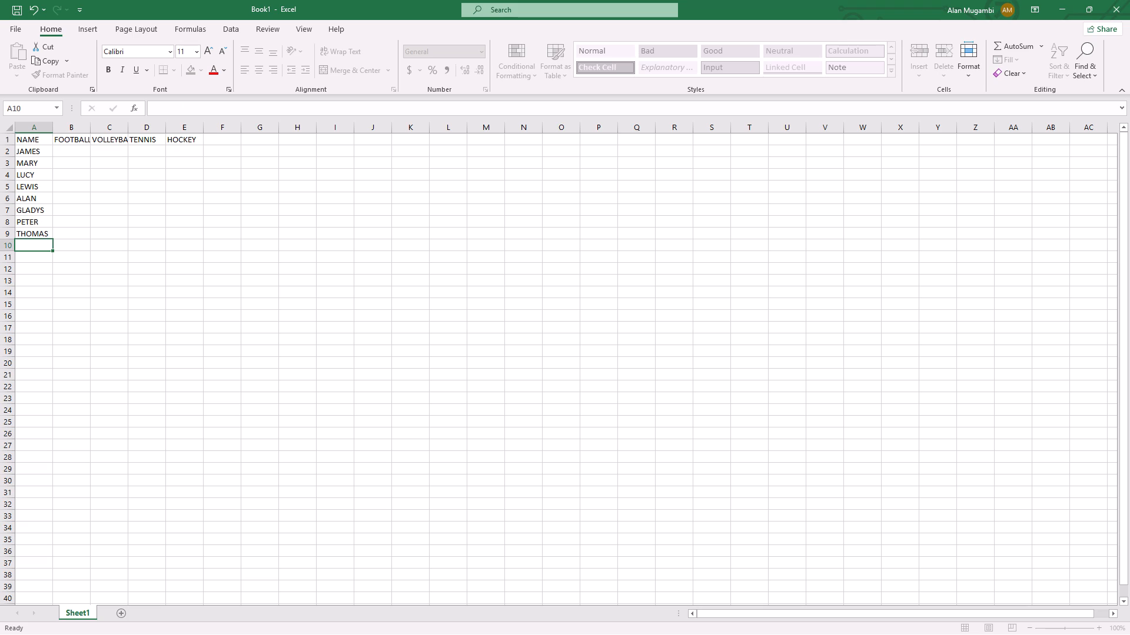
text(LU)
text(CAS)
click(38, 259)
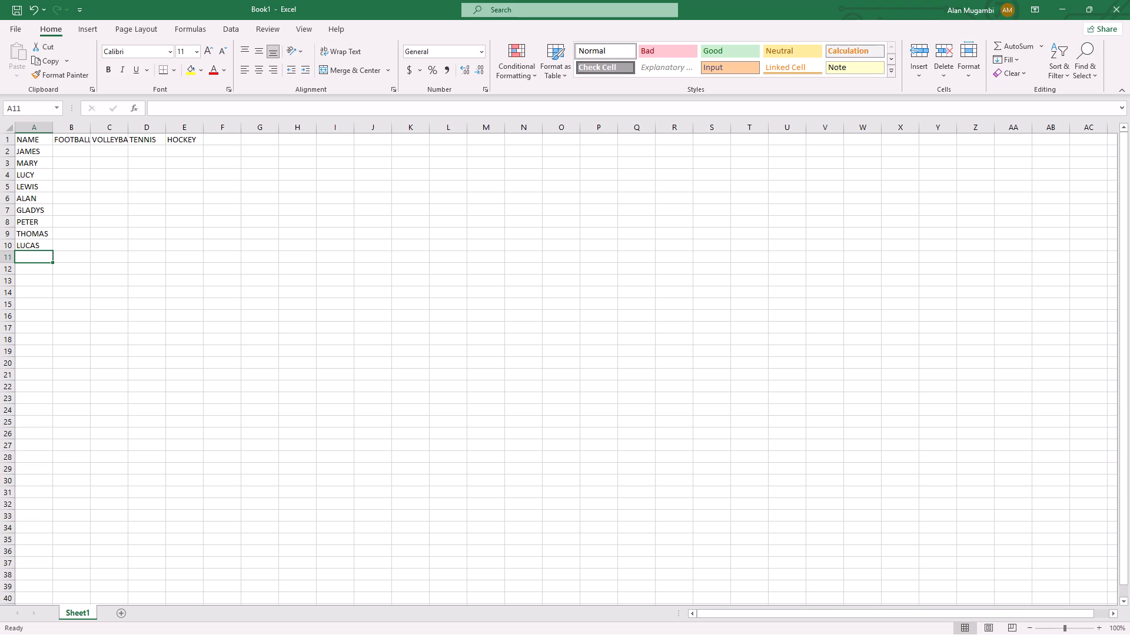
text(EUNI)
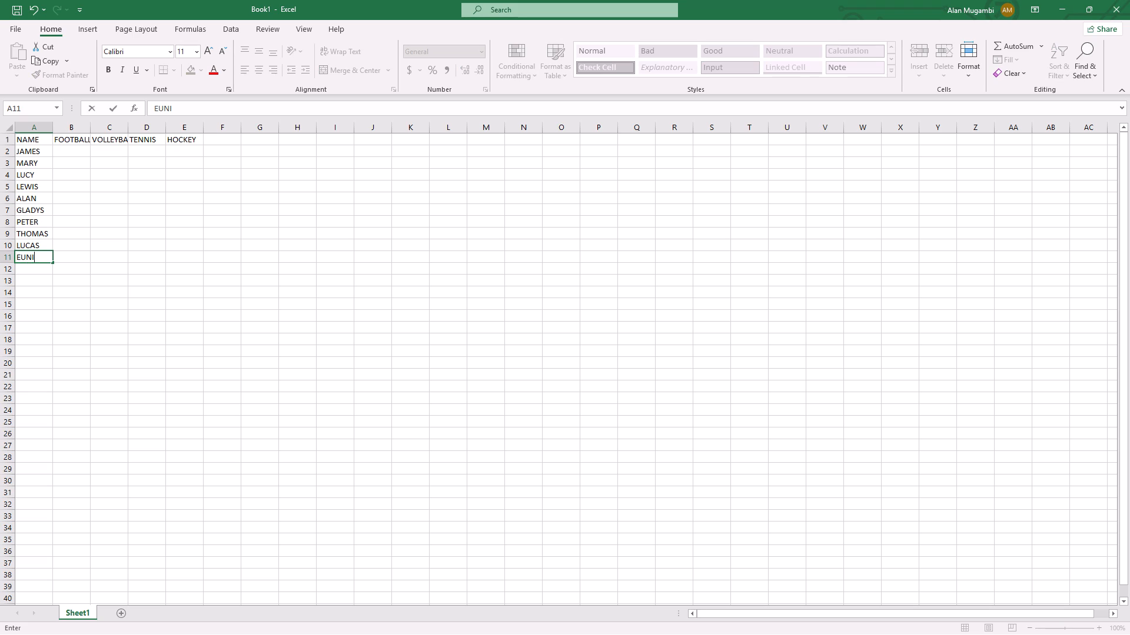
text(CE)
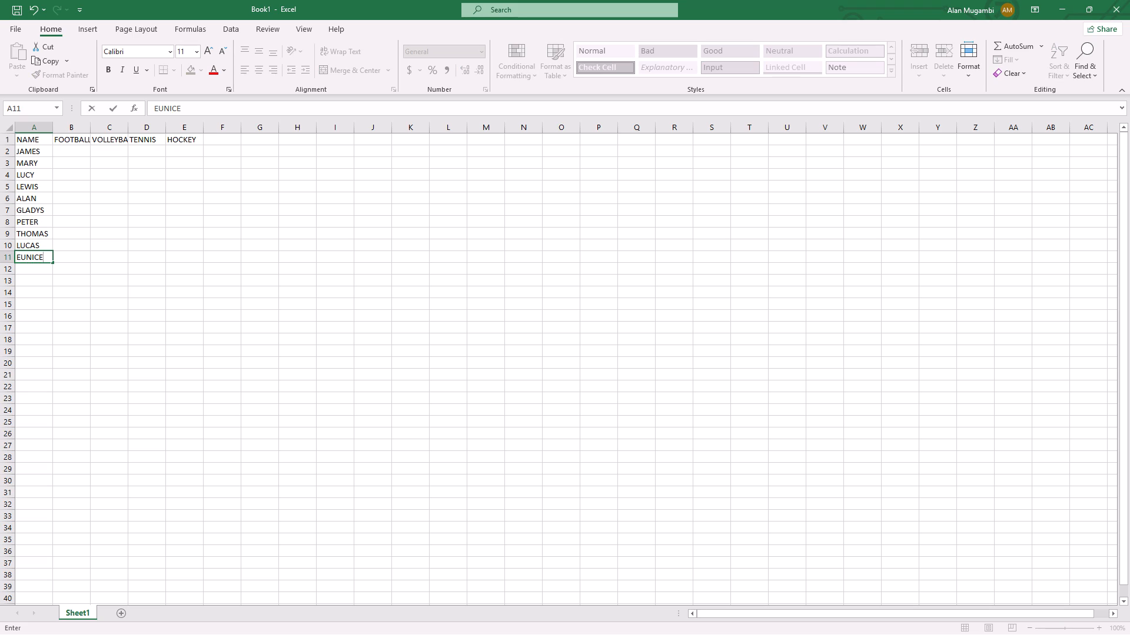
click(38, 268)
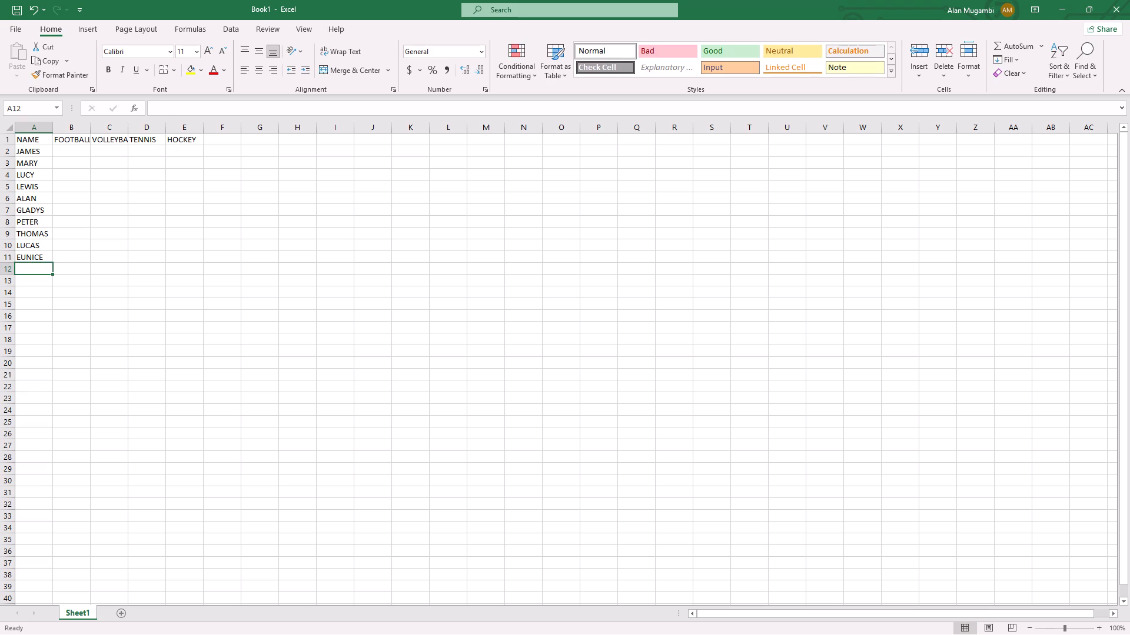
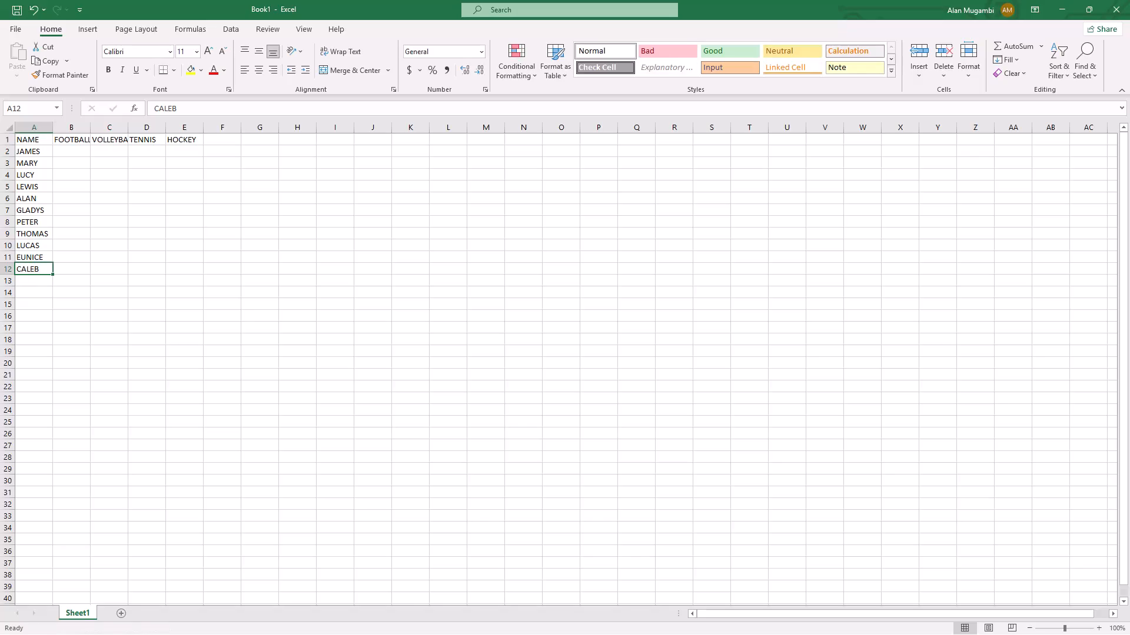
Enter the name SIMON in cell A13 of the NAME column and move on to cell A14.
click(36, 281)
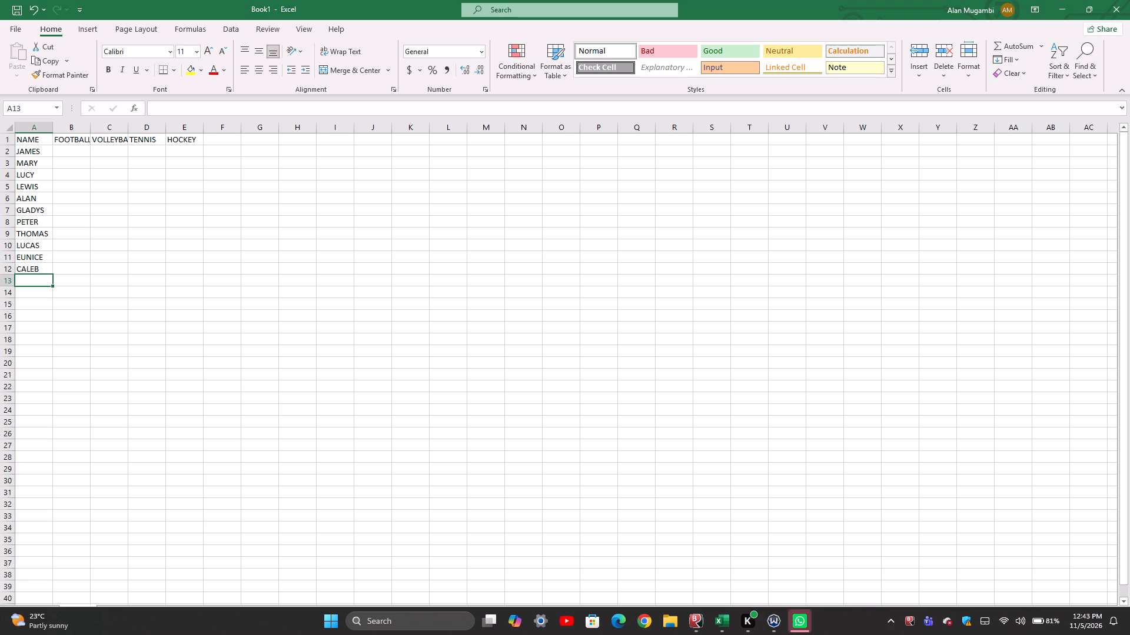
text(SIMON)
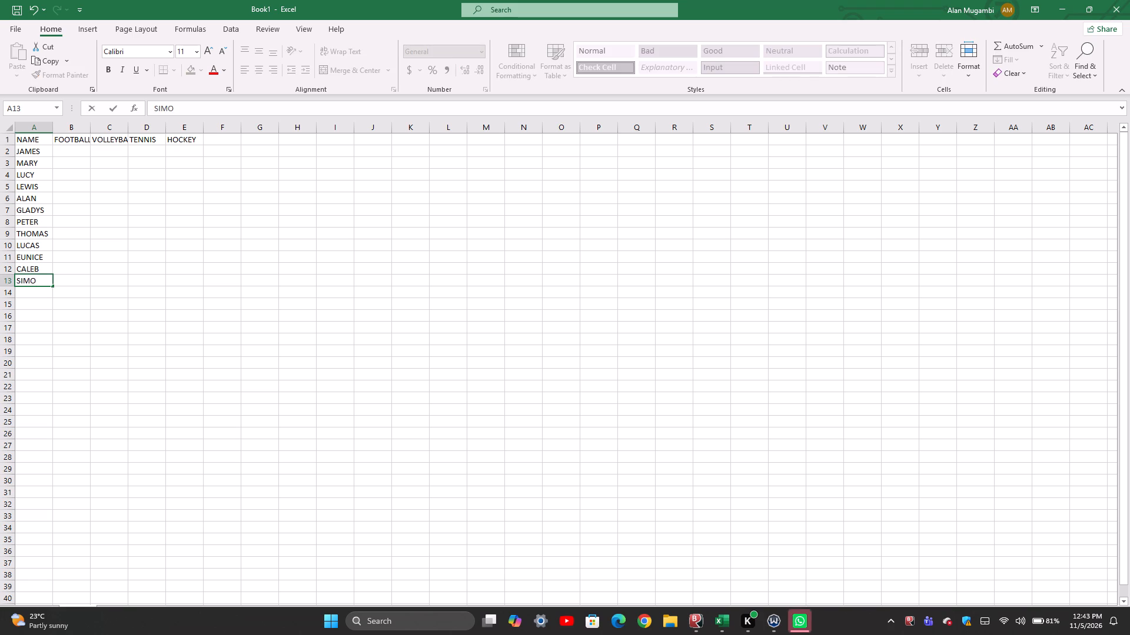
click(36, 292)
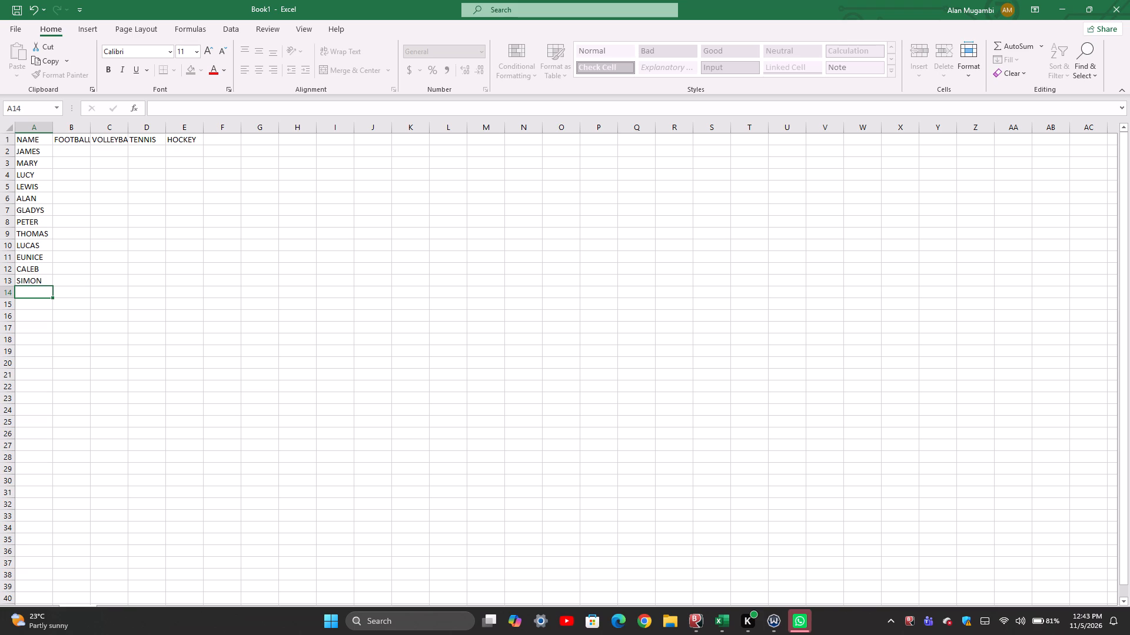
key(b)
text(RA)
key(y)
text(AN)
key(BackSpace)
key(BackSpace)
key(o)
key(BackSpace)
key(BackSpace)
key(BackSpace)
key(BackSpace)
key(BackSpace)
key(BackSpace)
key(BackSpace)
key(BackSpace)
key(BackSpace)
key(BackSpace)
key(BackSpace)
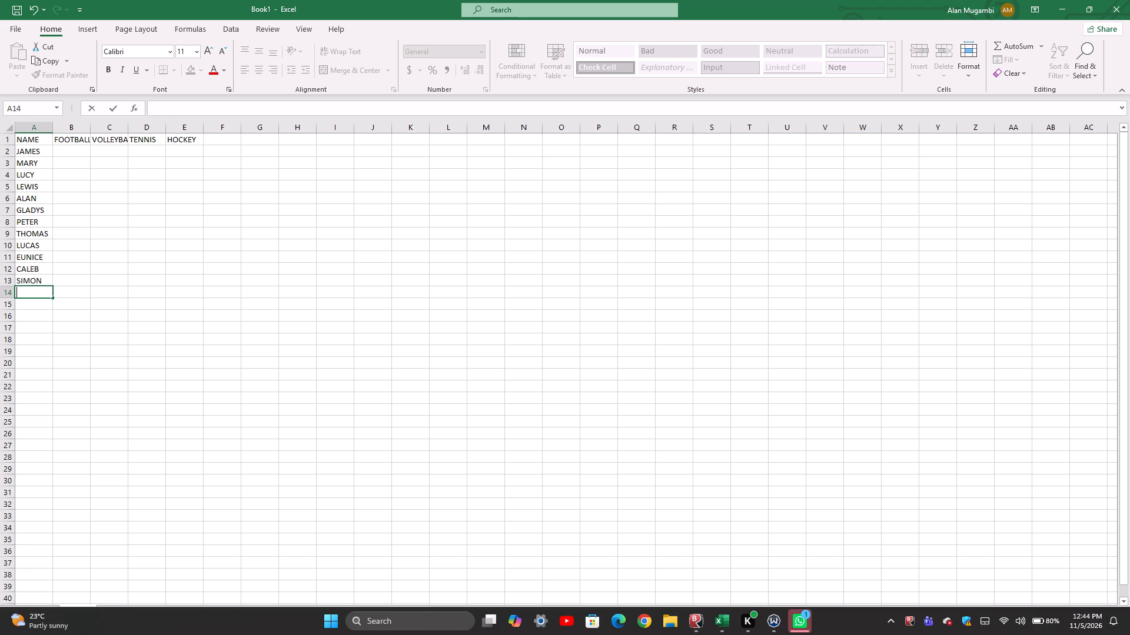
Fill cells A14 to A17 of the NAME column with MOSES, JOSPHAT, JACOB and BETTY.
text(MOSES)
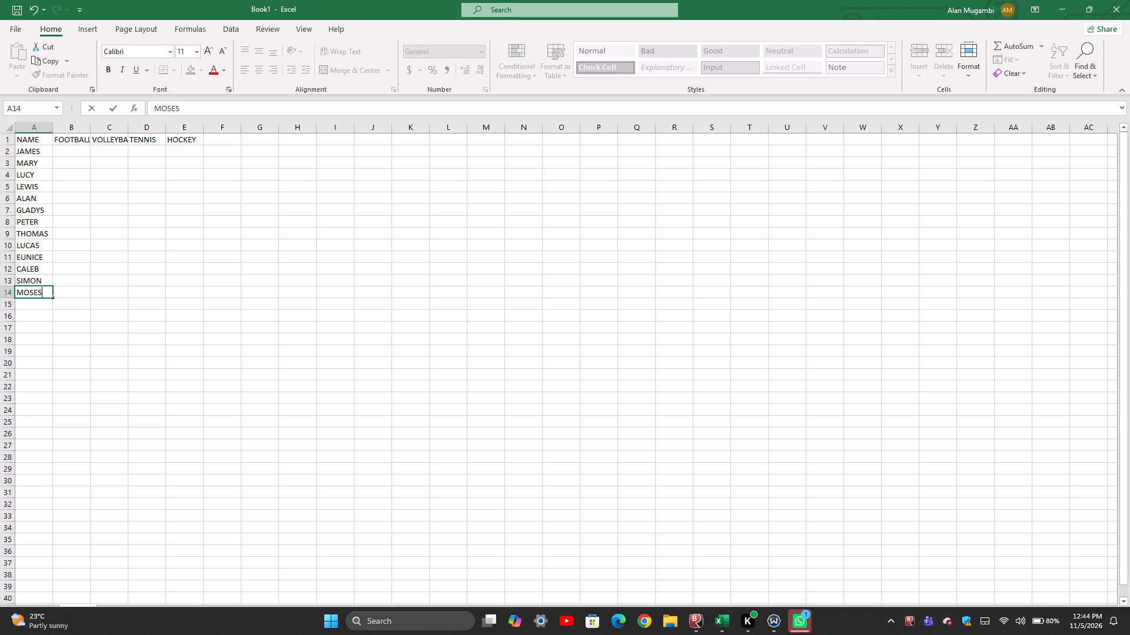
click(36, 302)
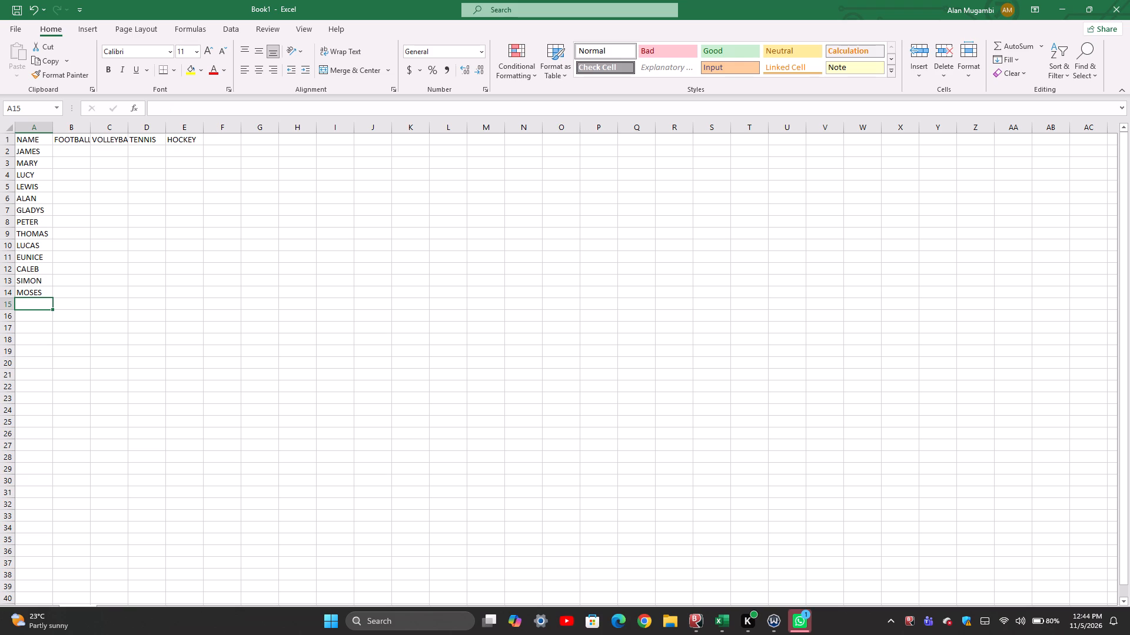
text(JO)
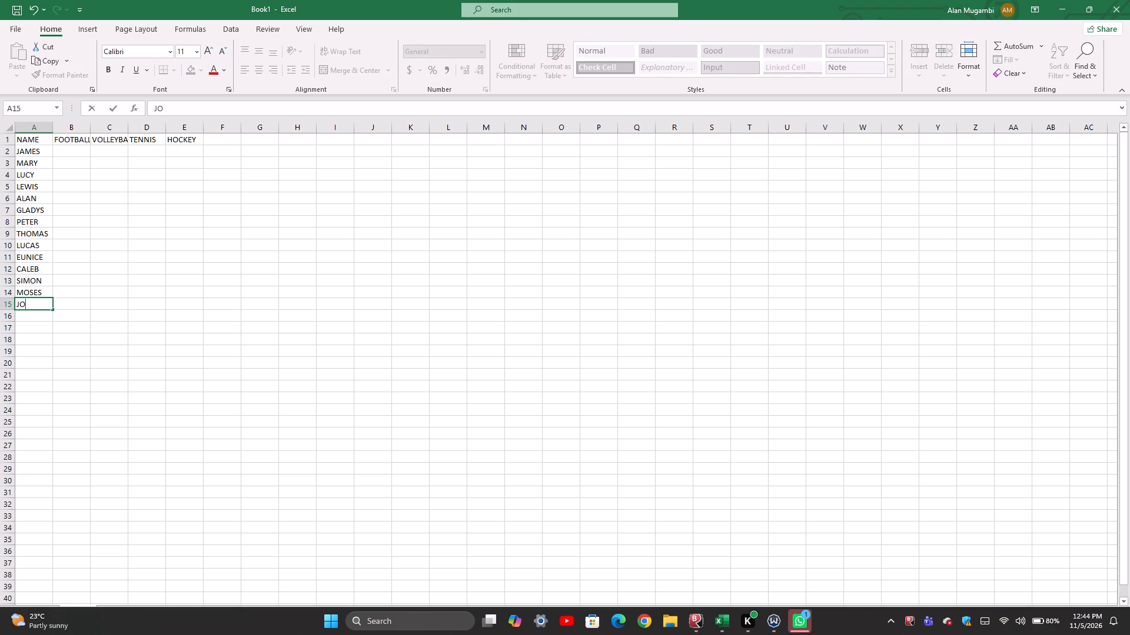
key(s)
key(p)
text(HA)
key(t)
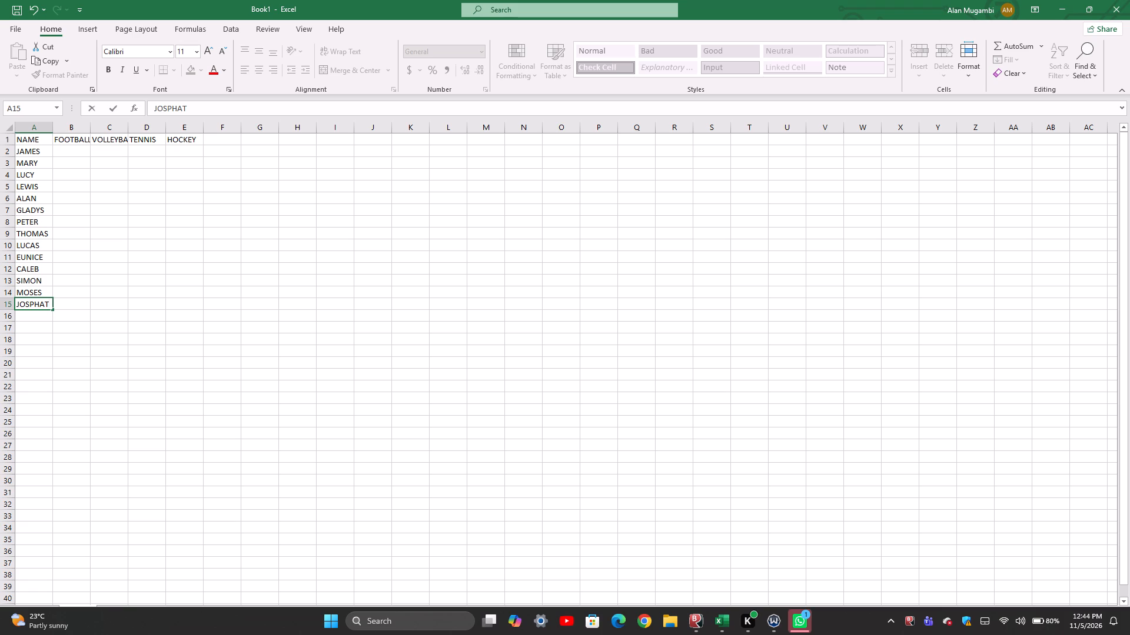
click(36, 316)
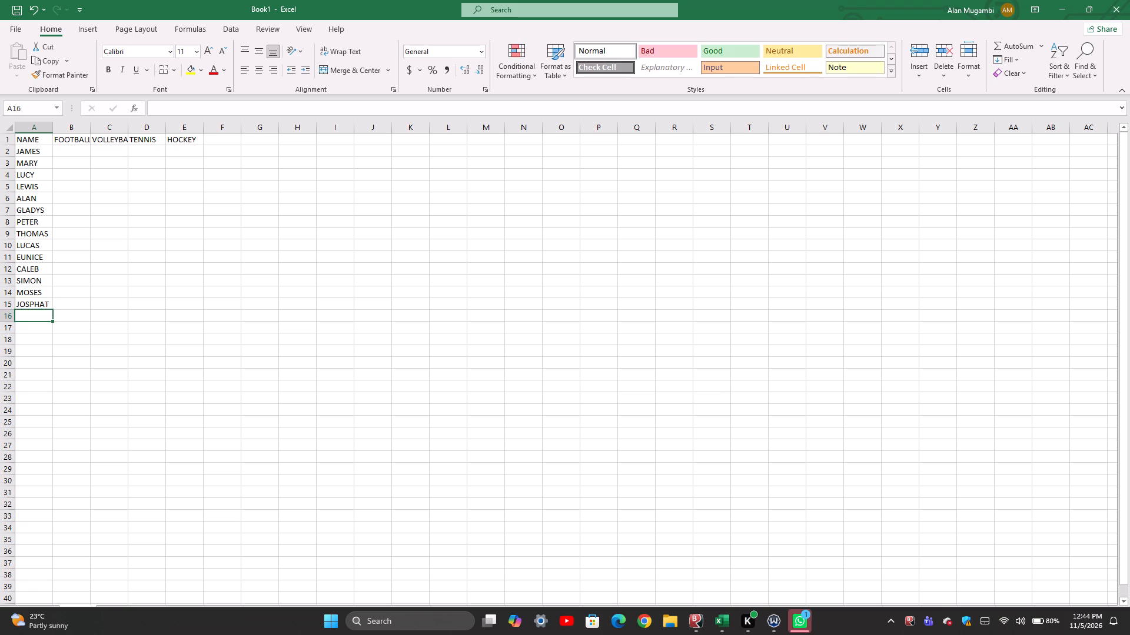
text(JA)
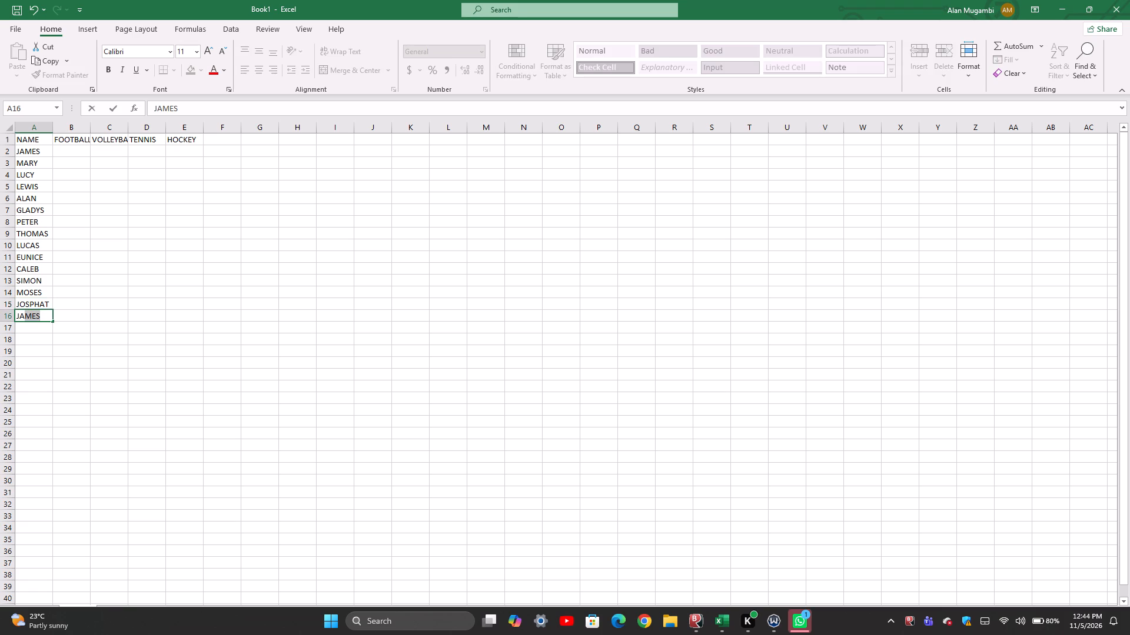
text(CO)
key(b)
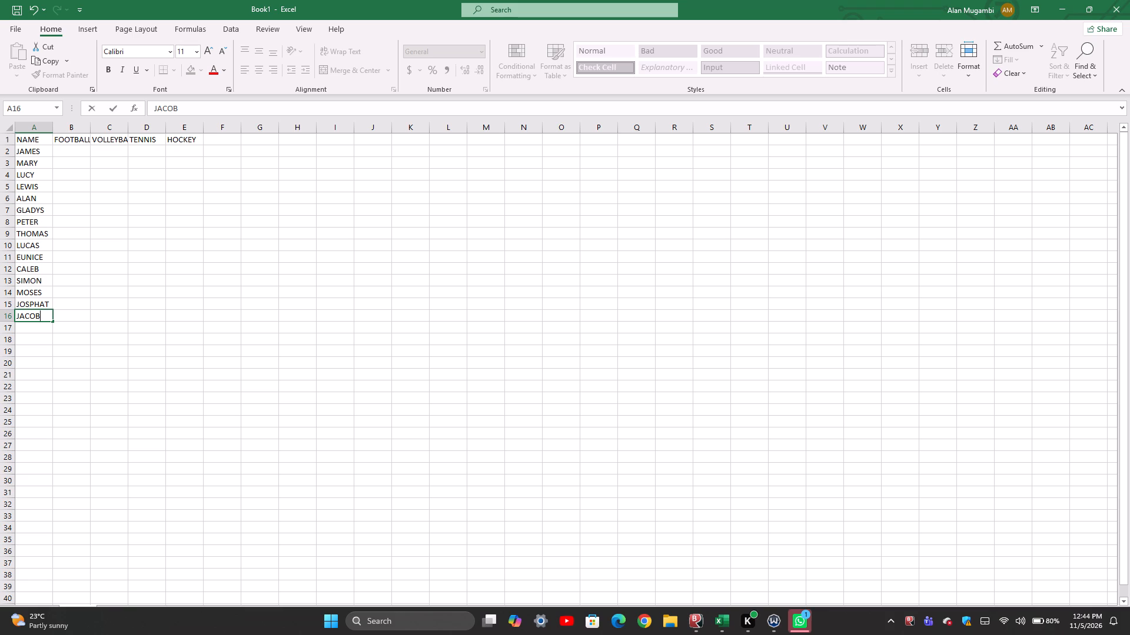
click(36, 327)
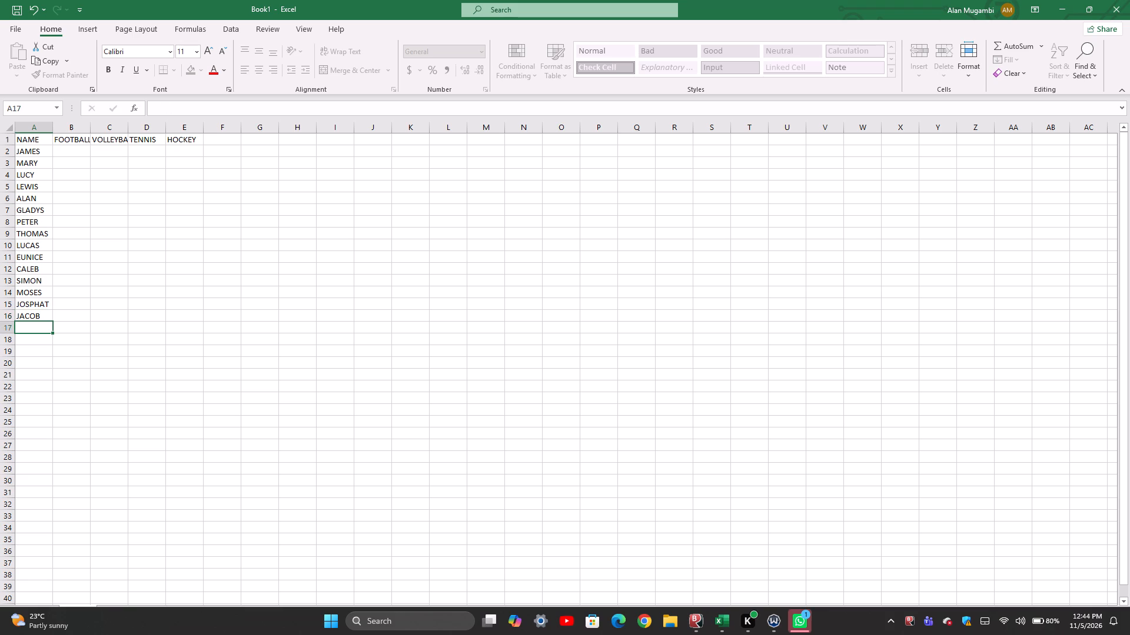
text(BETTY)
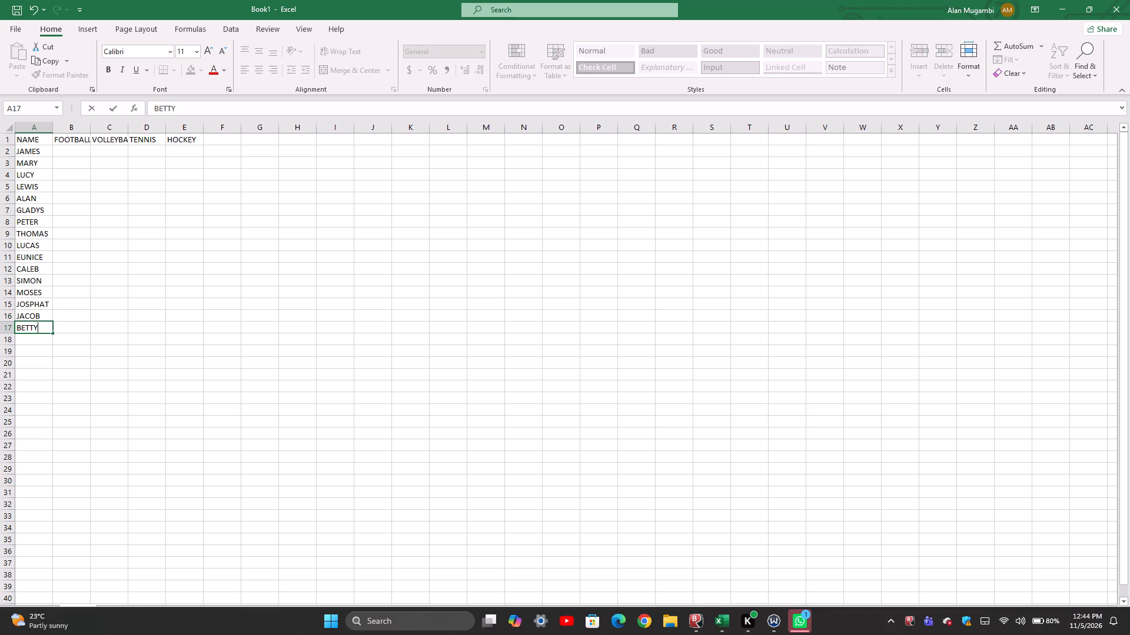
Continue the NAME column in cells A18 to A20 with LAYLA, LEVI and SUSAN.
click(36, 339)
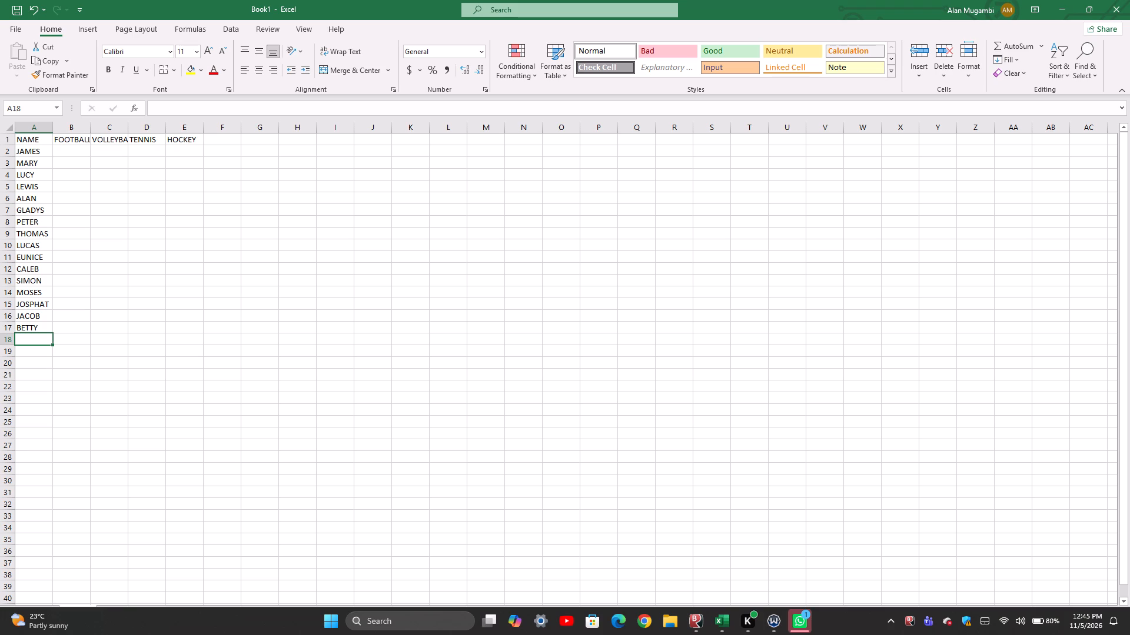
key(l)
text(AYLA)
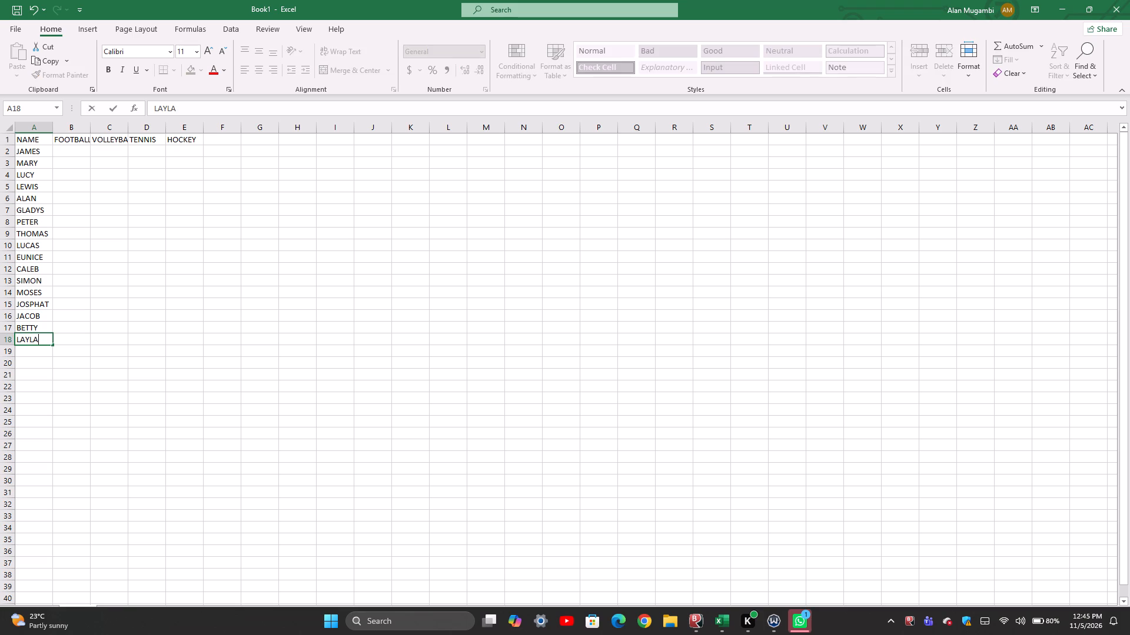
click(36, 353)
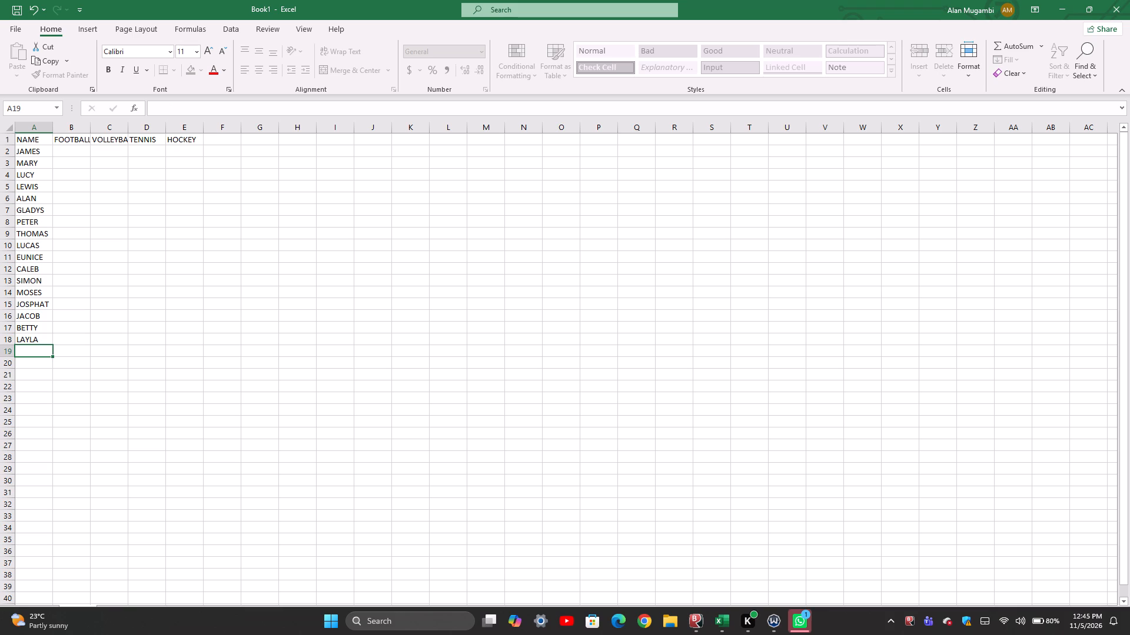
text(LE)
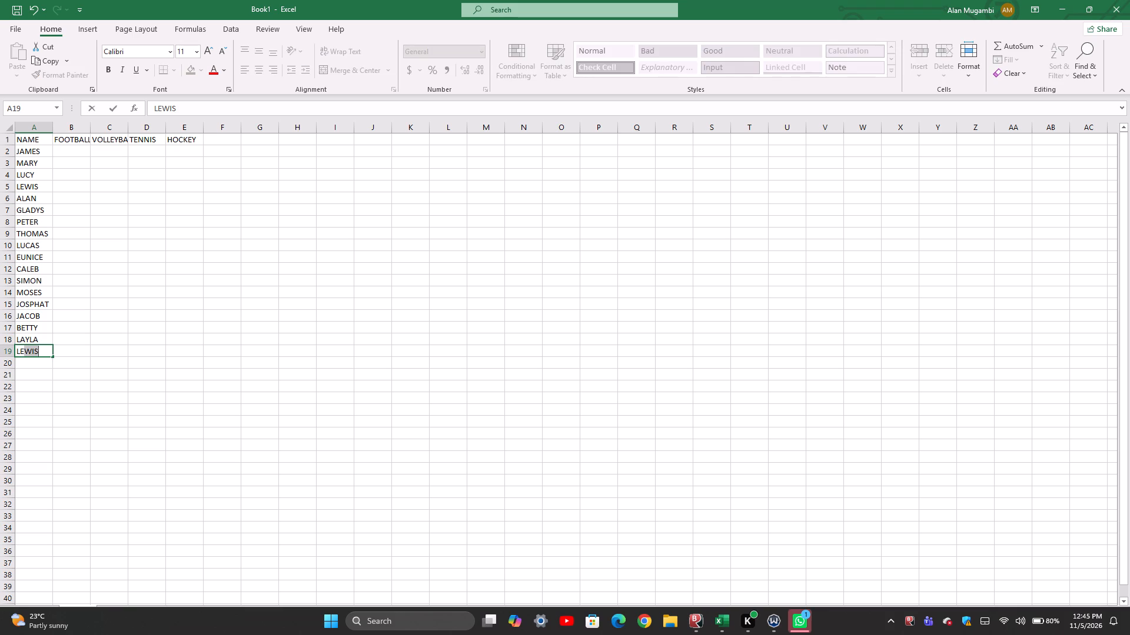
text(VI)
click(36, 365)
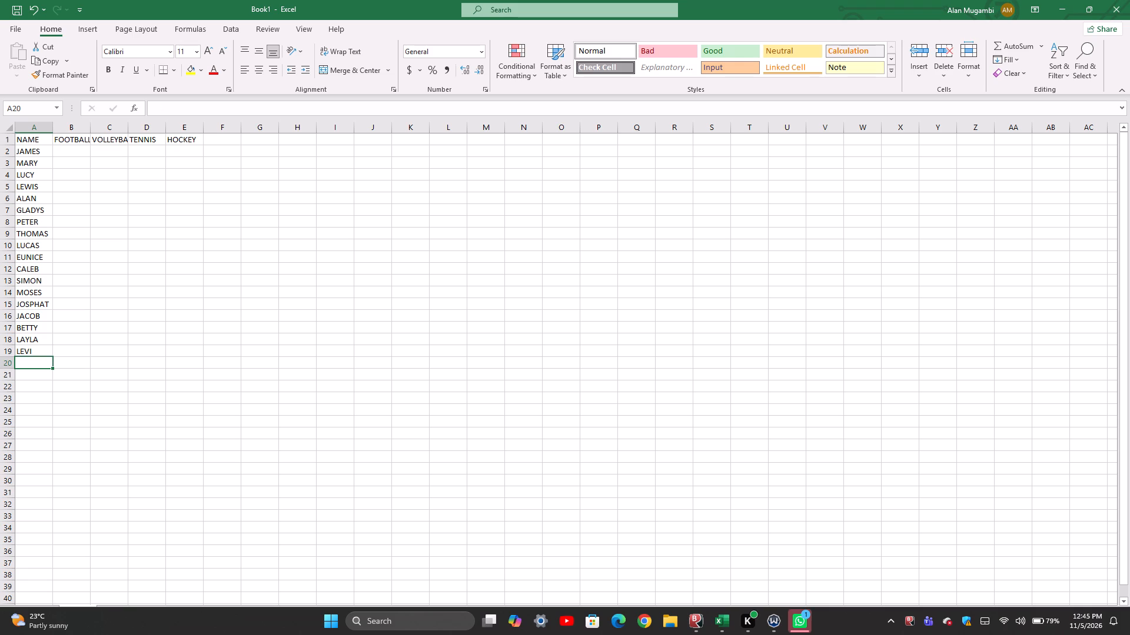
text(SUSAN)
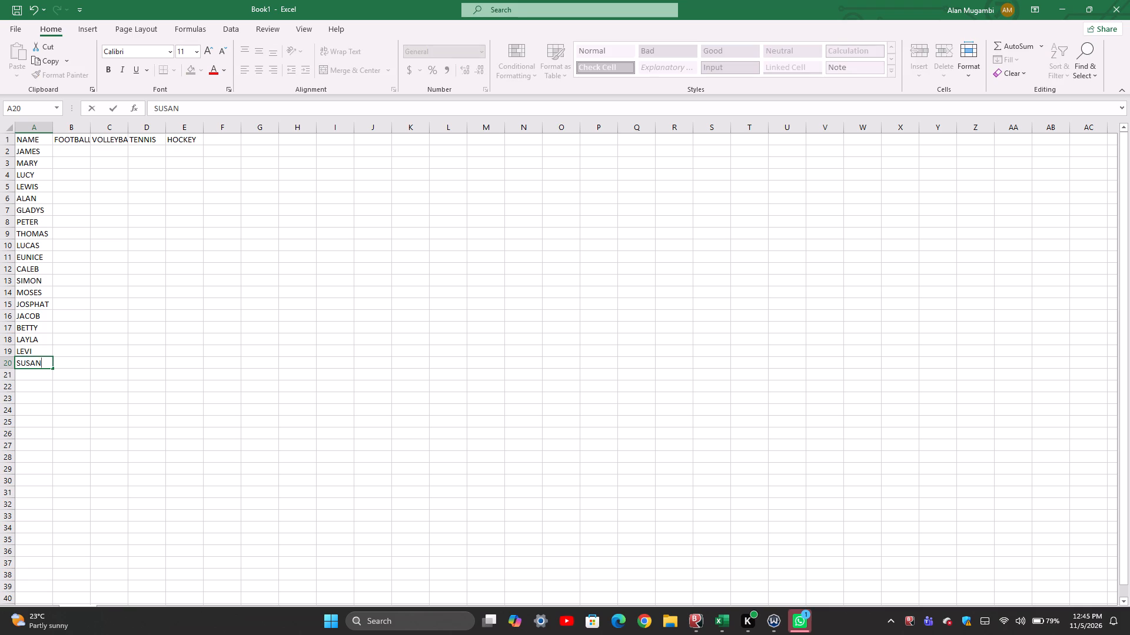
Enter the names SHADRACK in cell A21 and SARAH in cell A22.
click(36, 379)
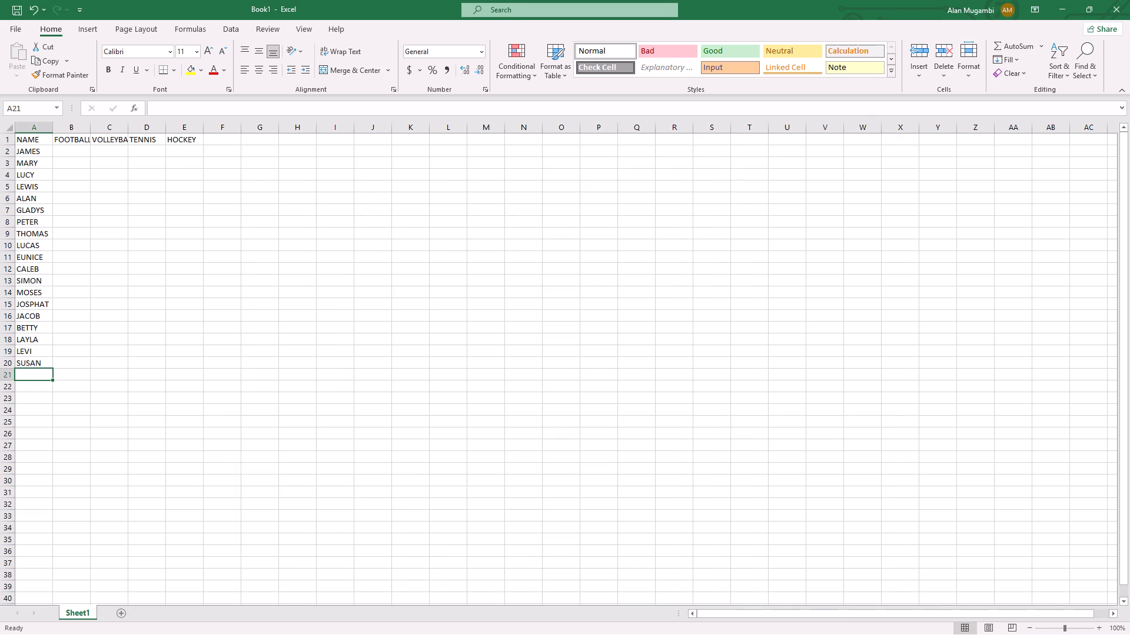
click(38, 376)
text(SHADRA)
text(CK)
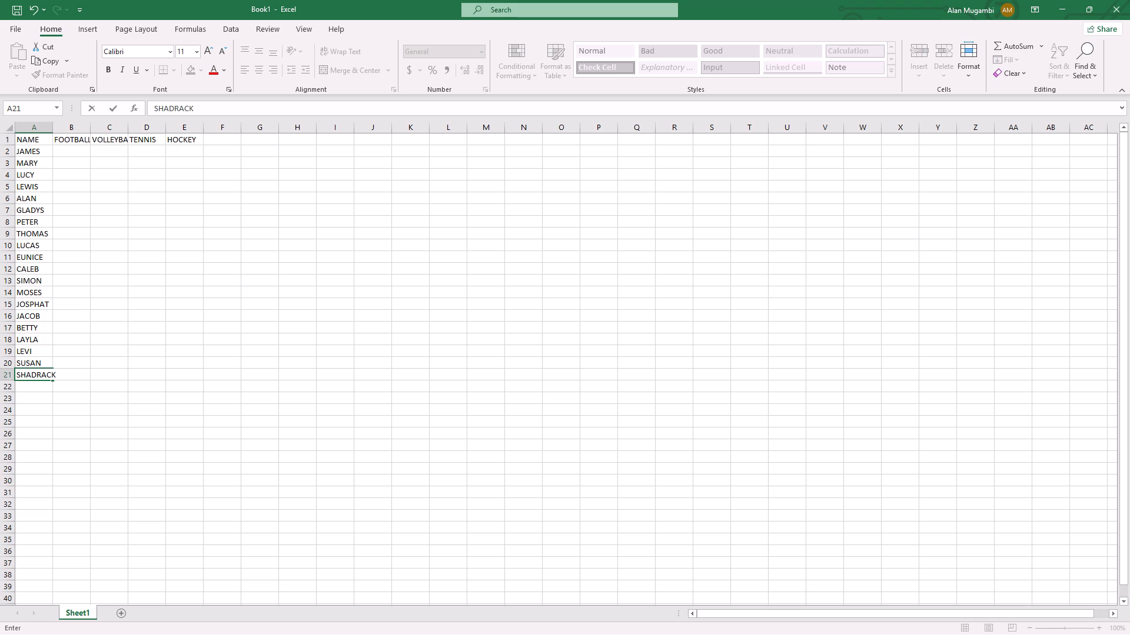
click(38, 386)
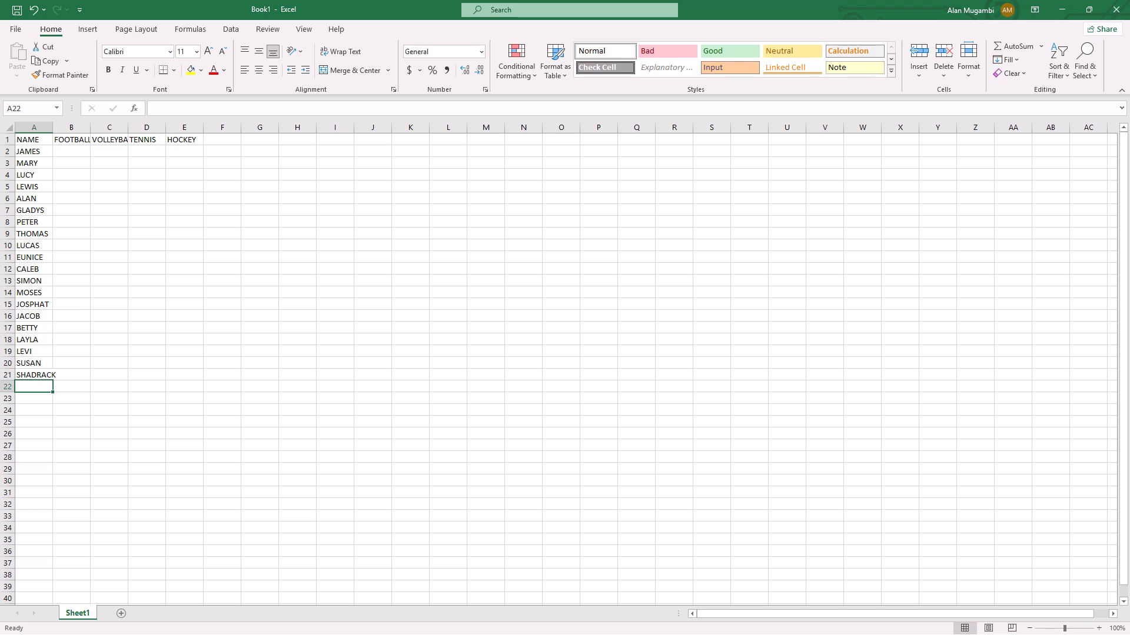
key(s)
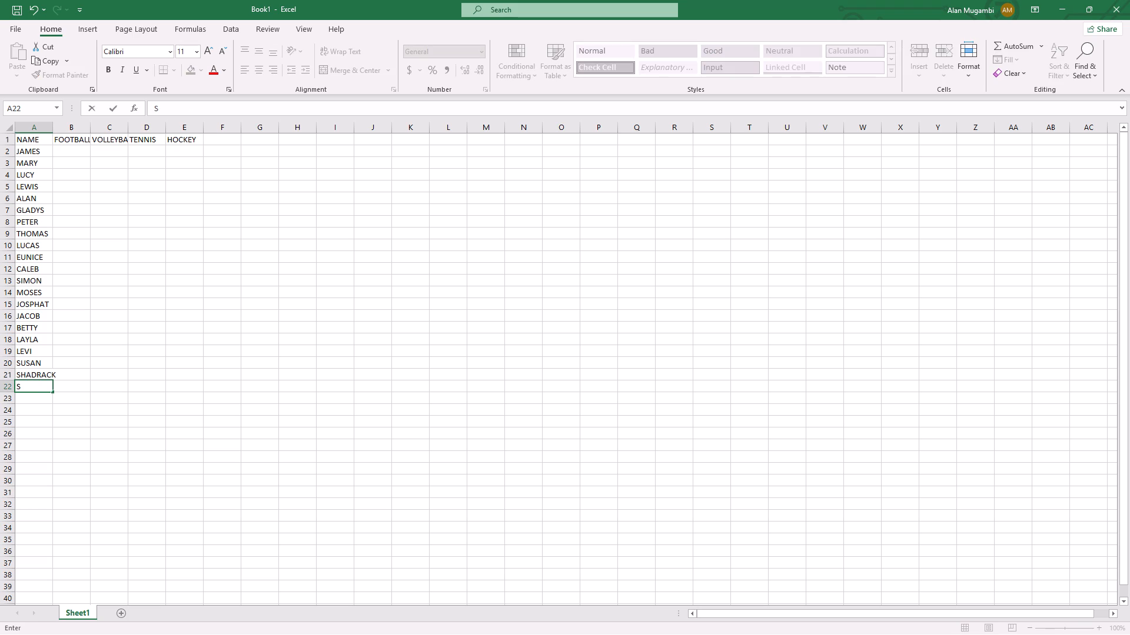
text(ARA)
key(h)
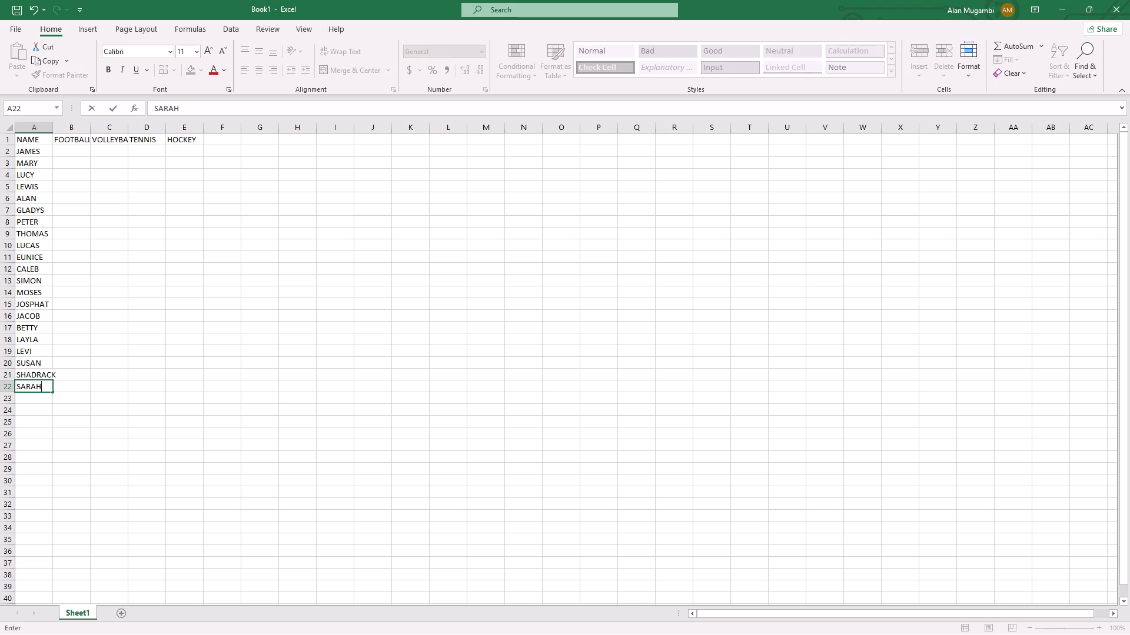
Complete the NAME column with KELVIN in cell A23, JANET in A24 and ANNA in A25.
click(36, 396)
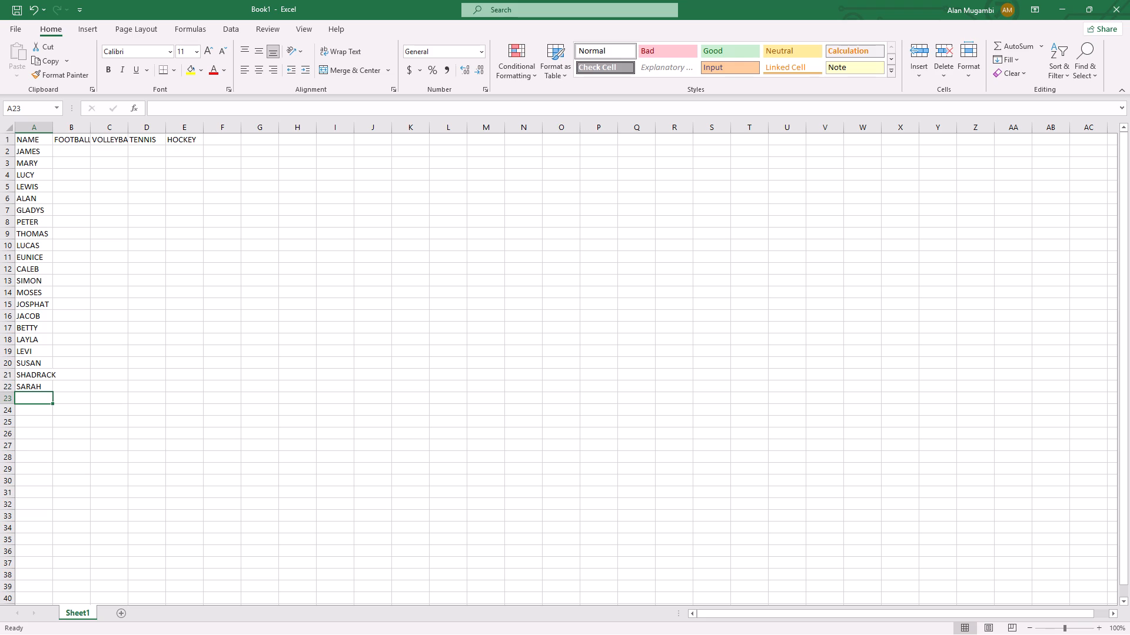
text(KEL)
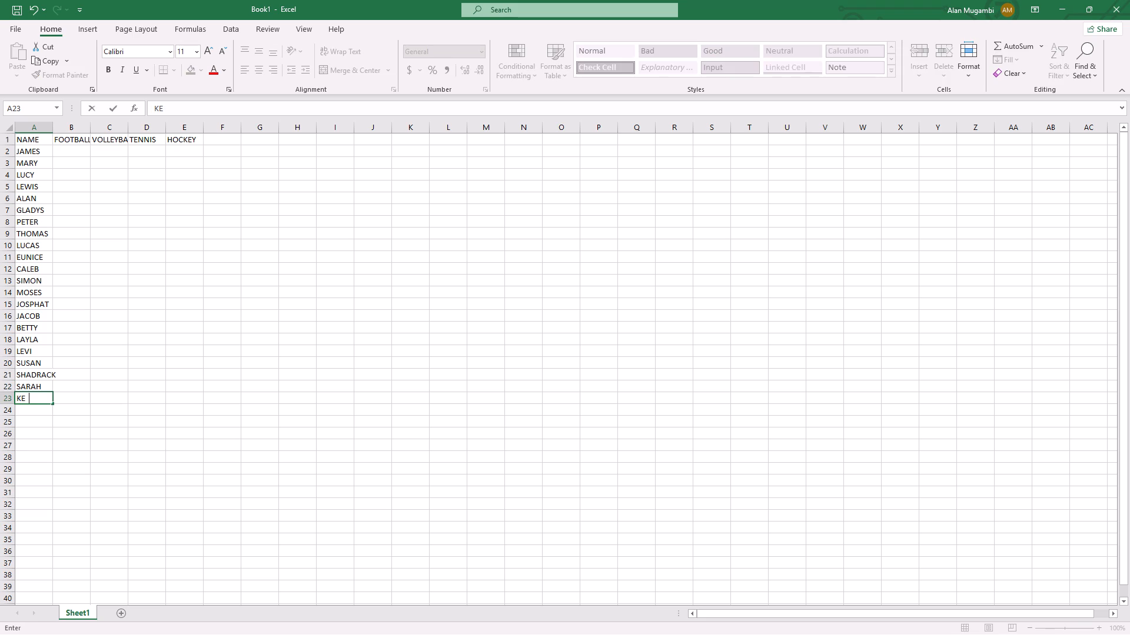
text(VIN)
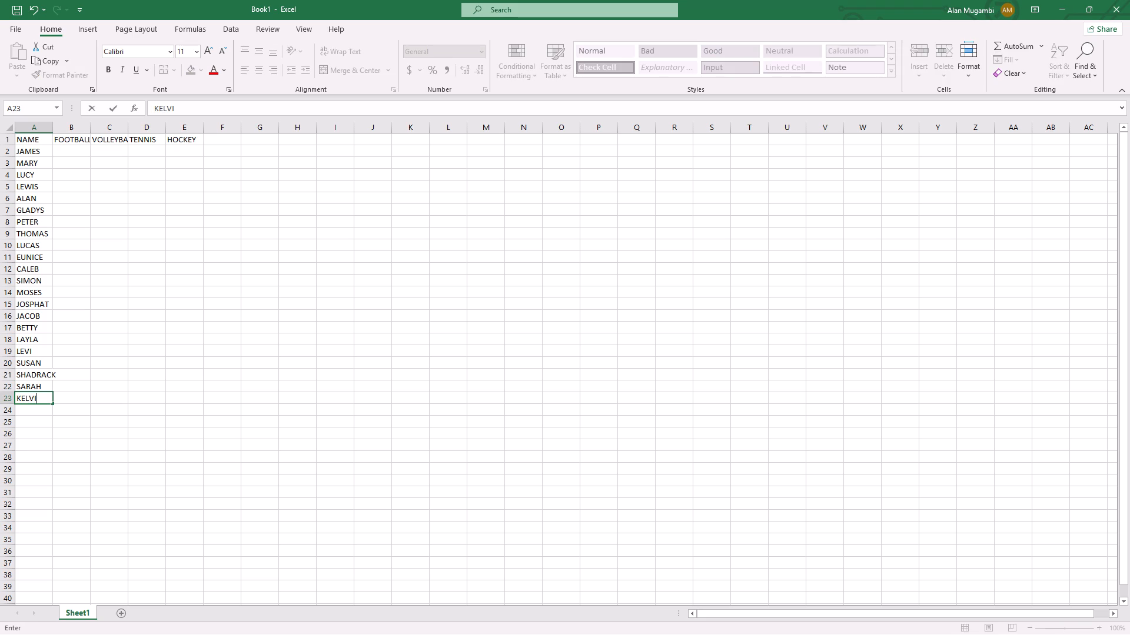
click(36, 410)
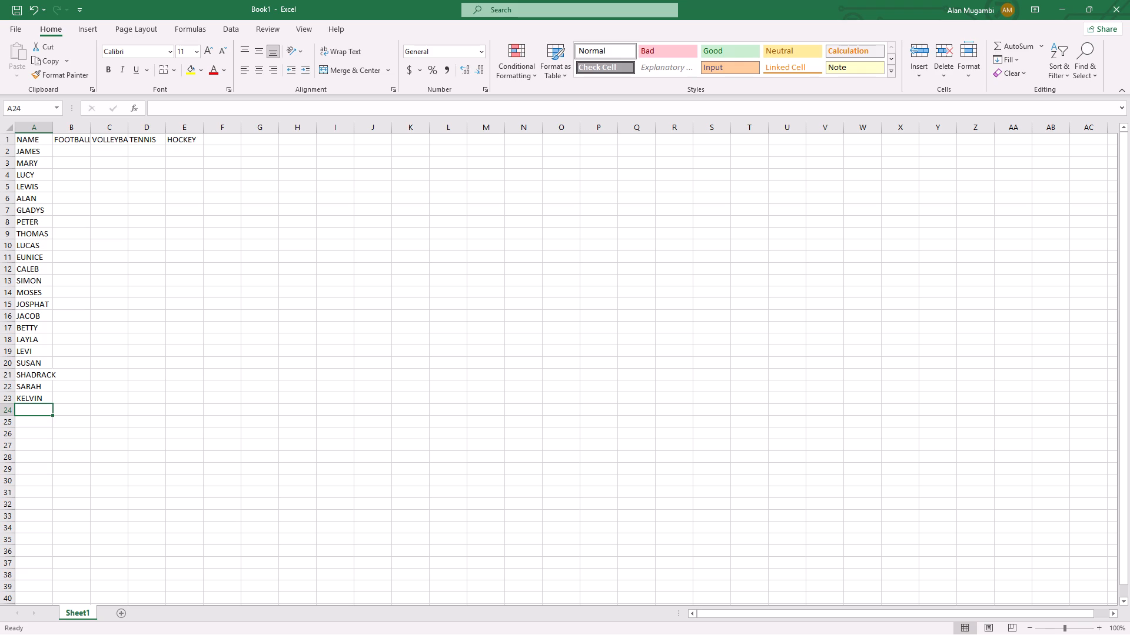
text(JANEE)
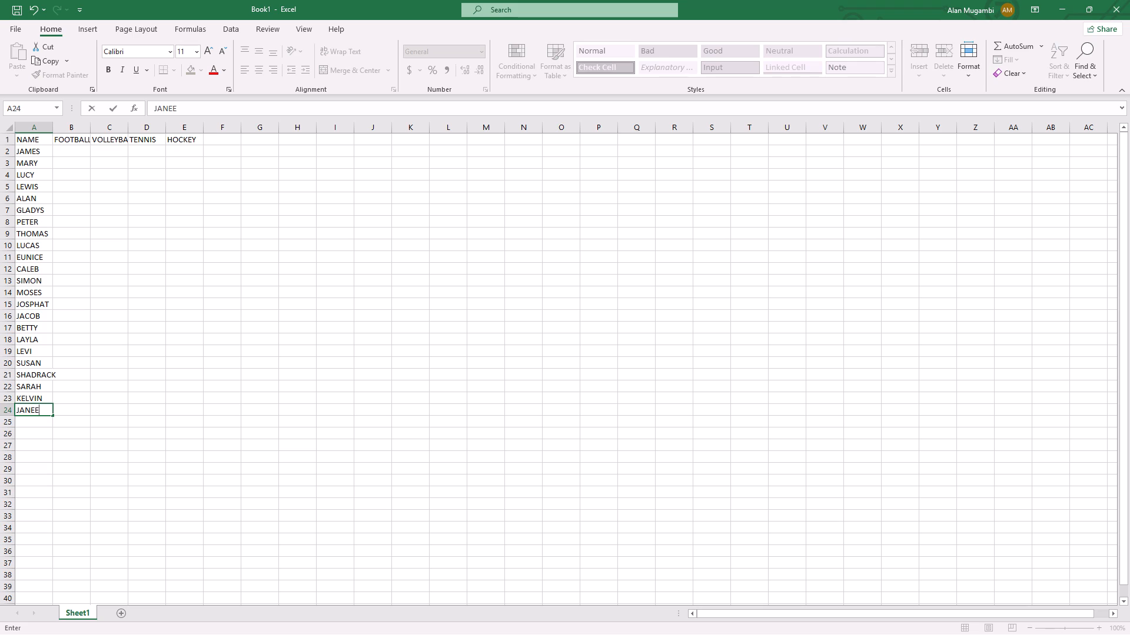
key(BackSpace)
key(t)
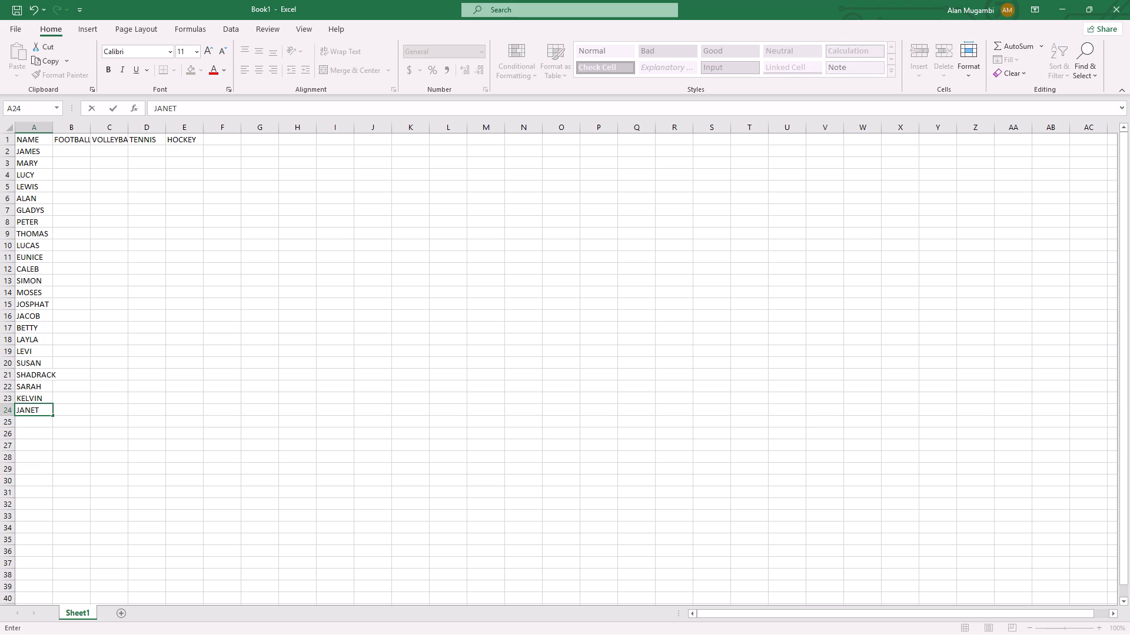
click(36, 422)
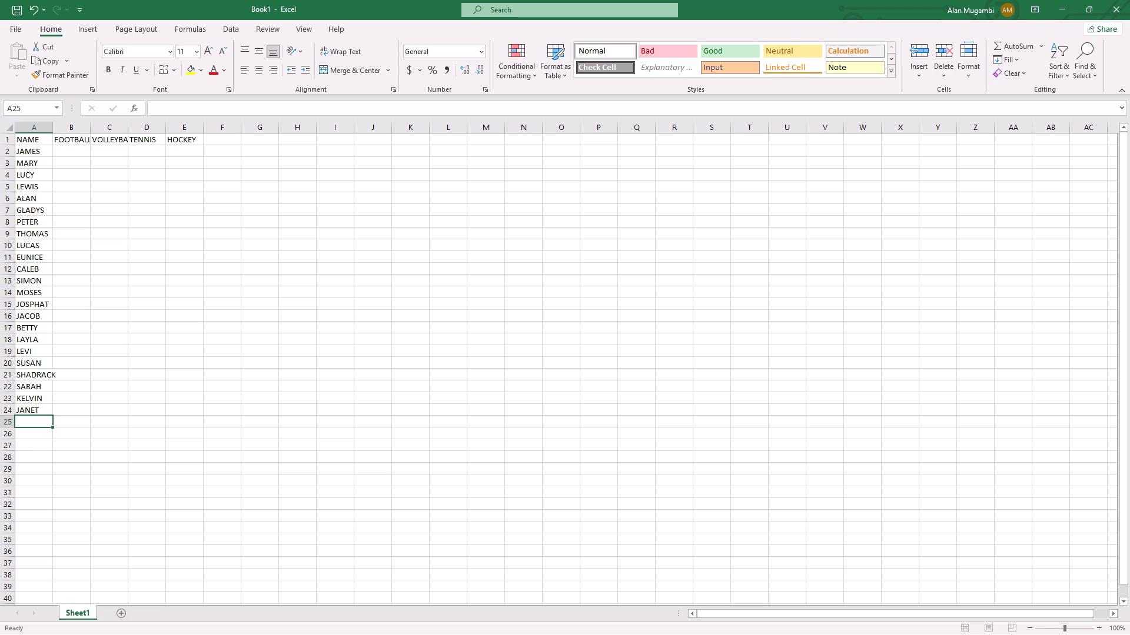
text(ANA)
key(BackSpace)
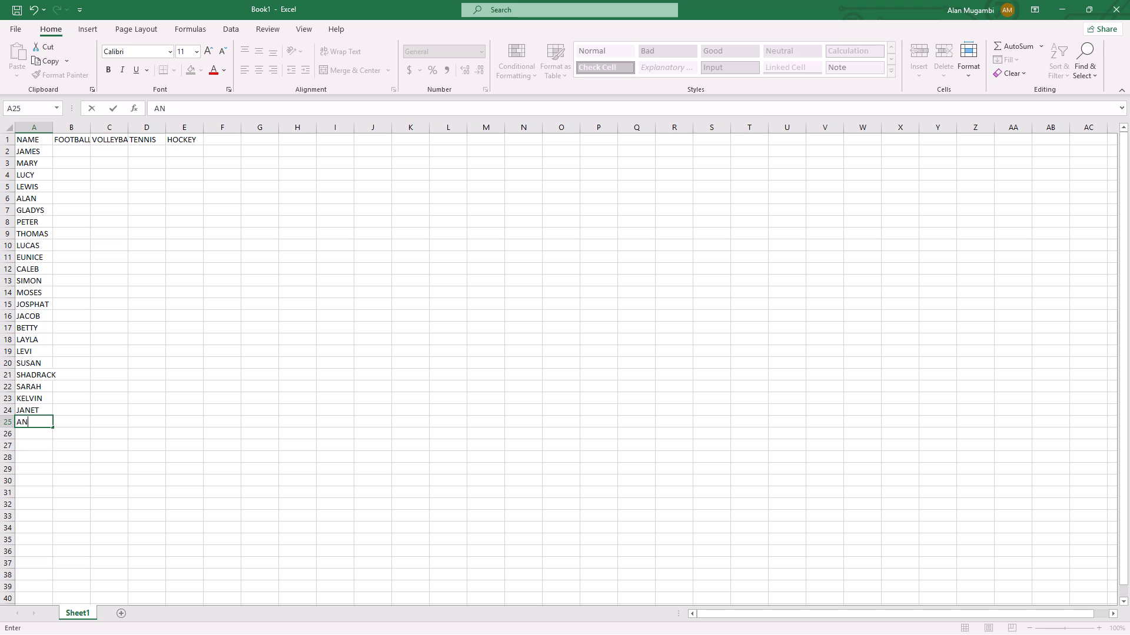
text(NA)
Clear the sport headings HOCKEY, TENNIS, VOLLEYBALL and FOOTBALL from cells E1 back to B1.
click(190, 140)
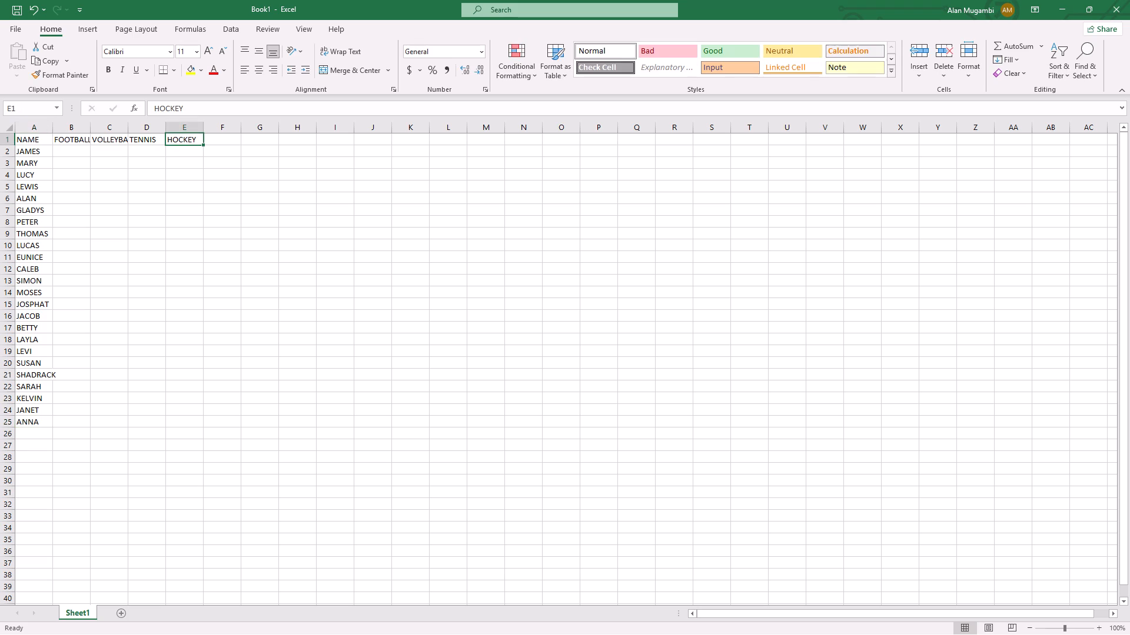
key(BackSpace)
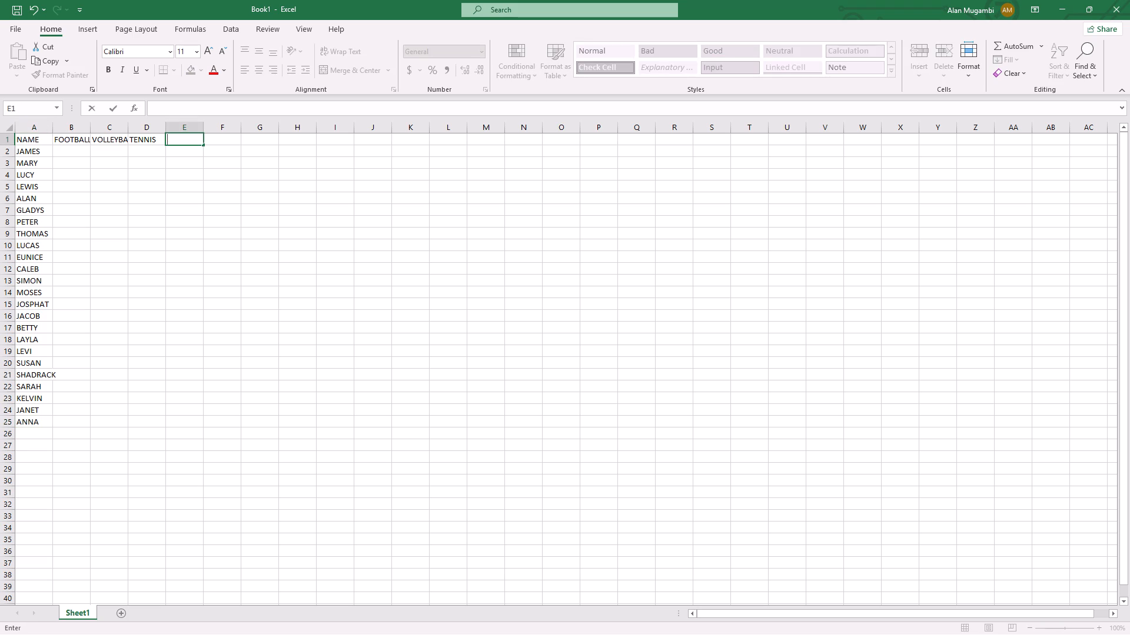
click(144, 143)
key(BackSpace)
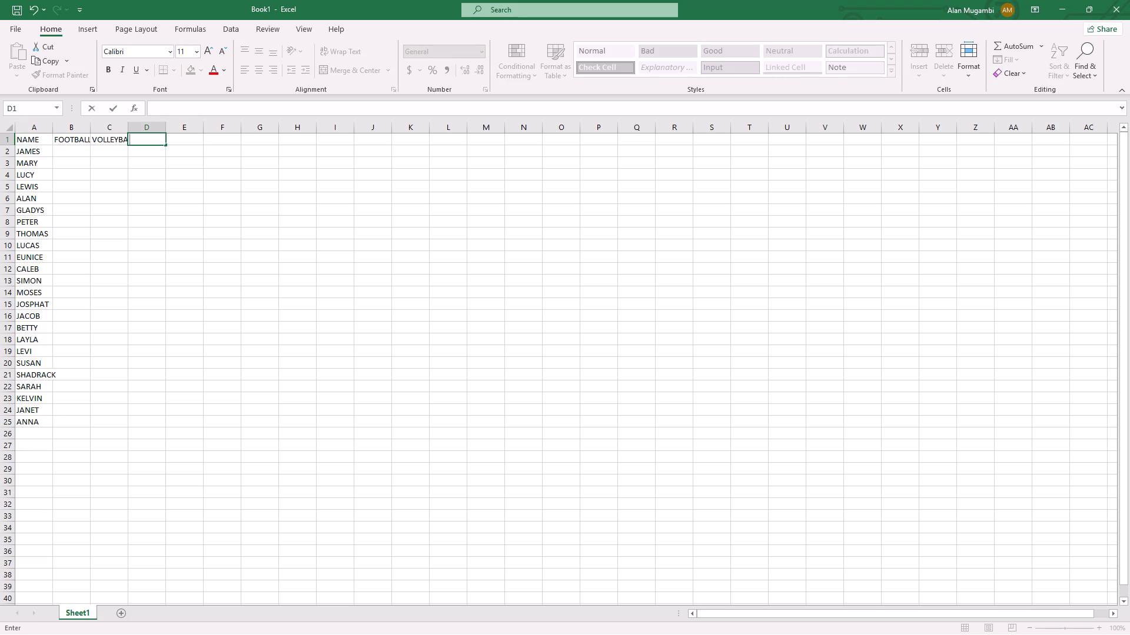
click(112, 141)
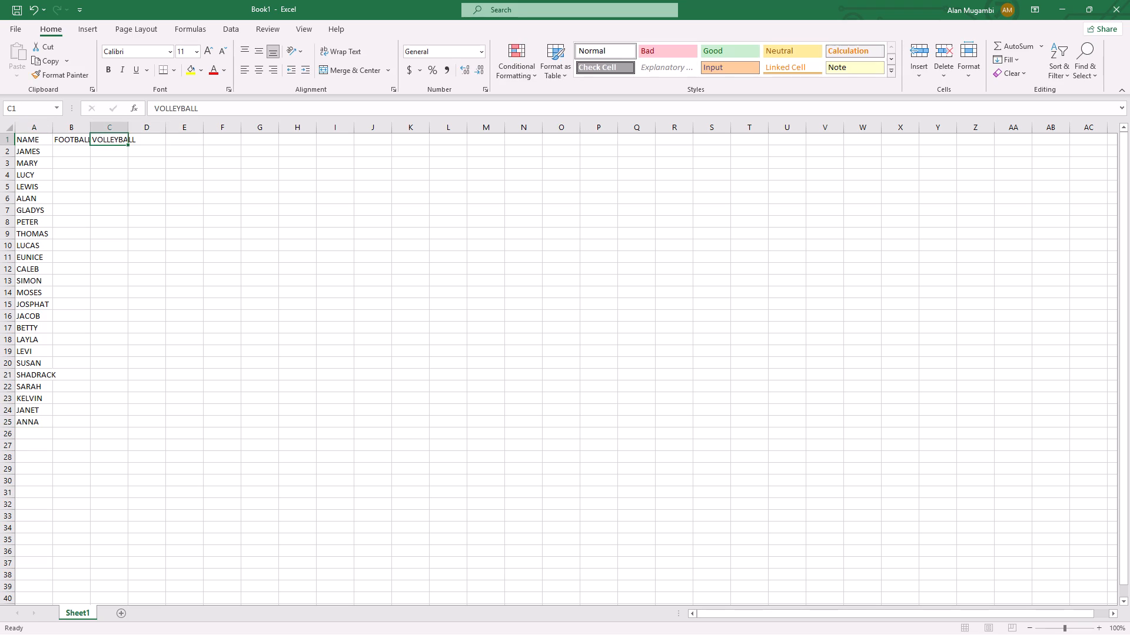
key(BackSpace)
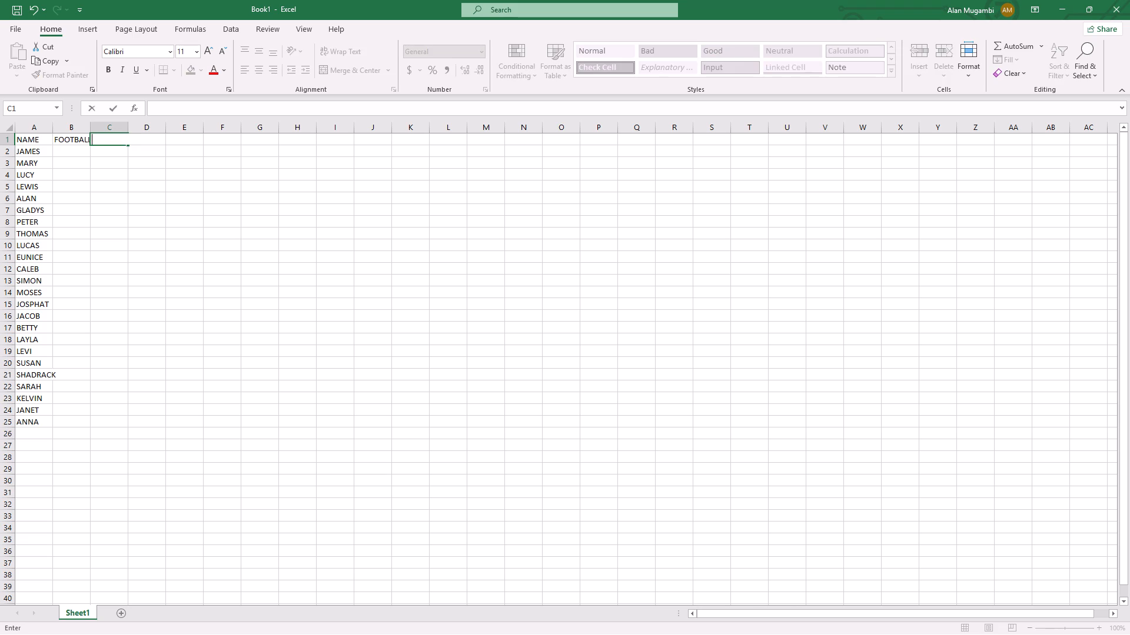
click(79, 142)
key(BackSpace)
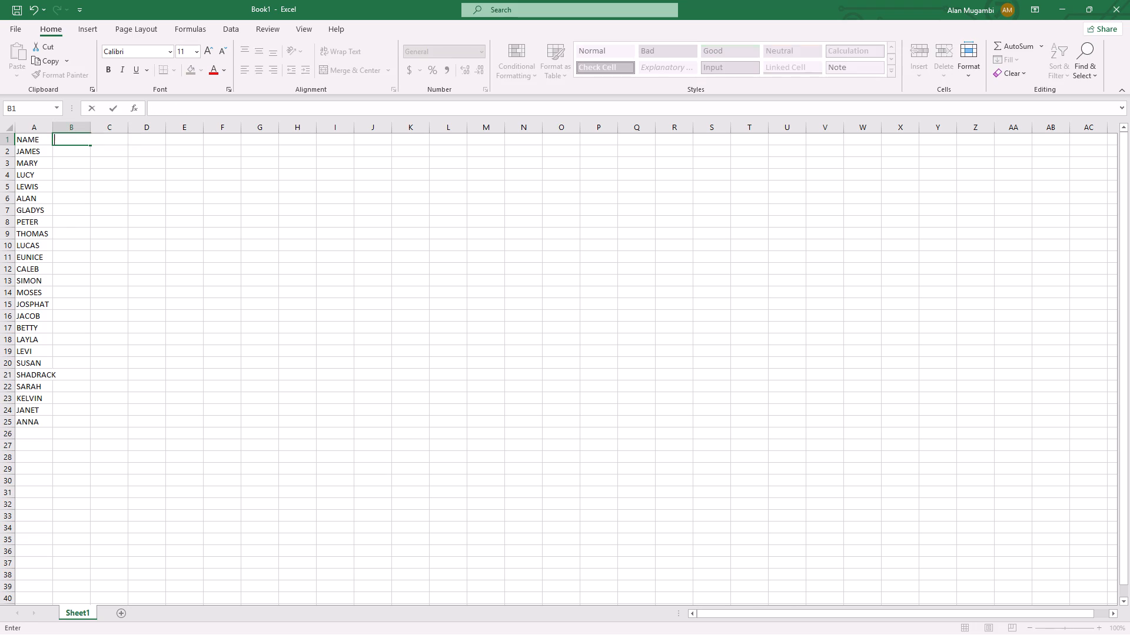
Enter the column headings CAT 1 in cell B1 and CAT 2 in cell C1.
click(78, 141)
text(CA)
key(t)
key(space)
text(1)
click(105, 139)
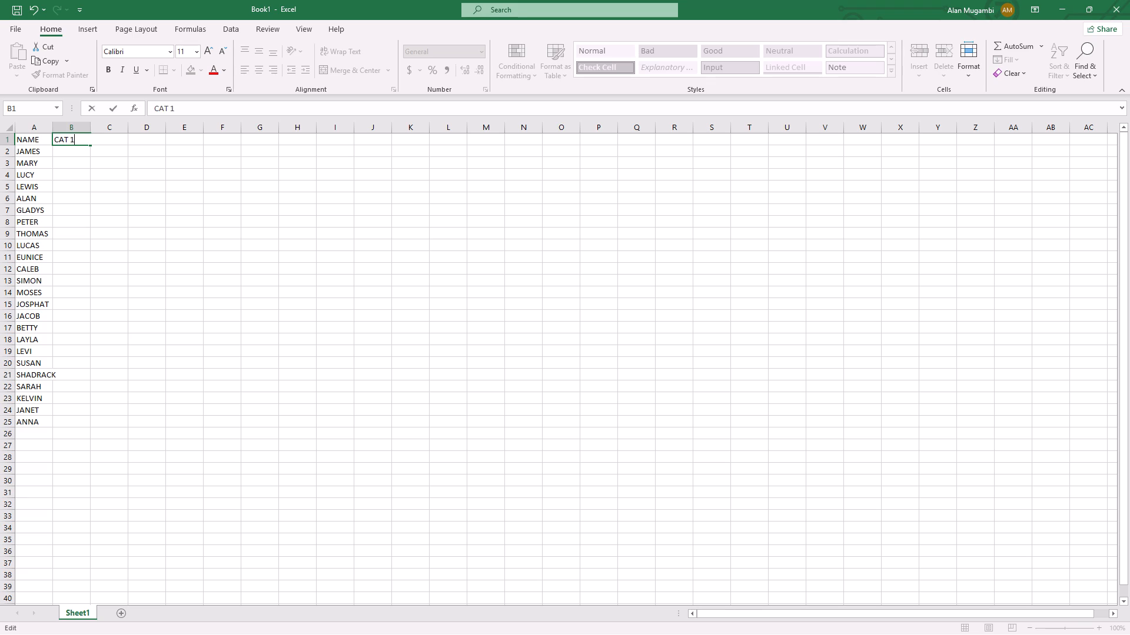
click(105, 139)
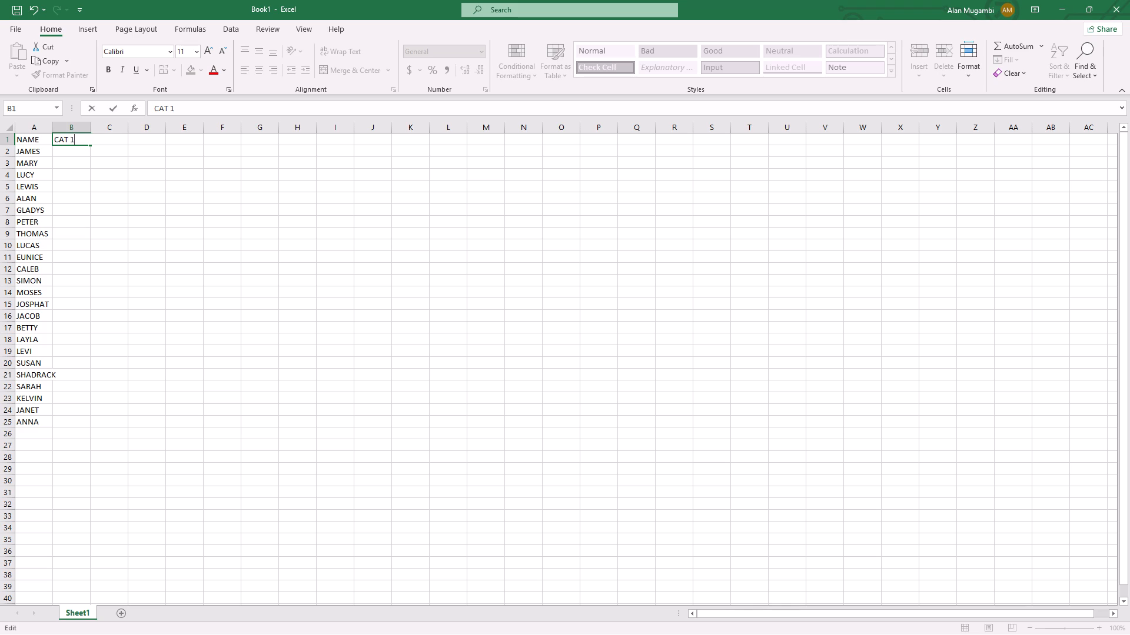
click(122, 143)
click(132, 143)
click(117, 143)
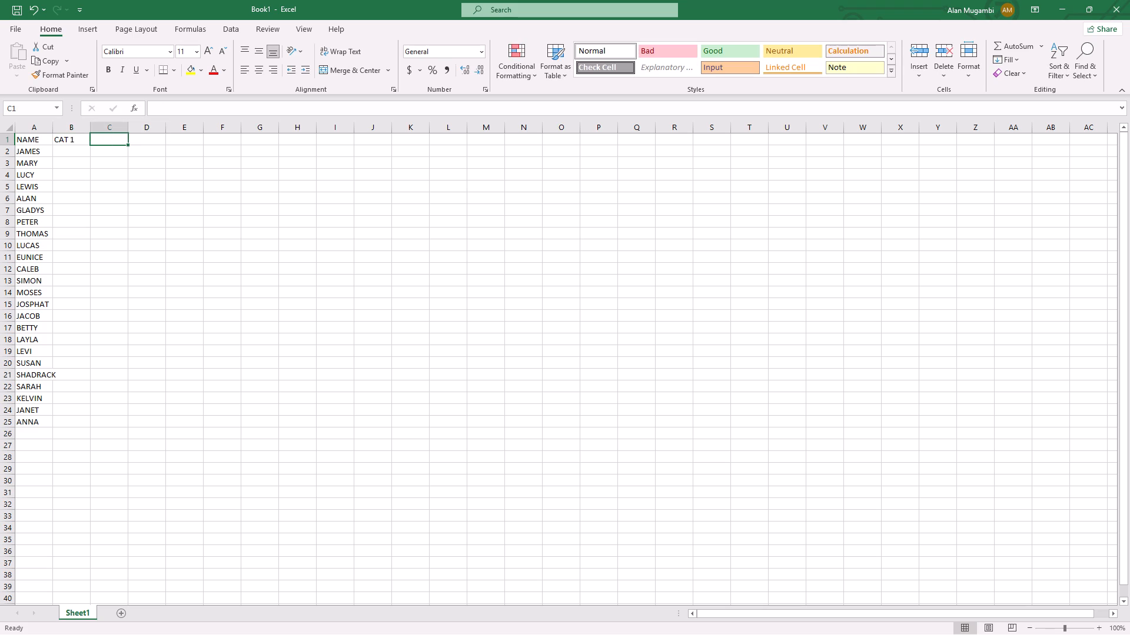
text(CA)
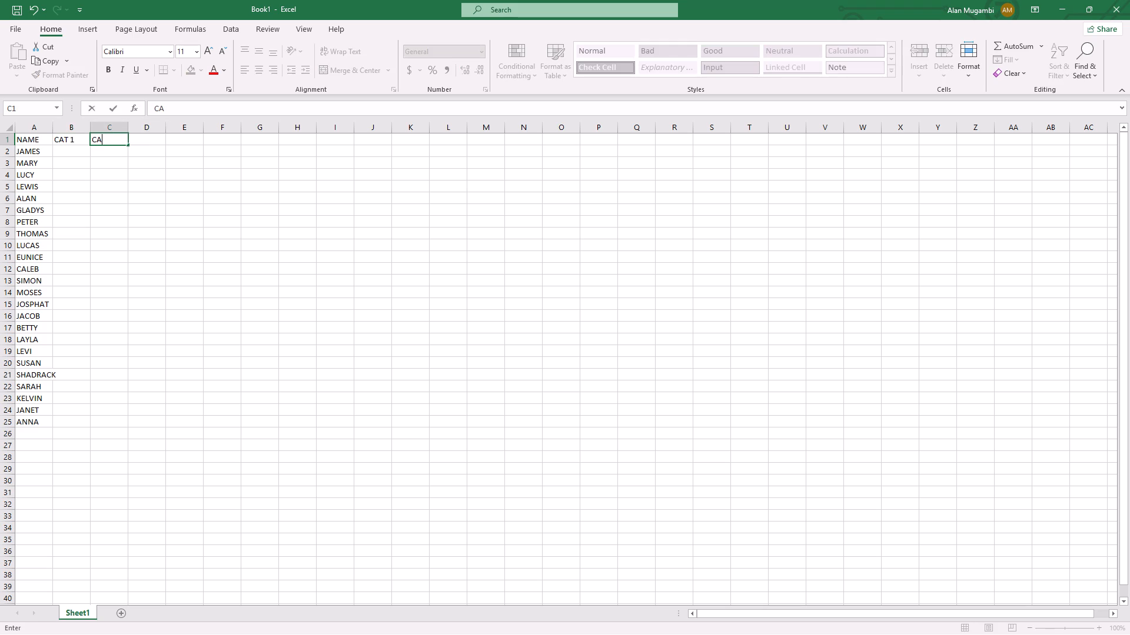
key(t)
key(space)
text(2)
Enter the column headings CAT 3 in cell D1 and EXAM in cell E1.
click(145, 142)
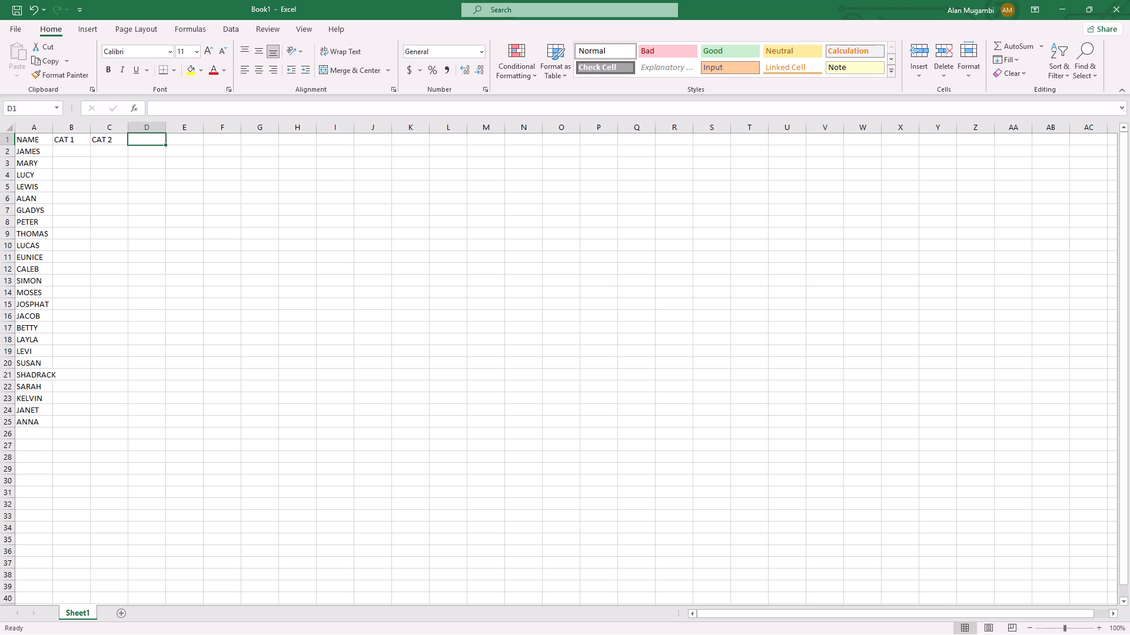
text(CAT)
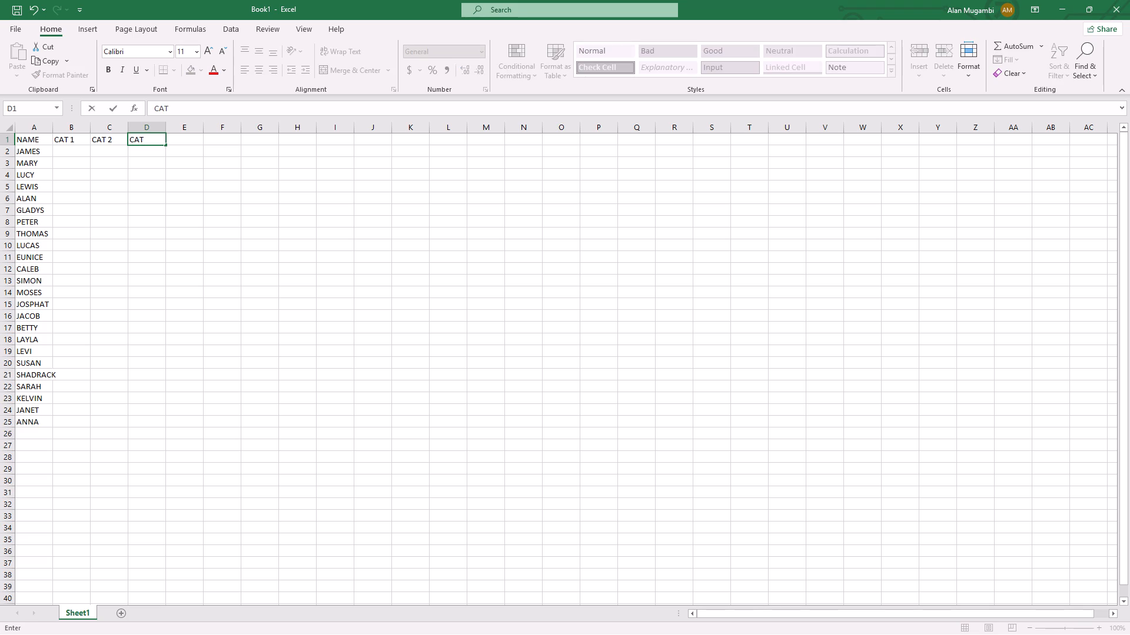
key(space)
text(3)
click(181, 141)
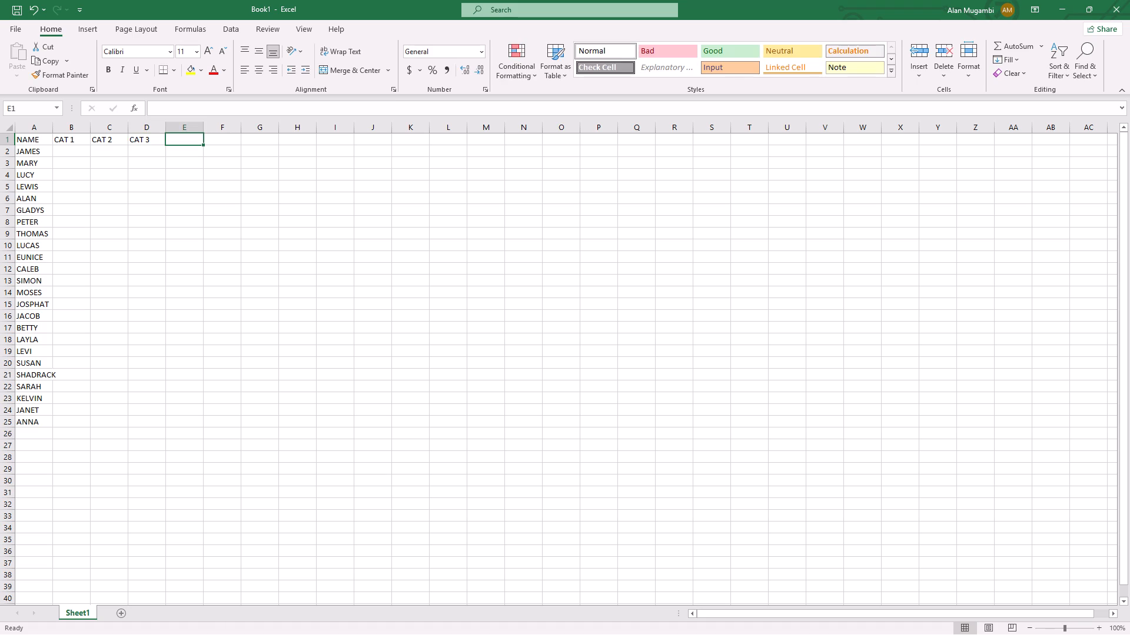
key(e)
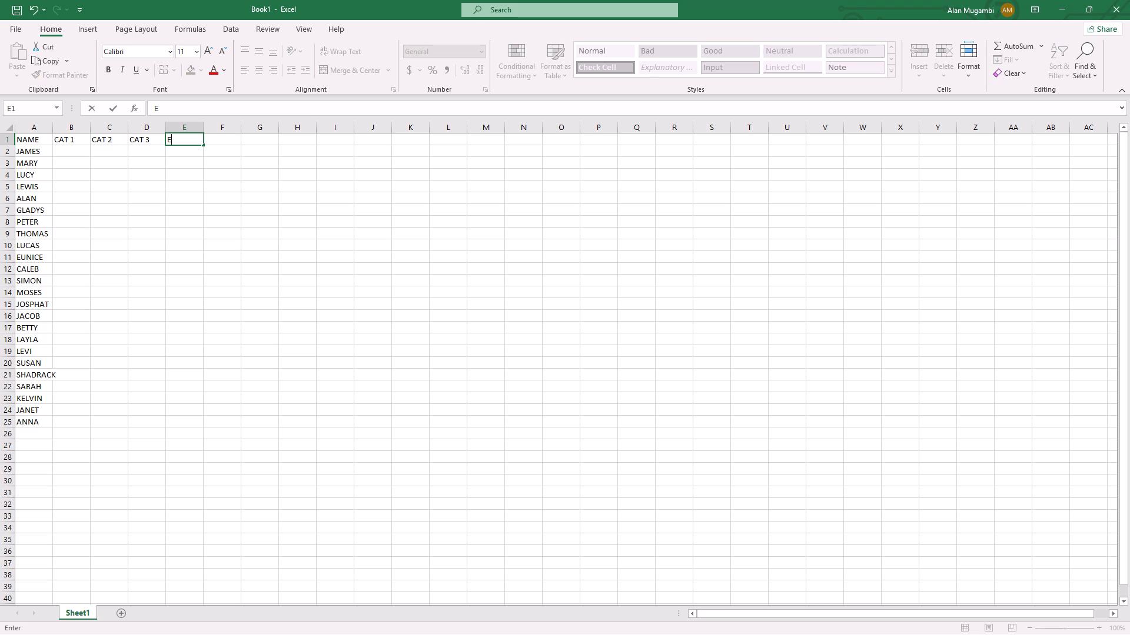
text(XAM)
Enter the CAT 1 scores 15 for JAMES, 17 for MARY, 12 for LUCY and 9 for LEWIS in cells B2 to B5.
click(75, 152)
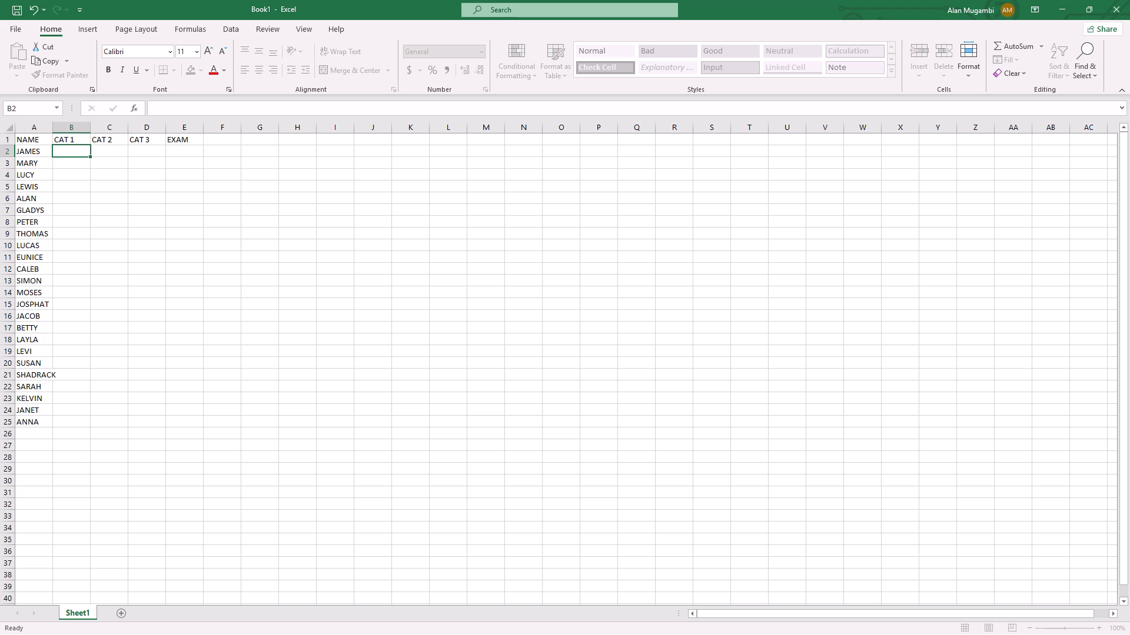
text(15)
click(73, 165)
text(17)
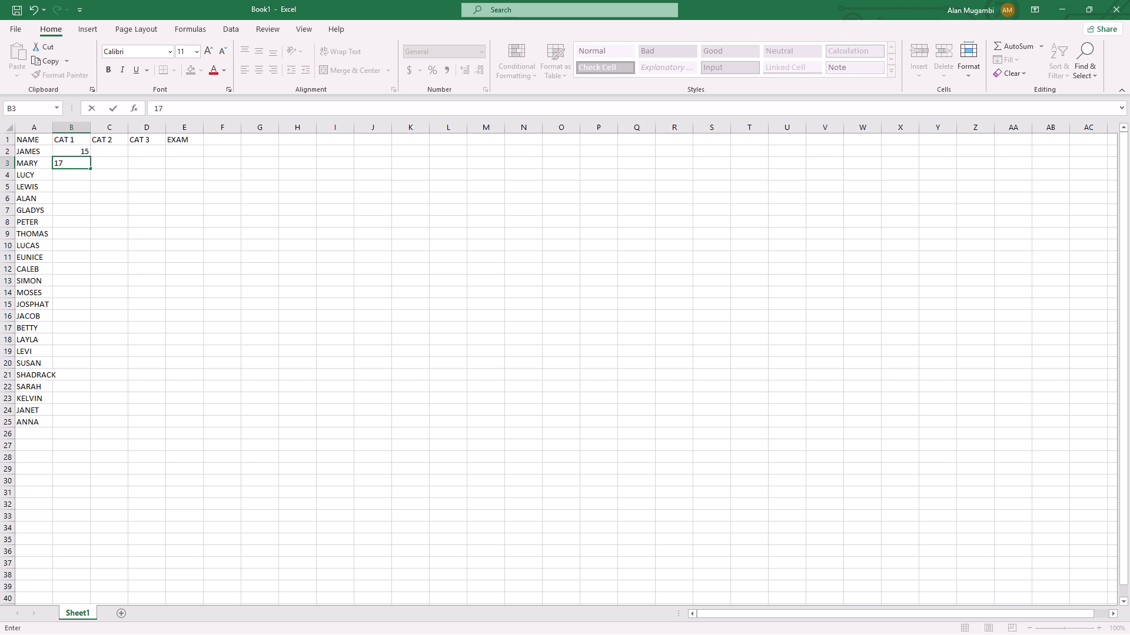
click(72, 172)
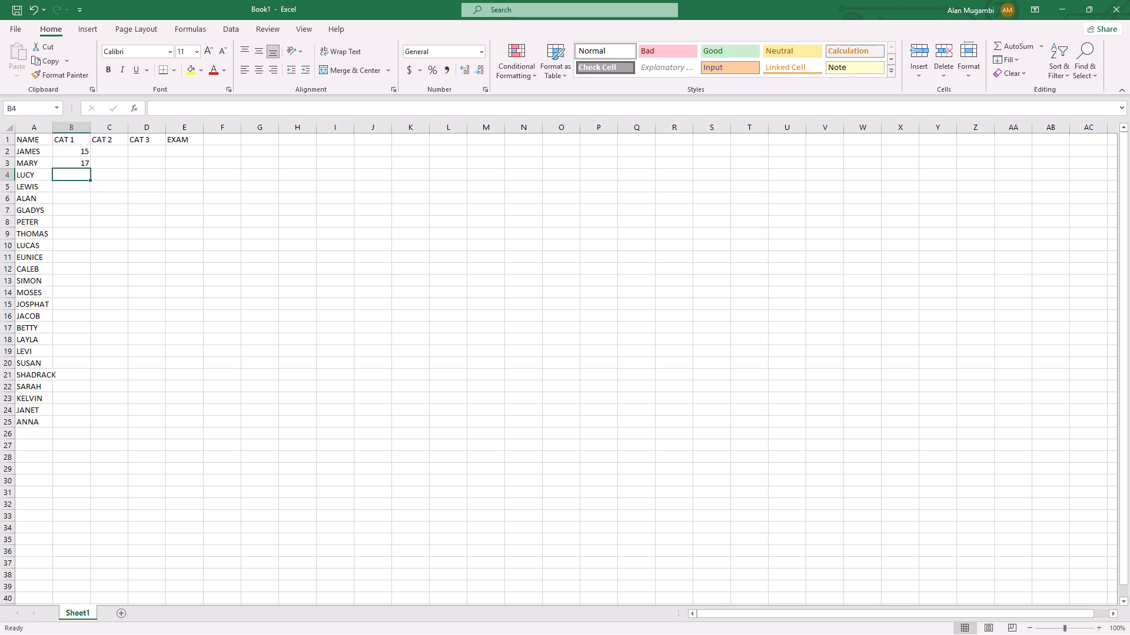
text(12)
click(71, 185)
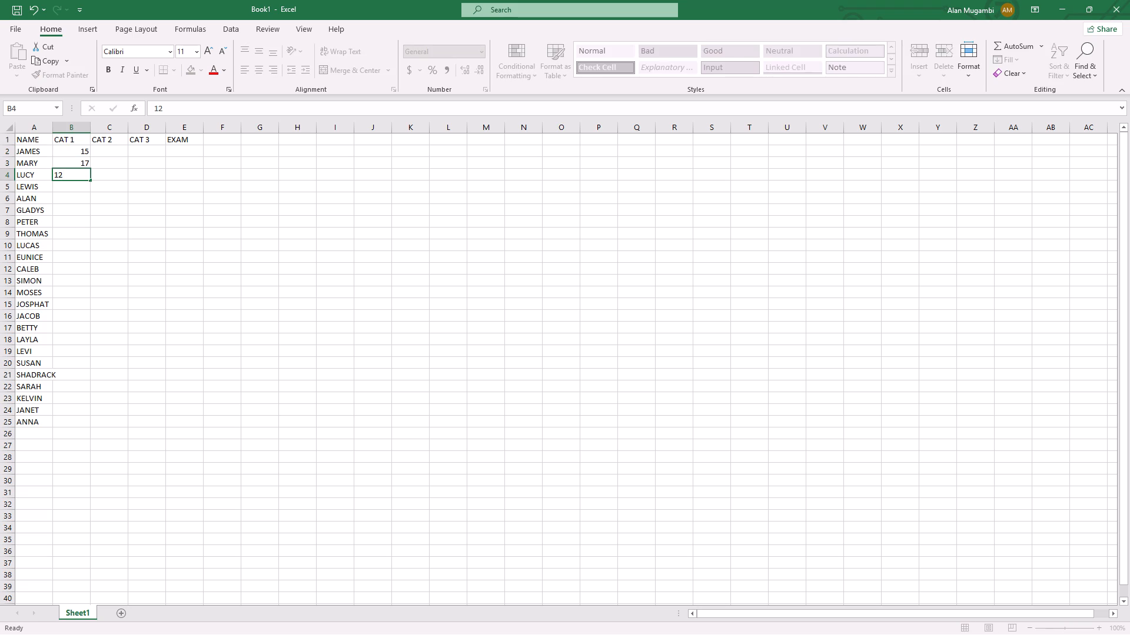
key(9)
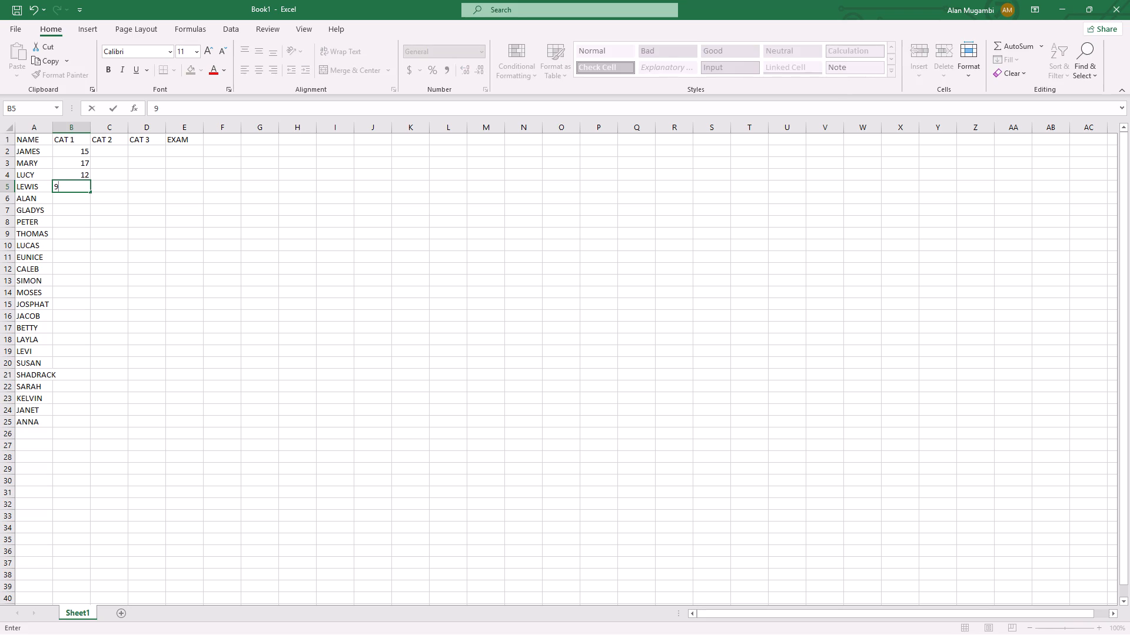
Enter the CAT 1 scores 10 for ALAN, 15 for GLADYS, 11 for PETER, 16 for THOMAS and 18 for LUCAS in cells B6 to B10.
click(75, 200)
text(10)
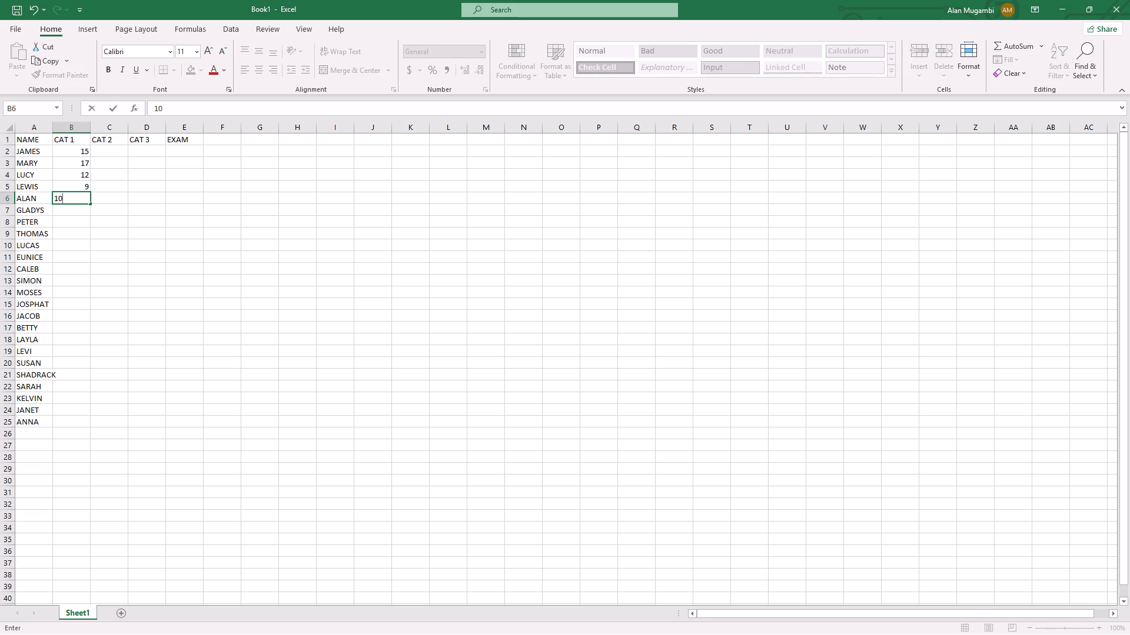
click(77, 212)
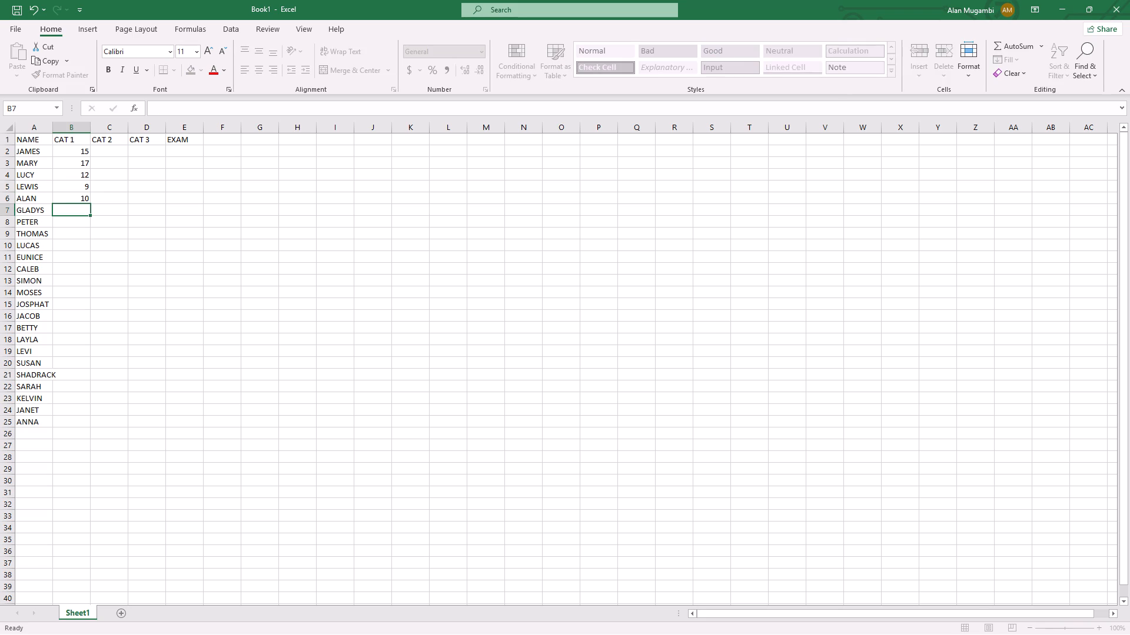
text(15)
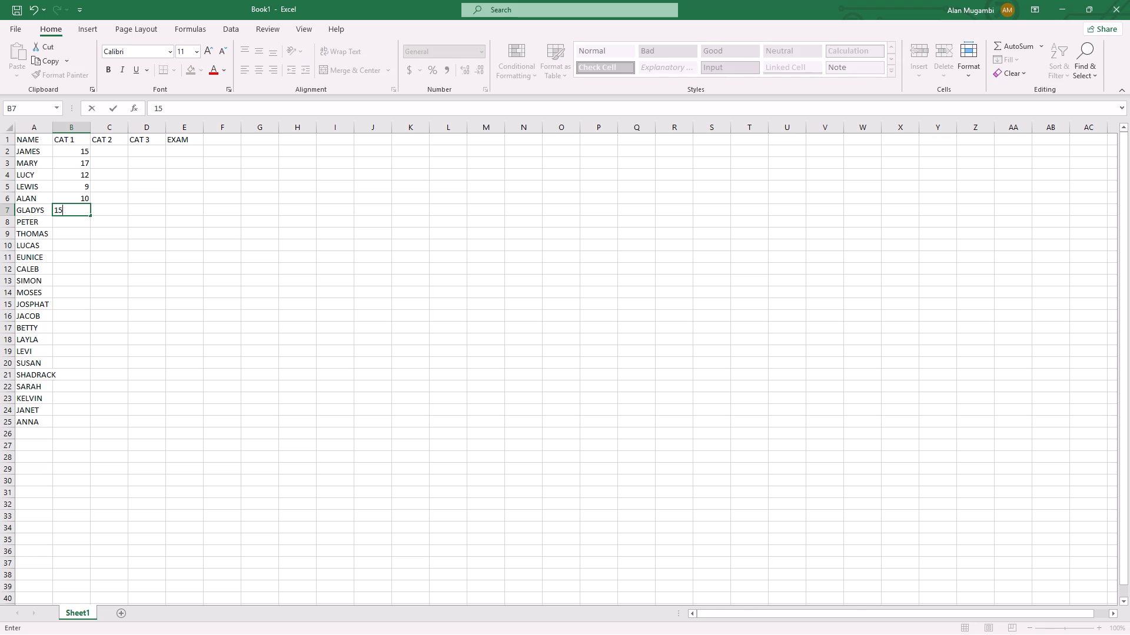
click(82, 223)
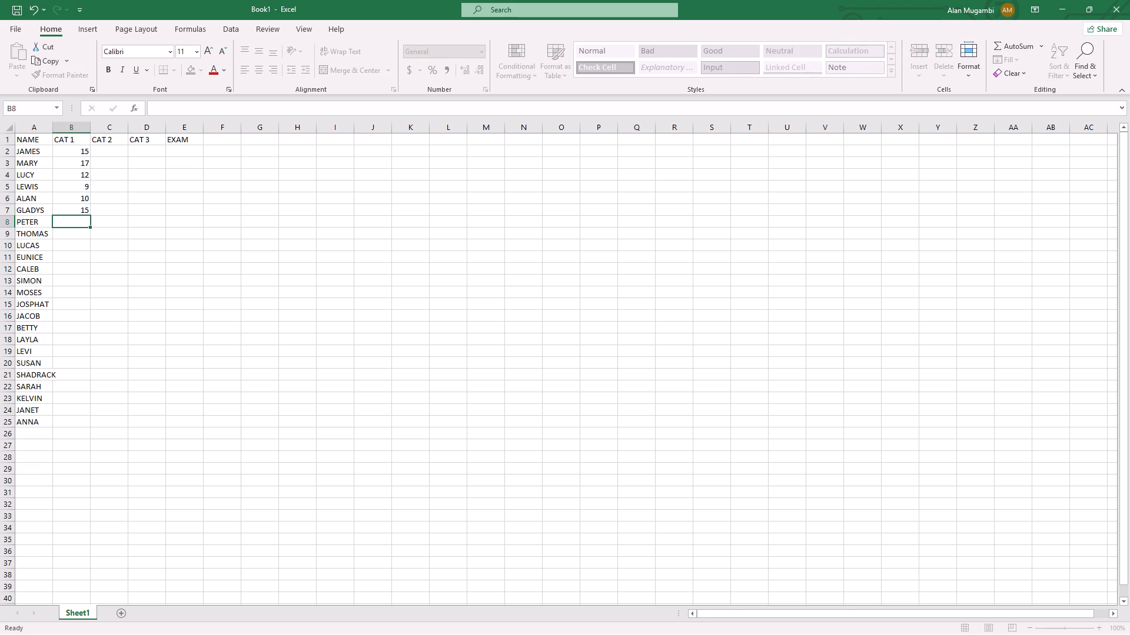
text(11)
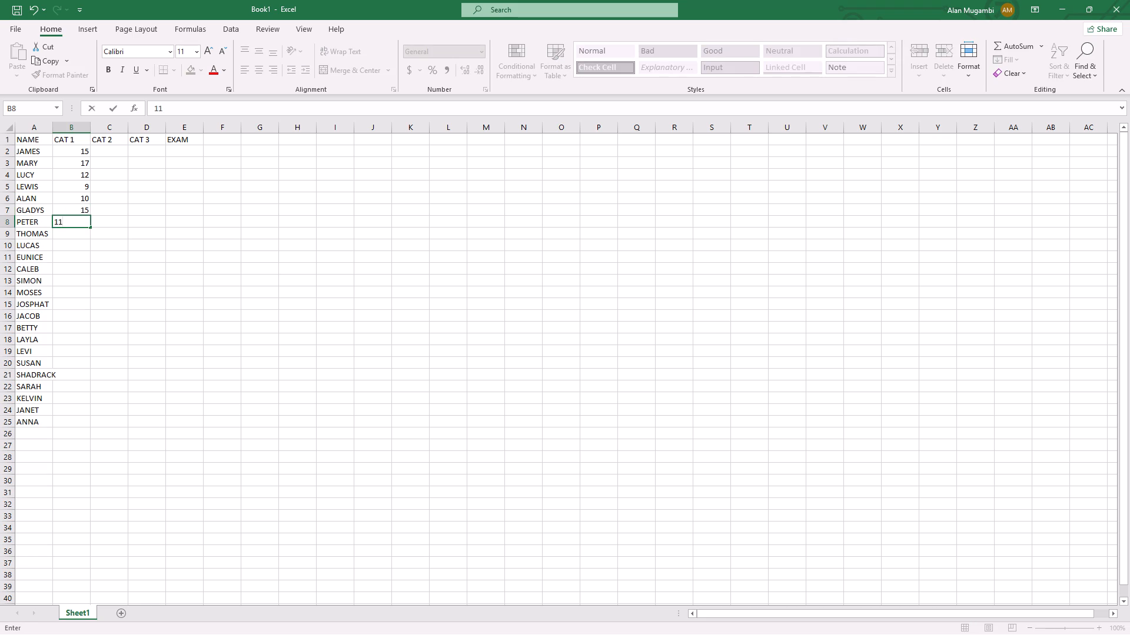
click(82, 233)
text(16)
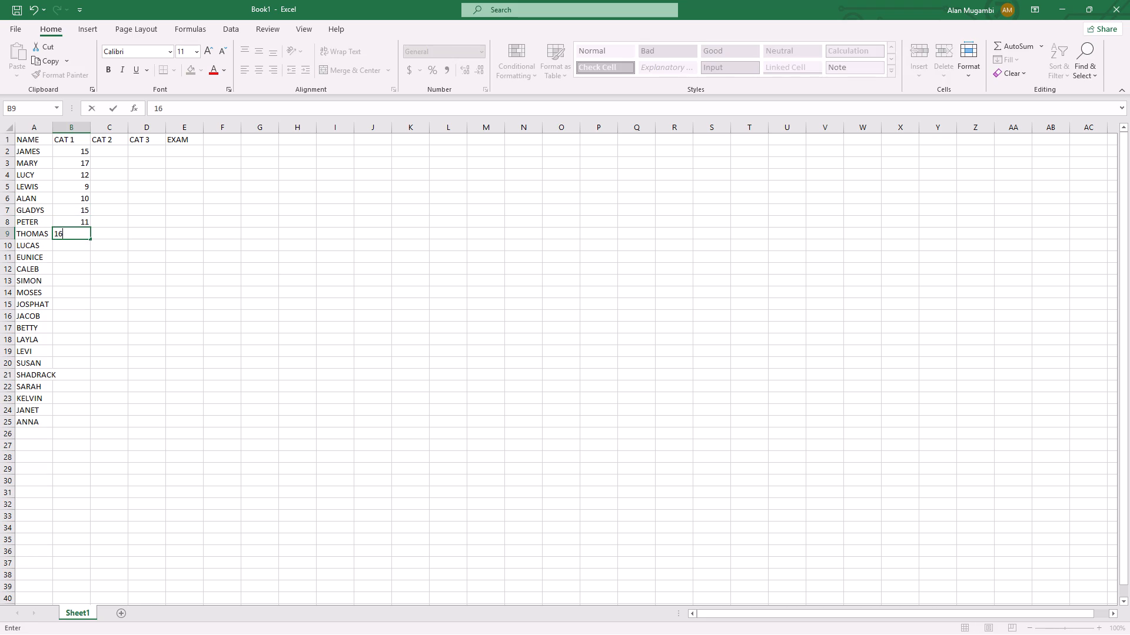
click(82, 245)
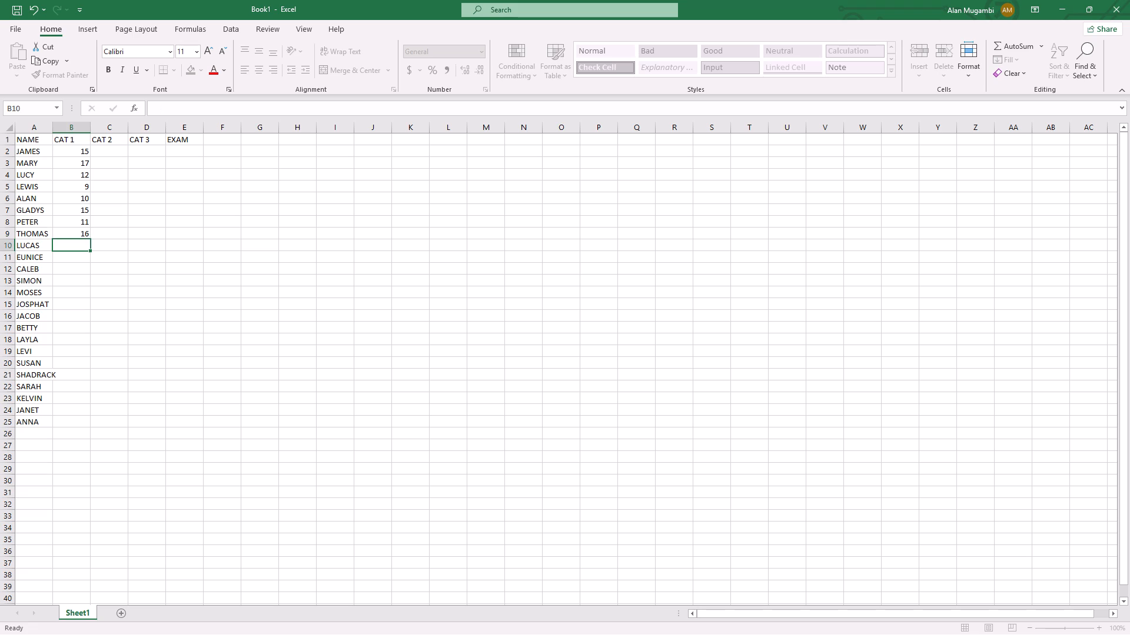
text(18)
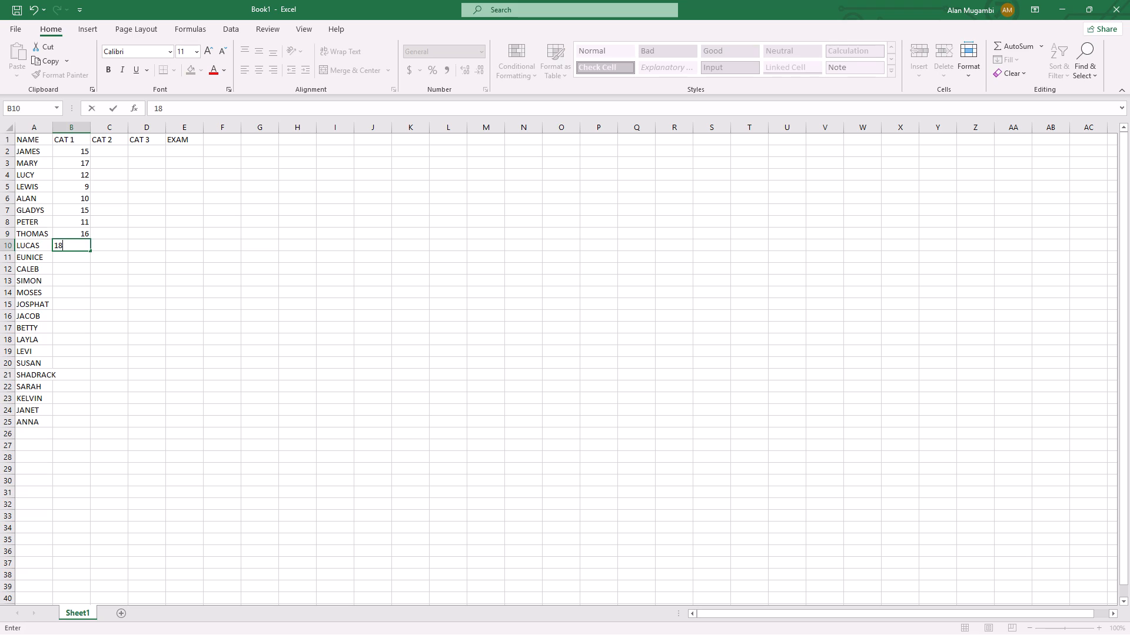
Enter the CAT 1 scores 10 for EUNICE, 20 for CALEB, 13 for SIMON, 16 for MOSES and 15 for JOSPHAT in cells B11 to B15.
click(82, 258)
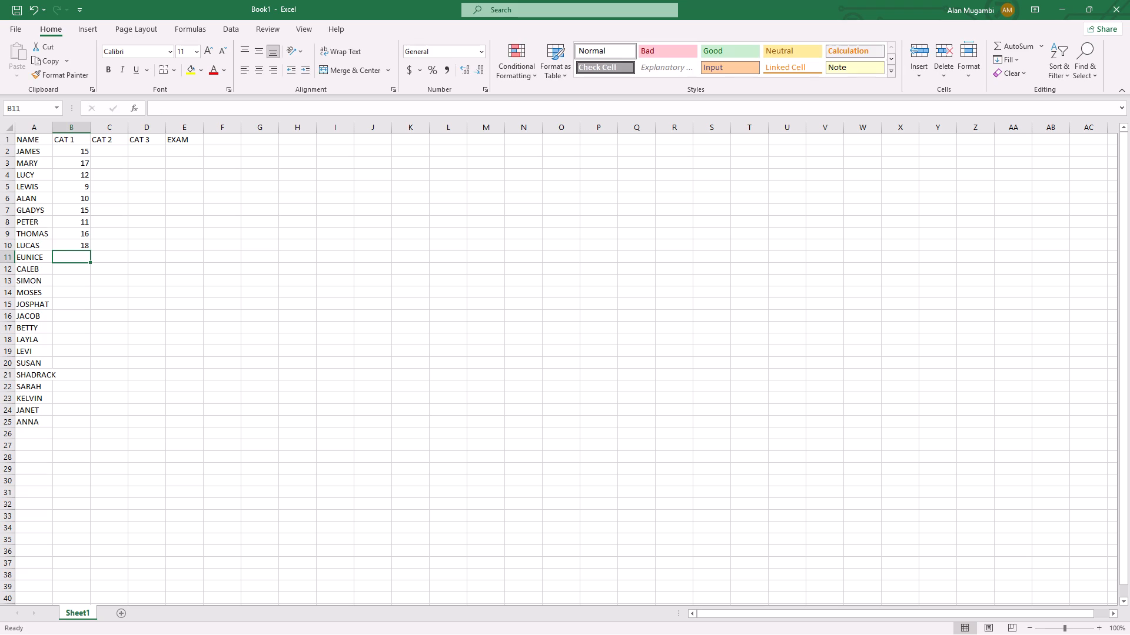
text(10)
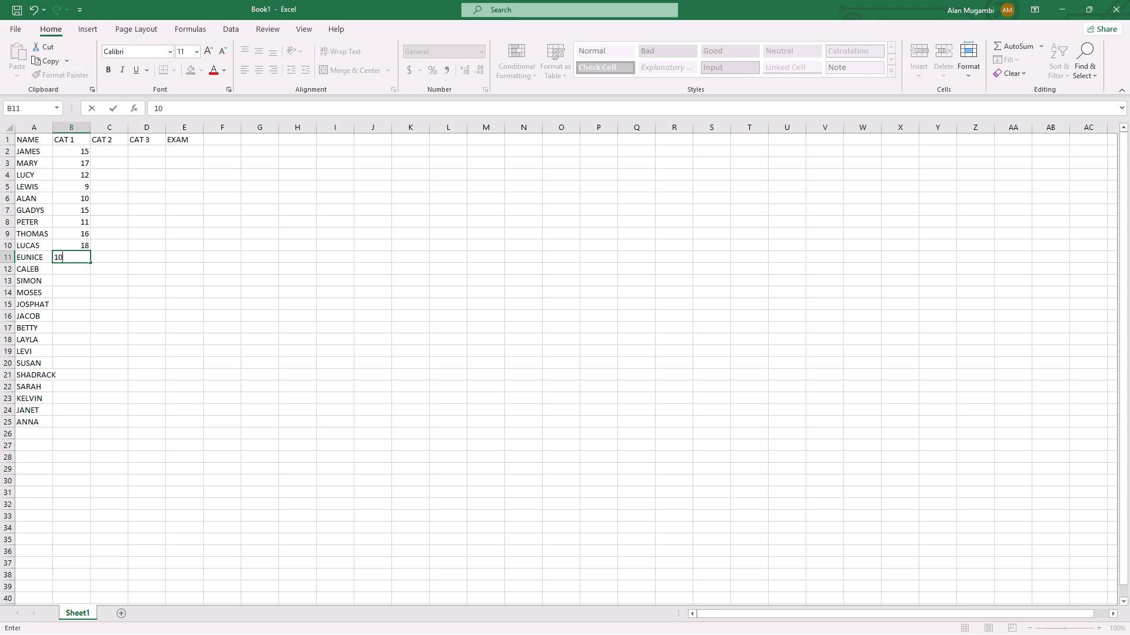
click(82, 268)
text(20)
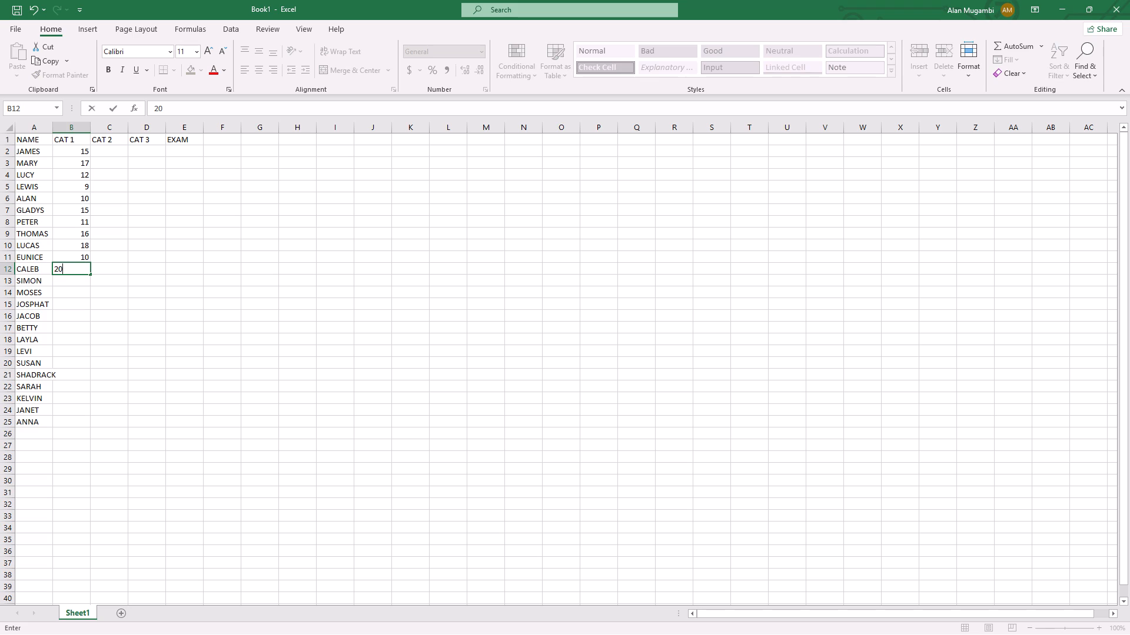
click(84, 284)
text(13)
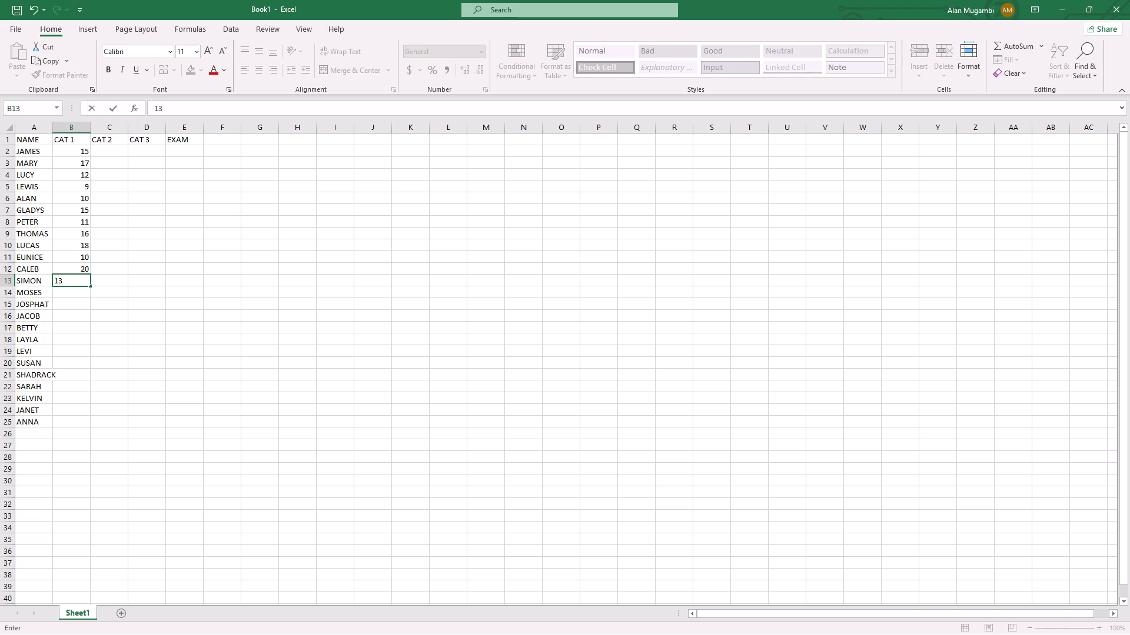
click(82, 293)
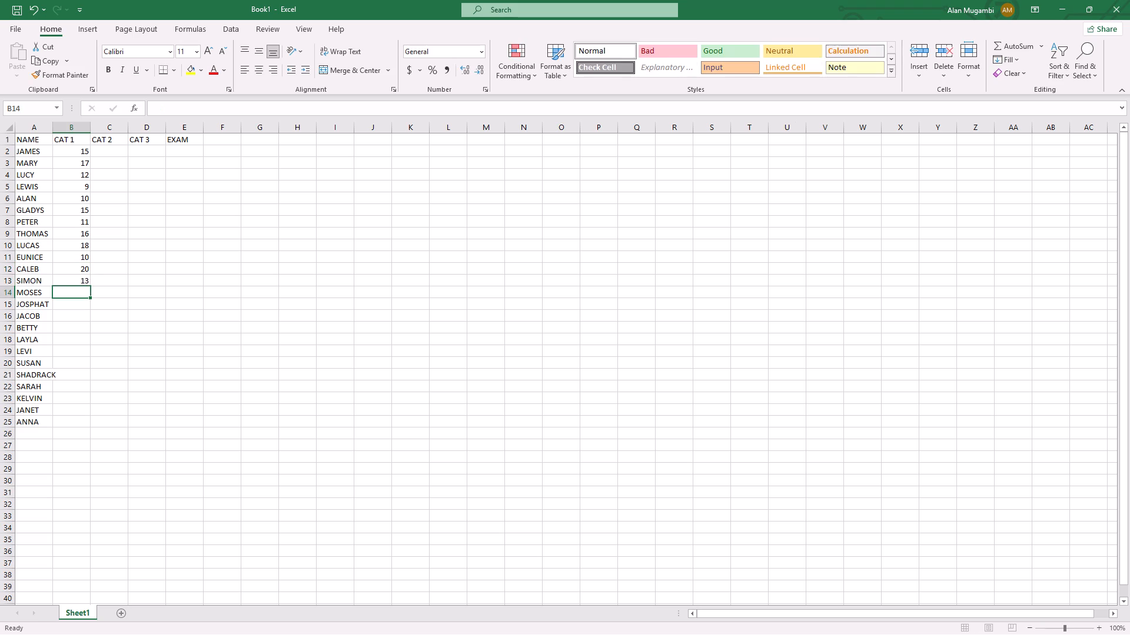
text(16)
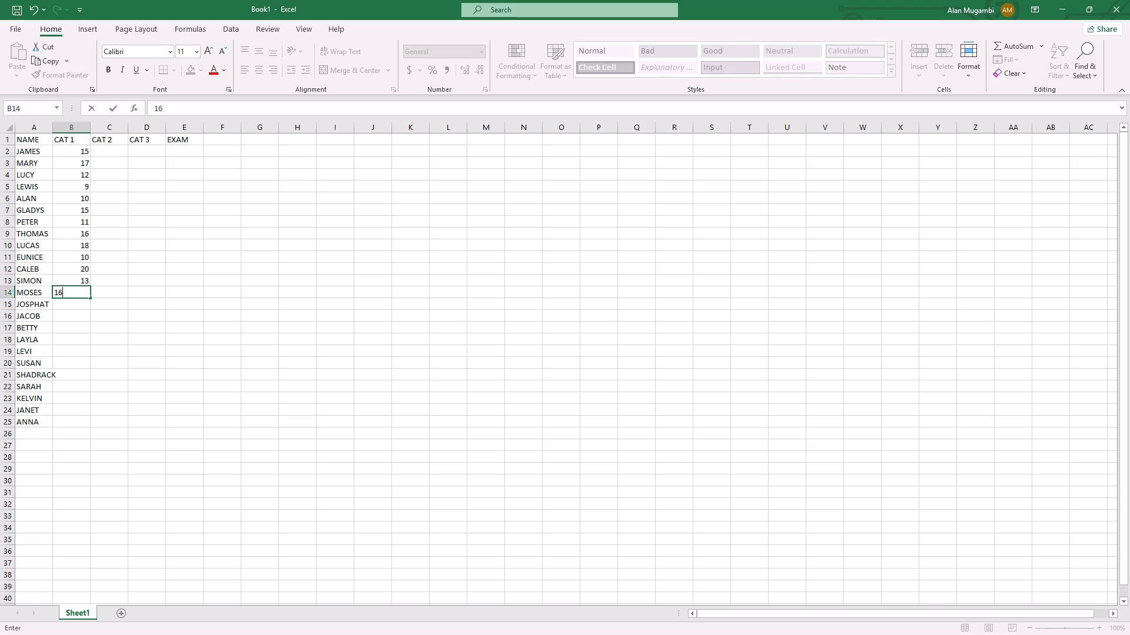
click(81, 308)
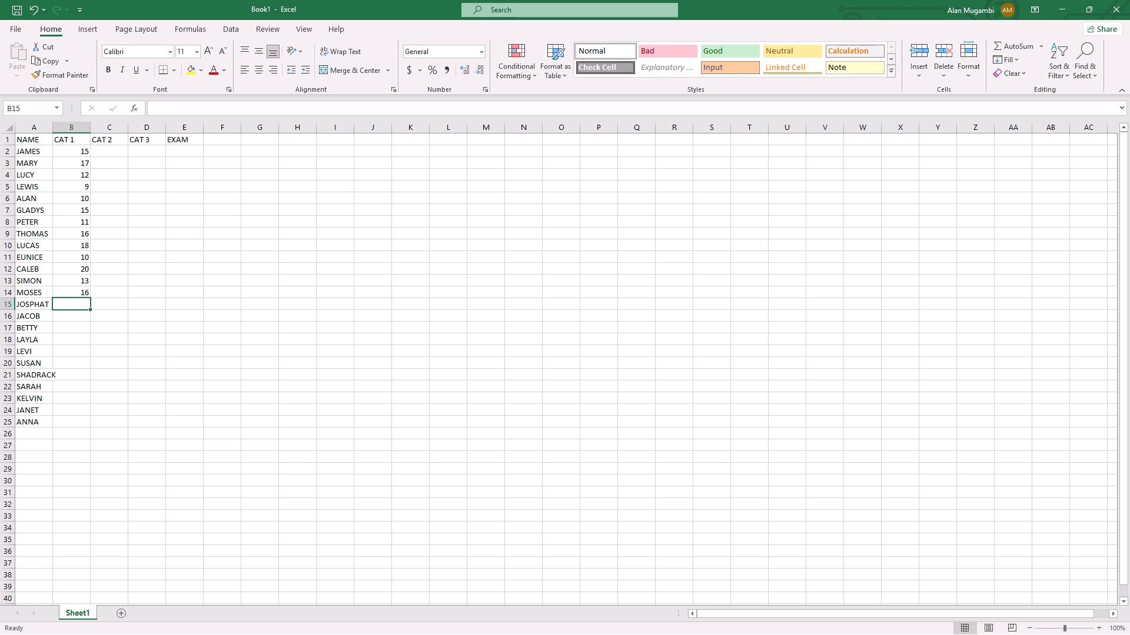
text(15)
Enter the CAT 1 scores 14 for JACOB, 19 for BETTY and 16 for LAYLA in cells B16 to B18.
click(81, 315)
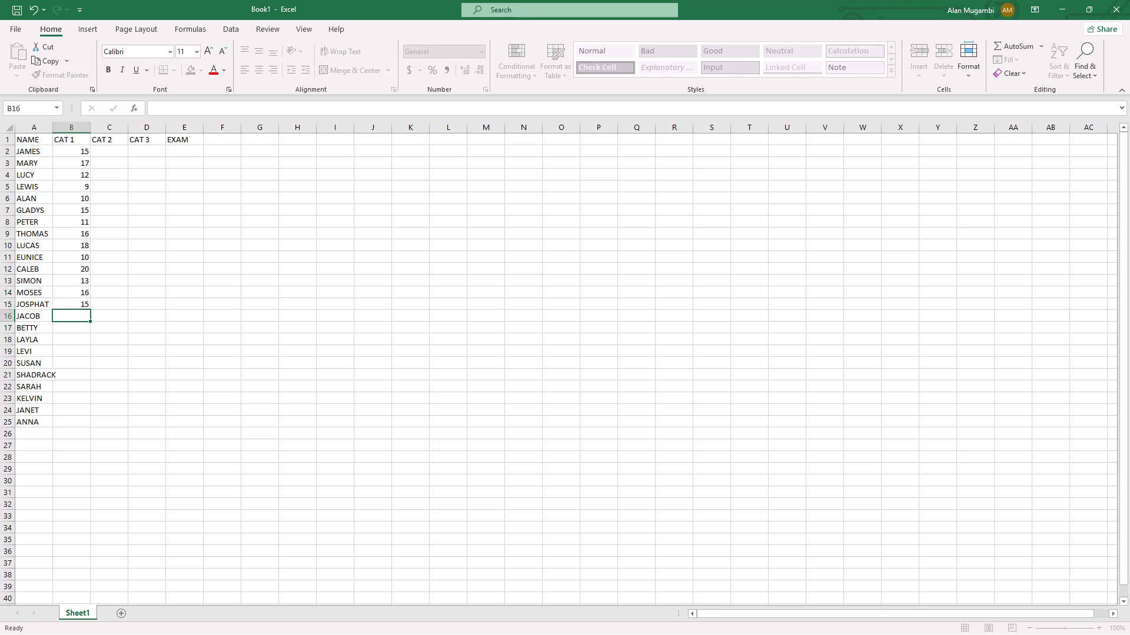
text(14)
click(81, 328)
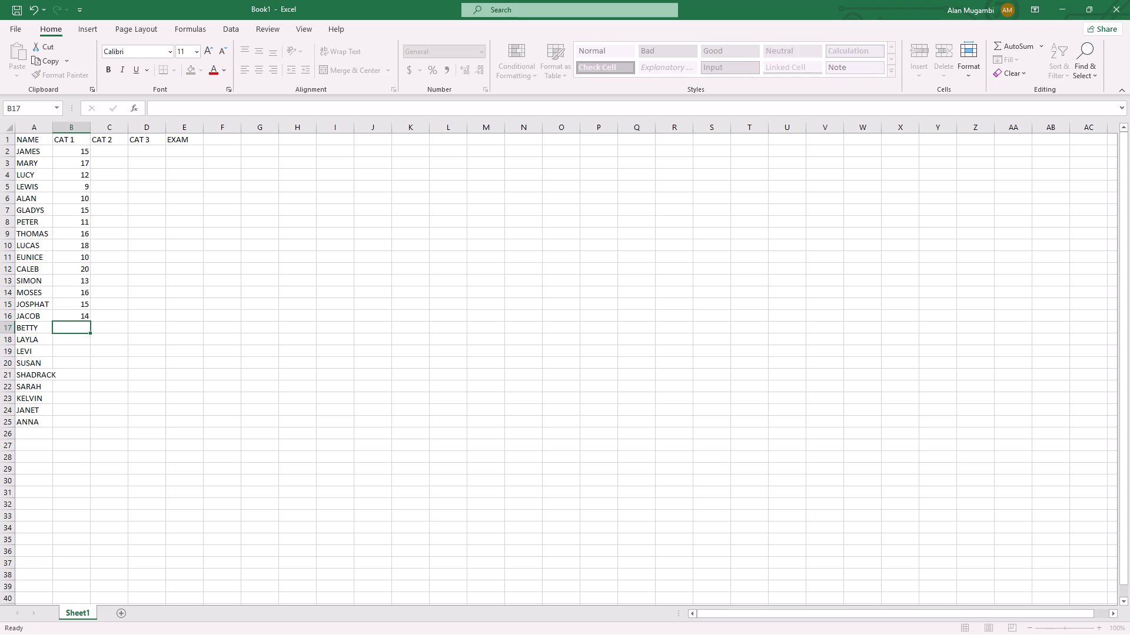
text(19)
click(81, 336)
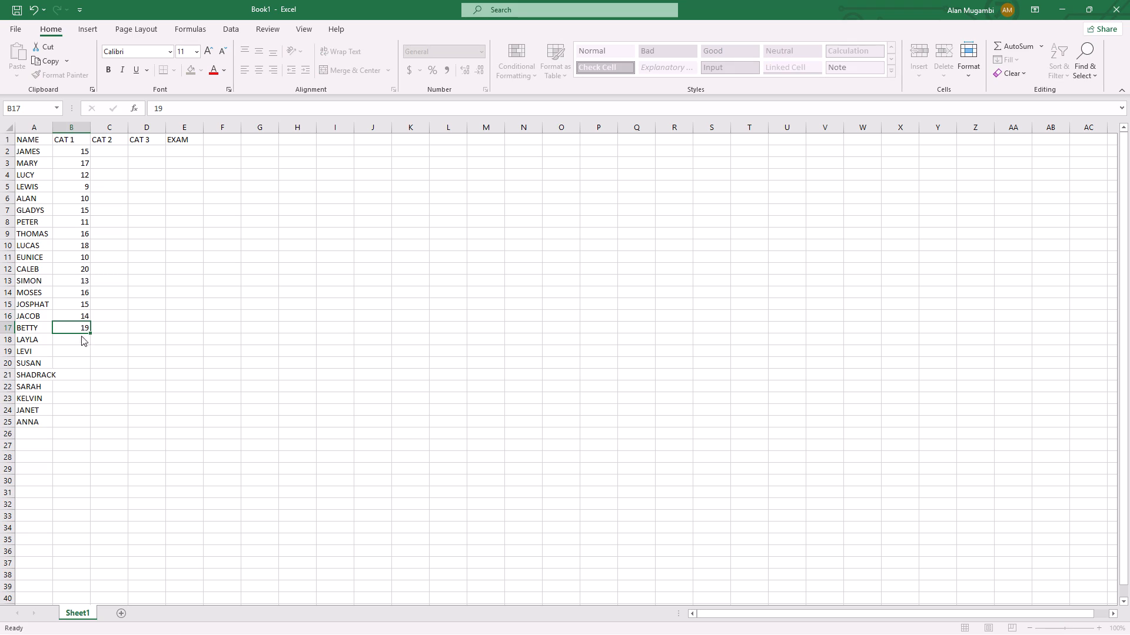
click(81, 341)
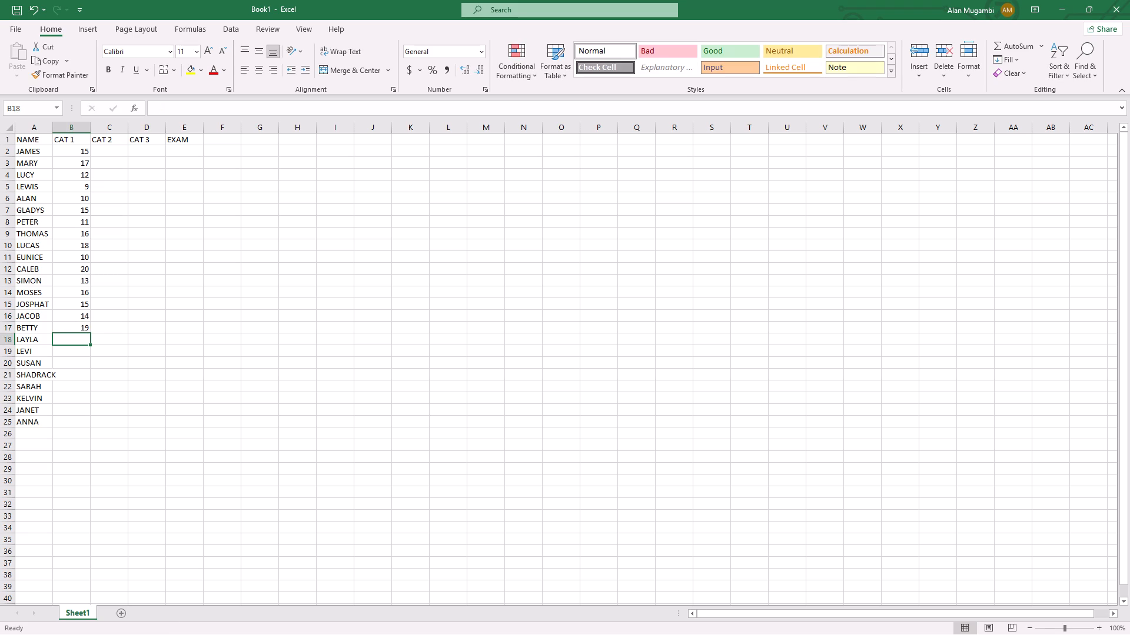
text(19)
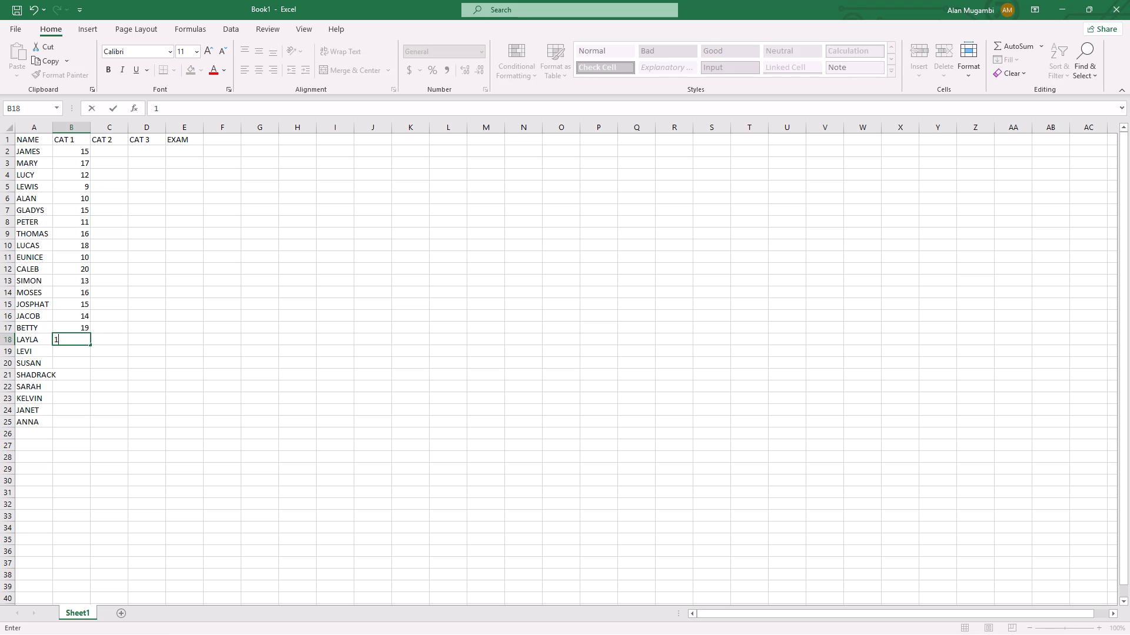
key(Delete)
key(BackSpace)
key(6)
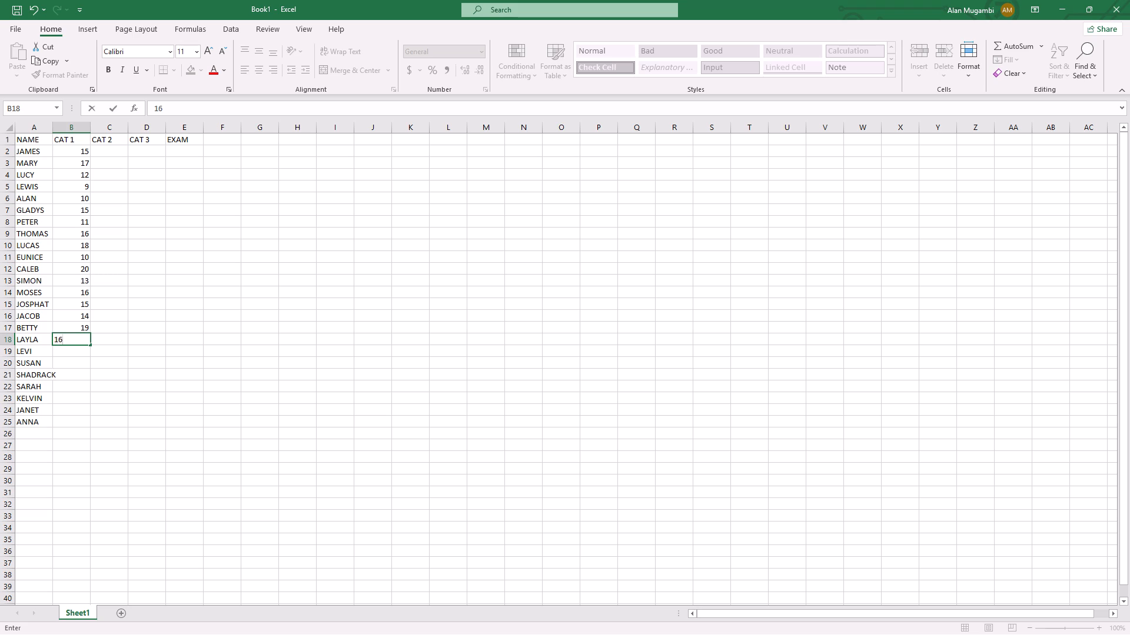
Enter the CAT 1 scores 14 for LEVI, 14 for SUSAN and 13 for SHADRACK in cells B19 to B21.
click(84, 351)
text(14)
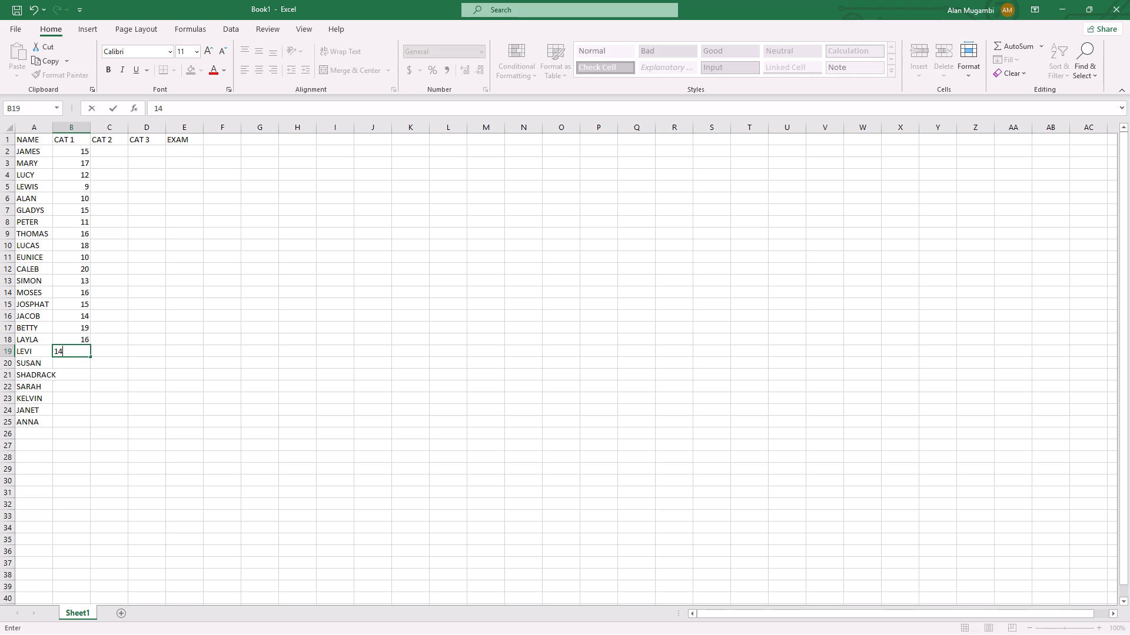
click(85, 365)
text(14)
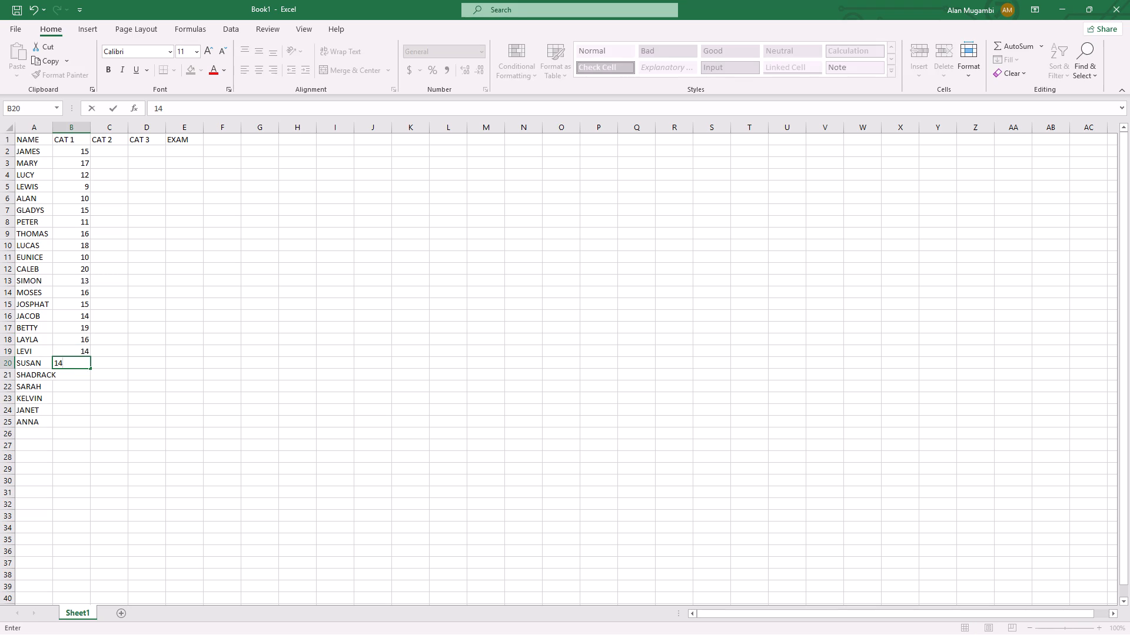
click(85, 375)
key(1)
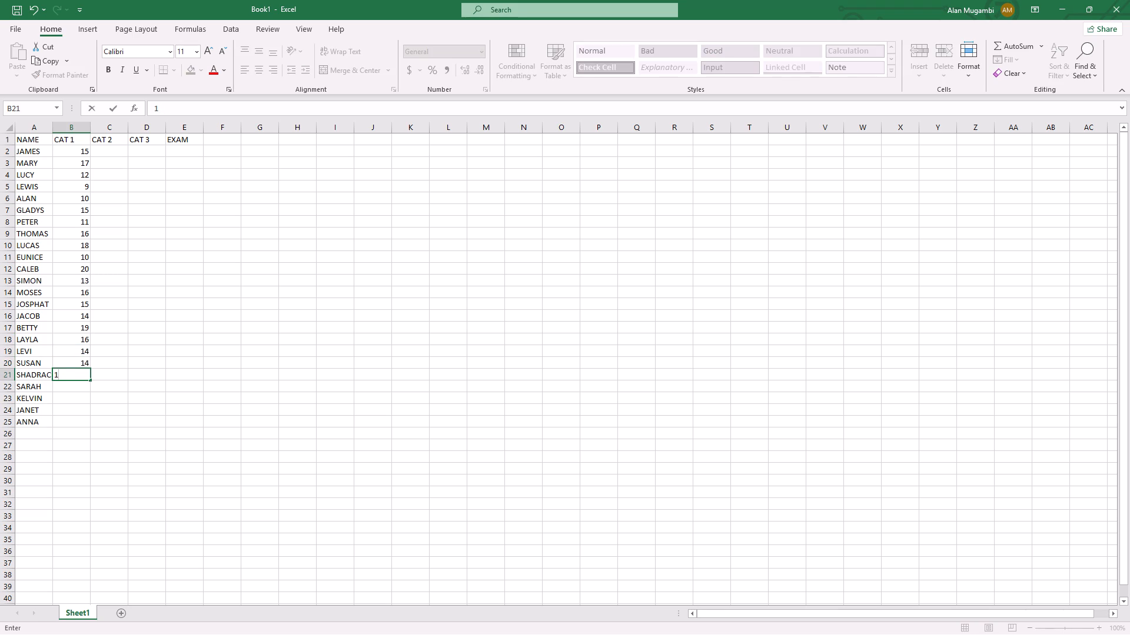
key(3)
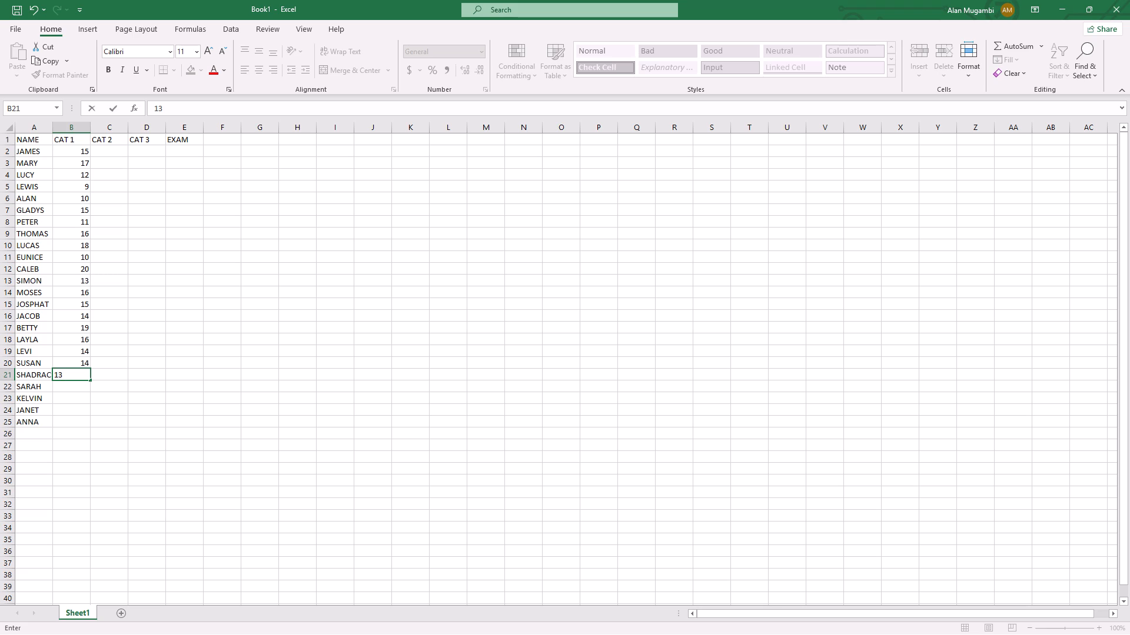
Enter the CAT 1 scores 19 for SARAH, 8 for KELVIN, 17 for JANET and 9 for ANNA in cells B22 to B25.
click(85, 387)
text(19)
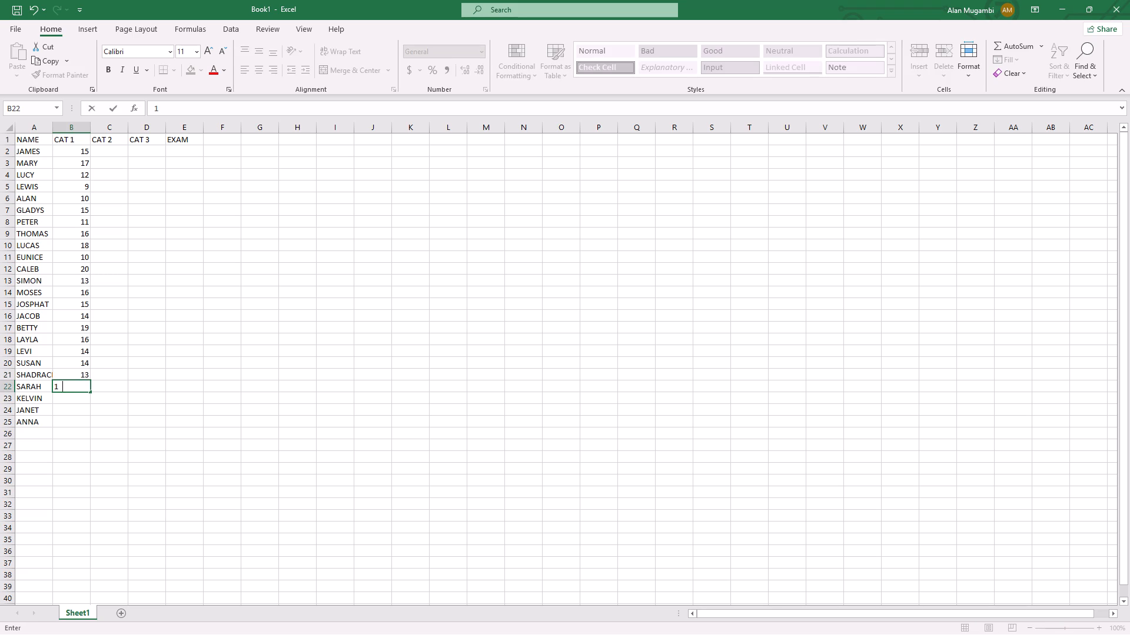
click(81, 399)
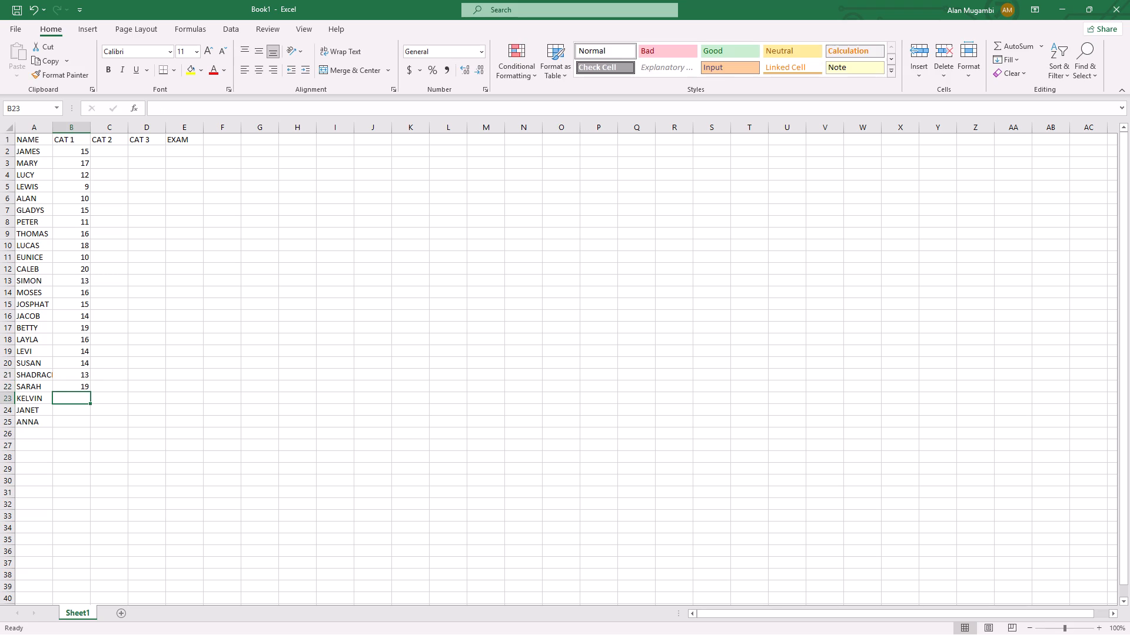
key(8)
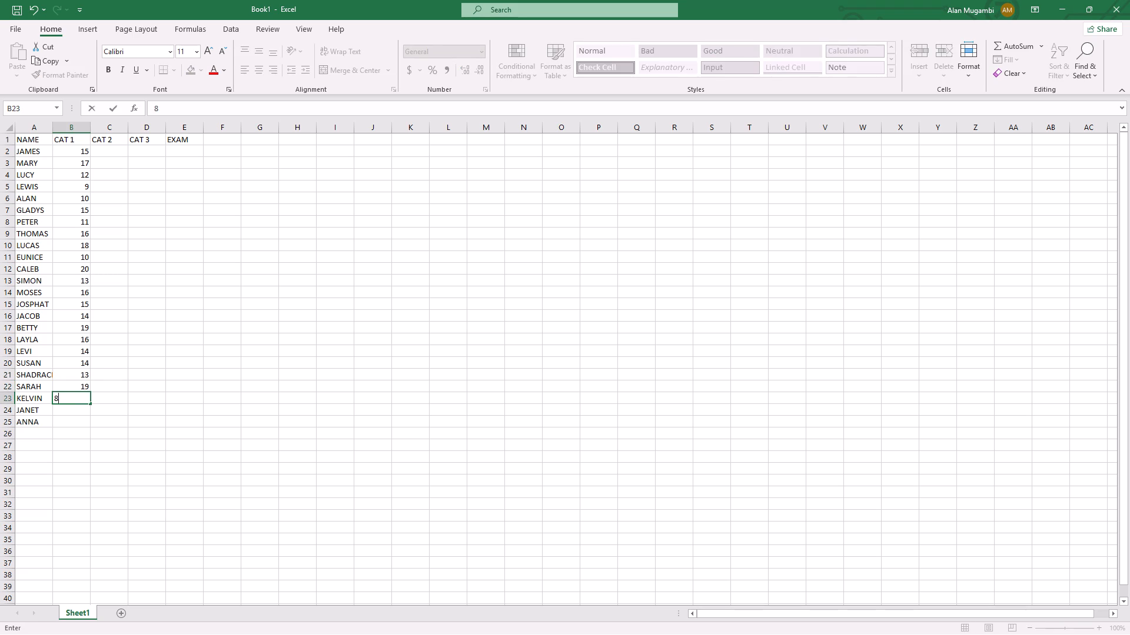
click(80, 412)
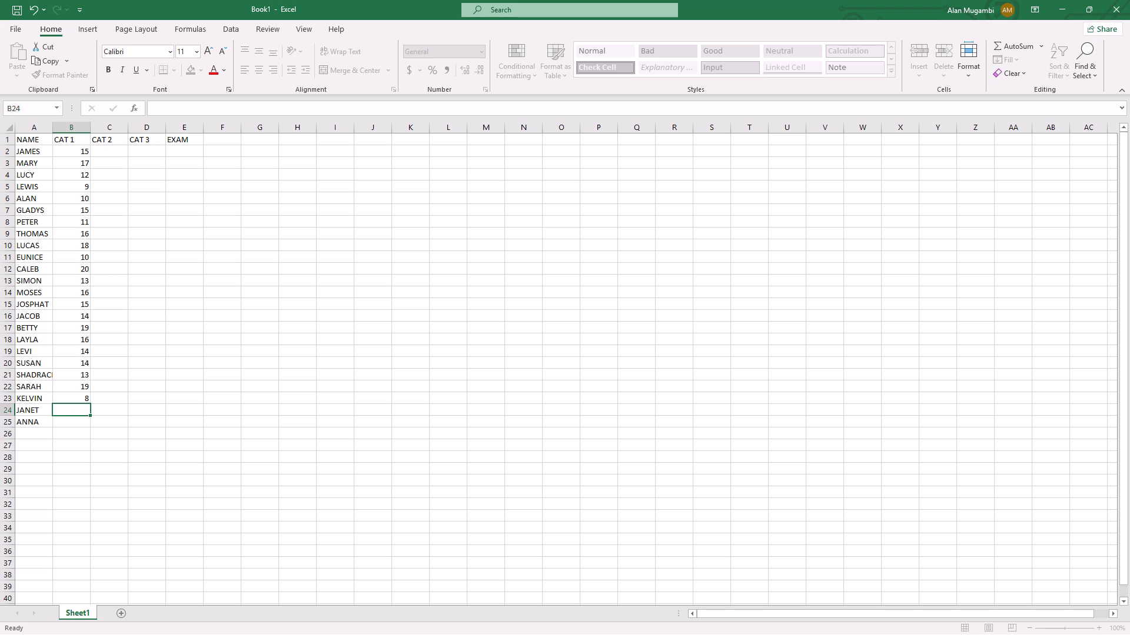
text(17)
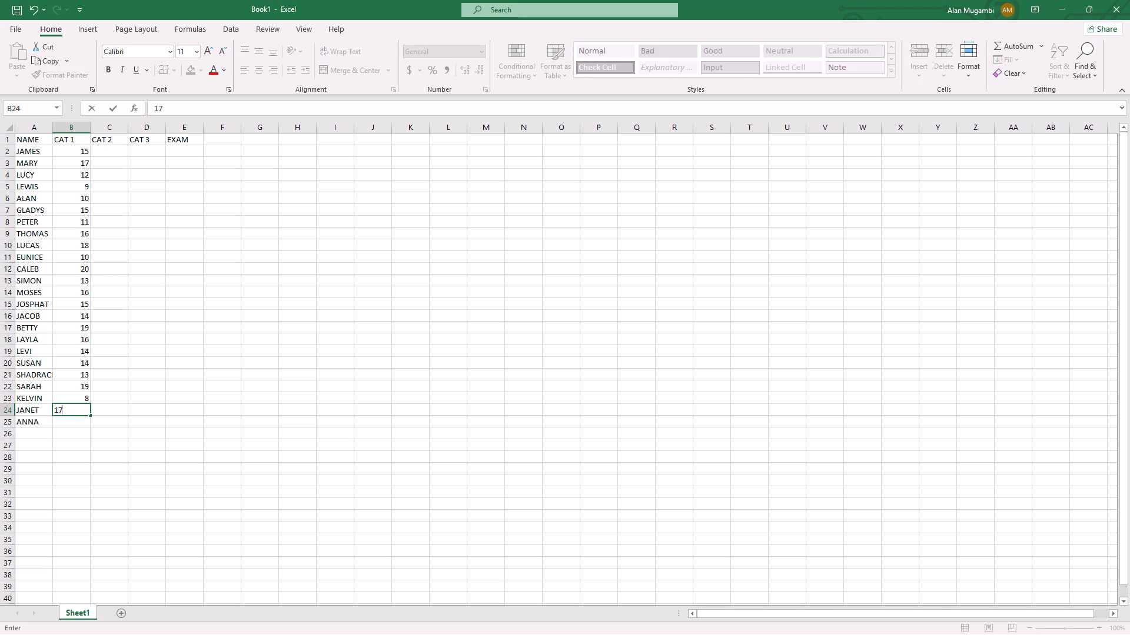
click(81, 420)
key(9)
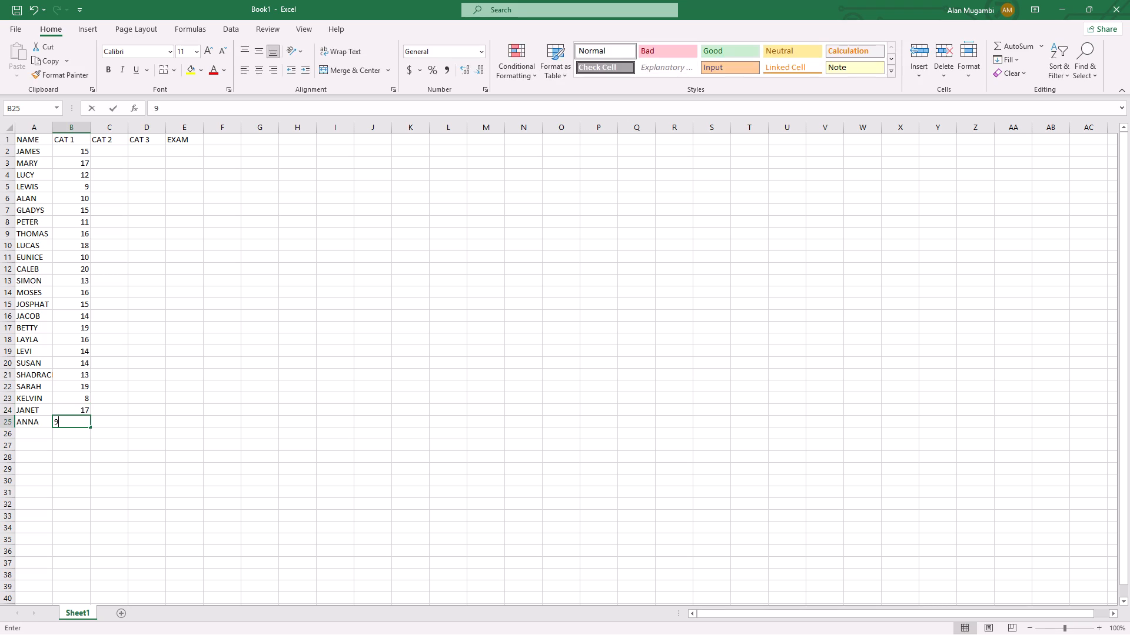
Enter the CAT 2 scores 18 for JAMES, 17 for MARY, 14 for LUCY and 5 for LEWIS in cells C2 to C5.
click(116, 154)
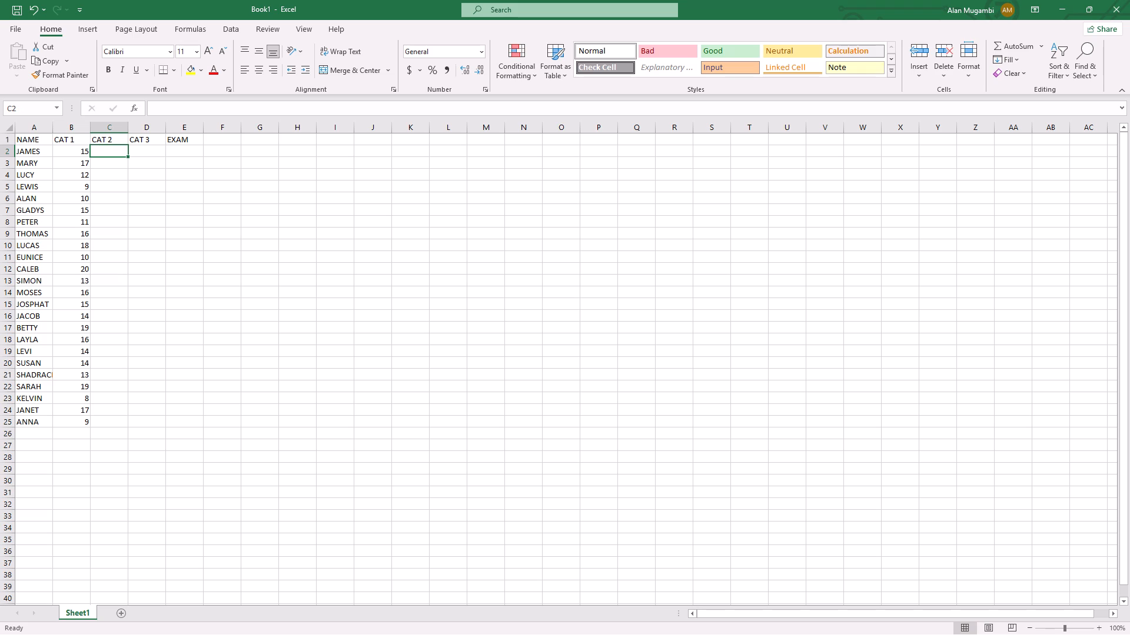
text(18)
click(115, 166)
text(17)
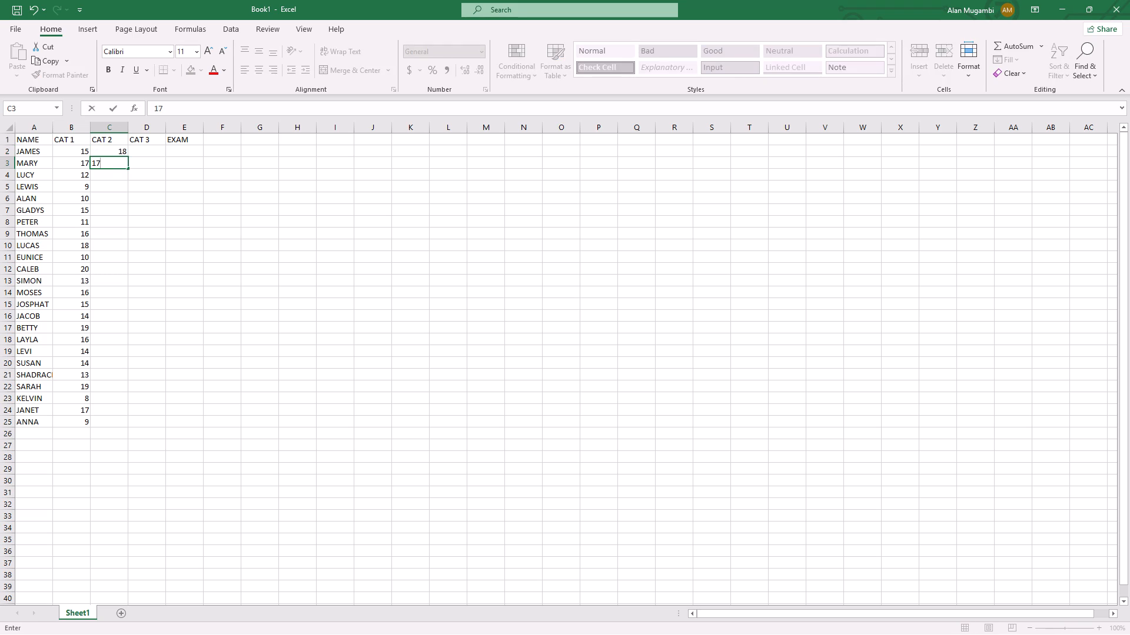
click(114, 175)
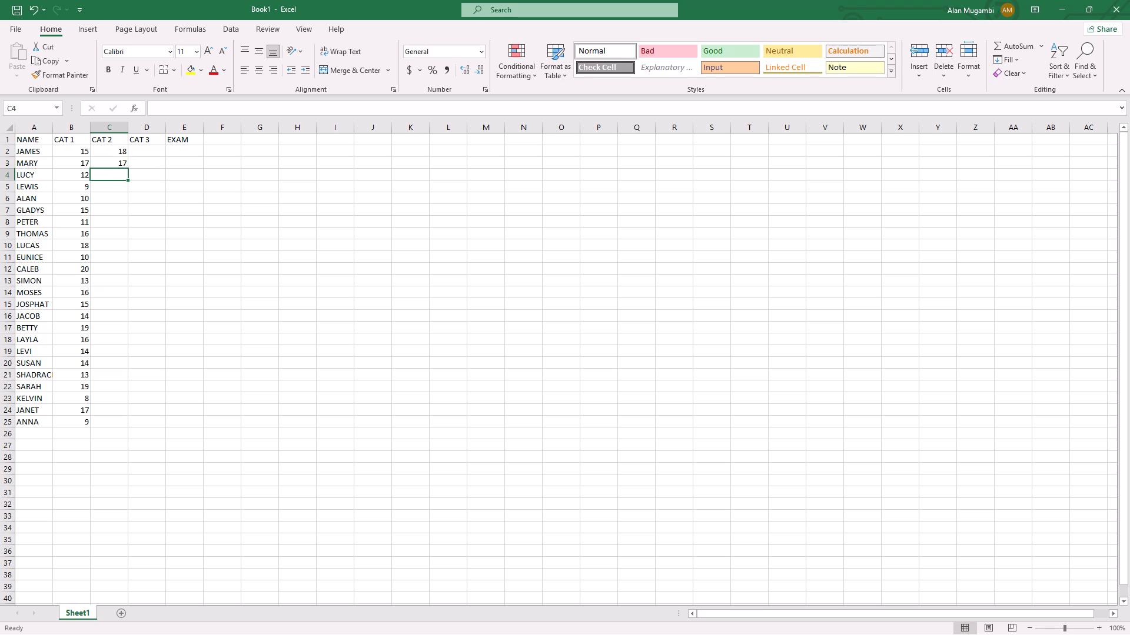
text(14)
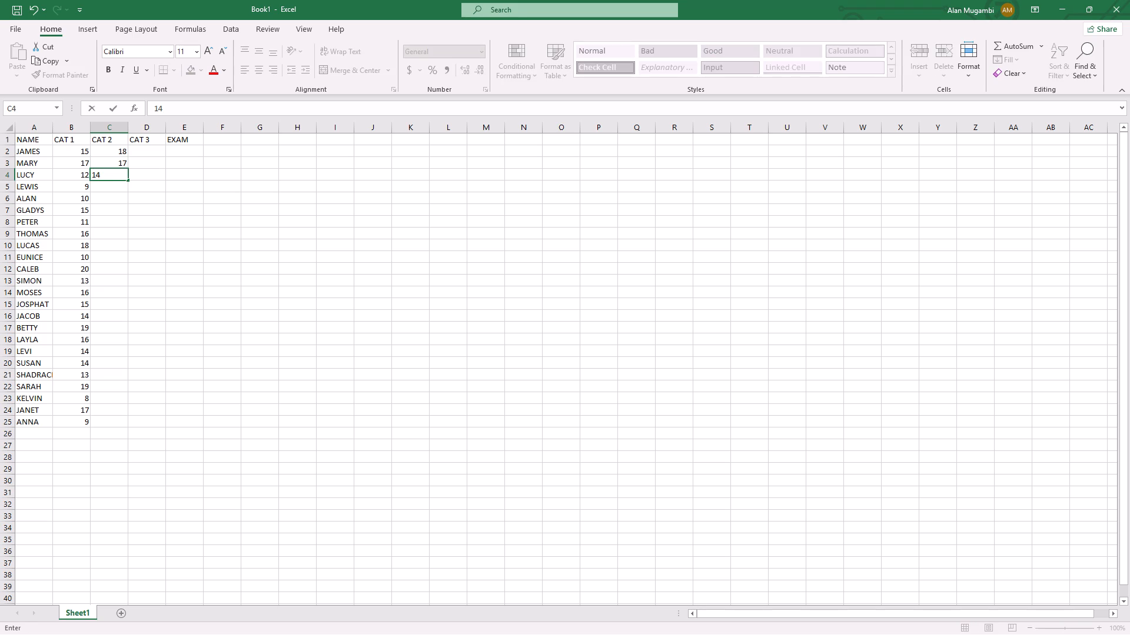
click(114, 189)
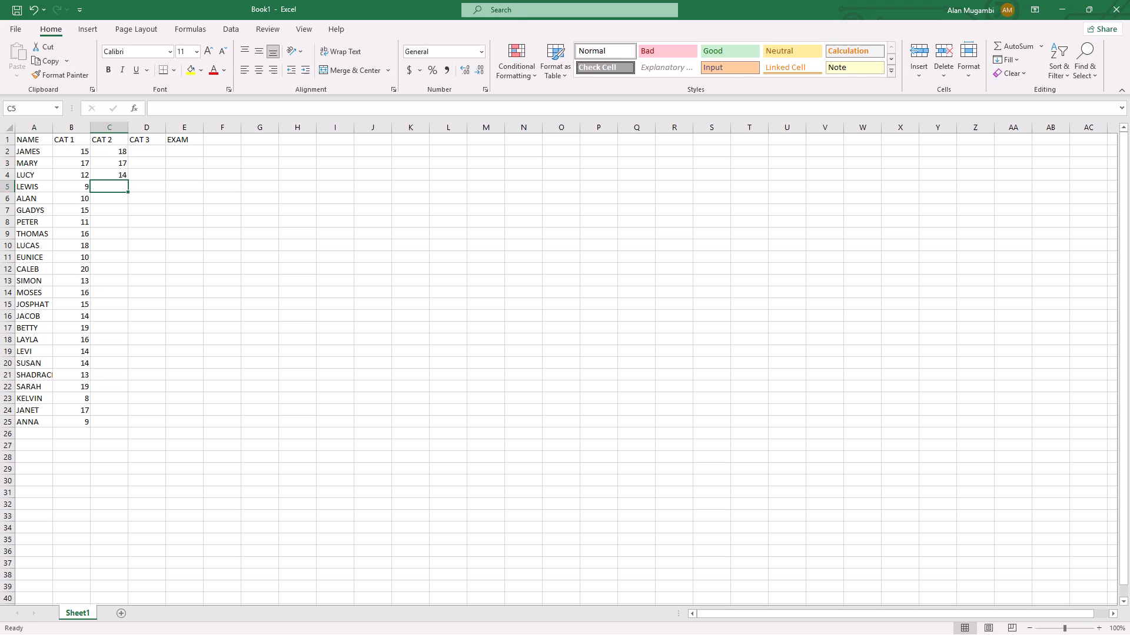
key(5)
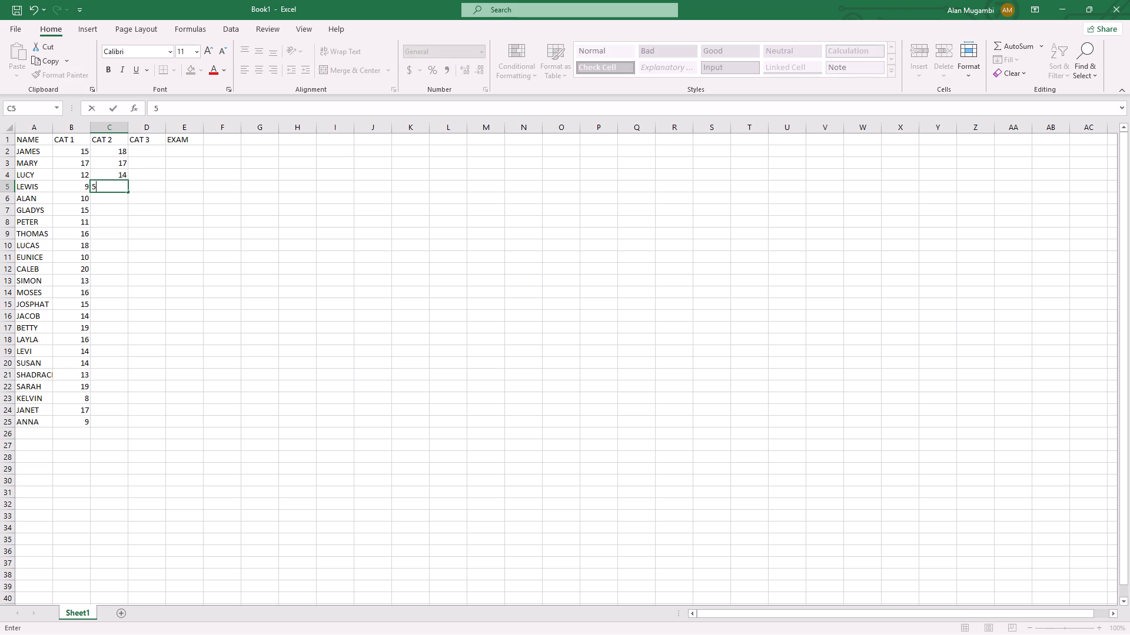
Enter the CAT 2 scores 17 for ALAN, 15 for GLADYS, 9 for PETER, 7 for THOMAS and 14 for LUCAS in cells C6 to C10.
click(114, 200)
text(17)
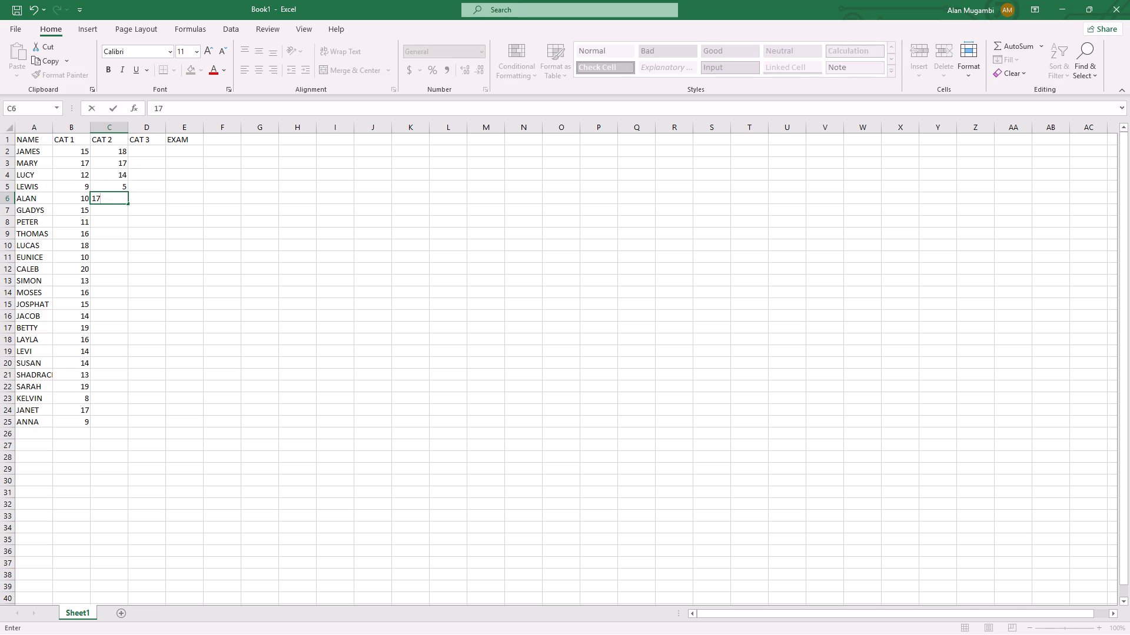
click(114, 210)
text(15)
click(116, 222)
key(9)
click(119, 237)
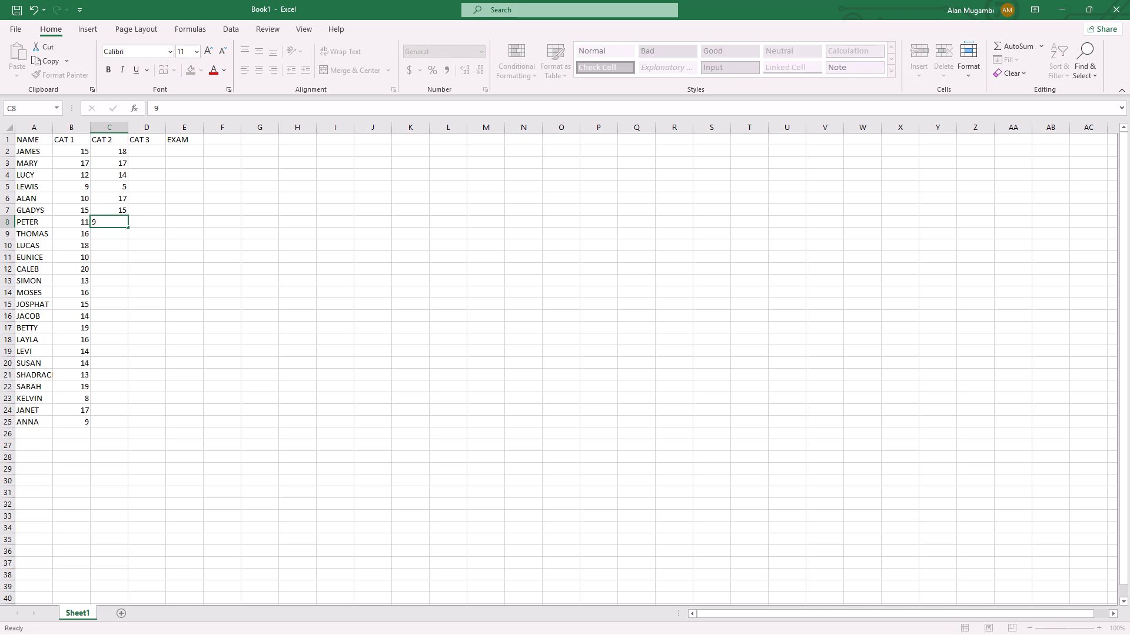
key(7)
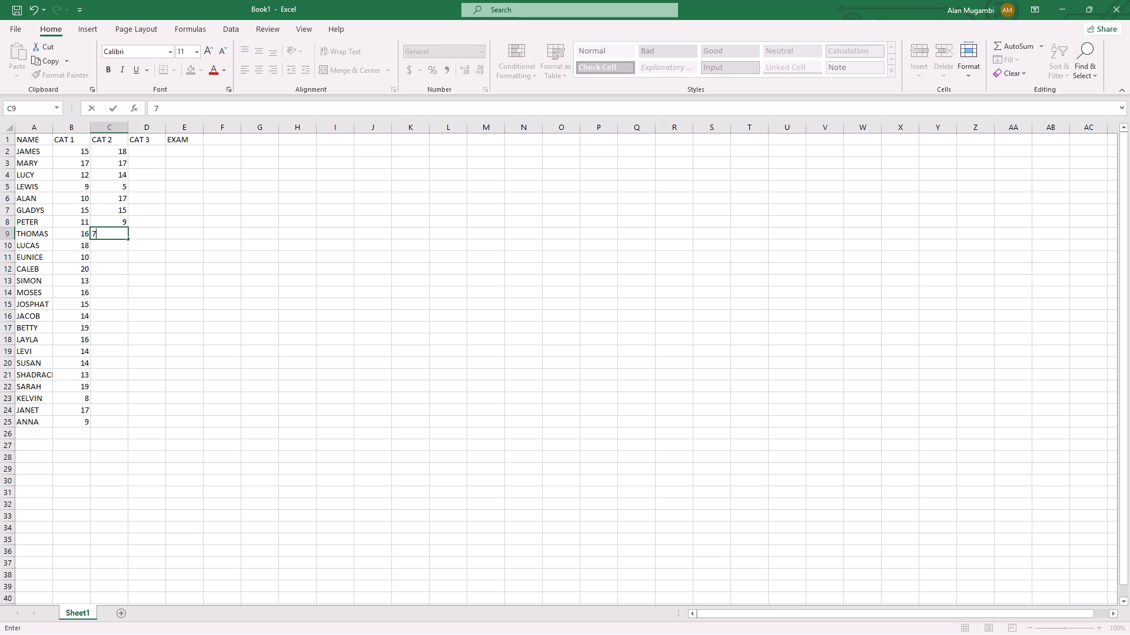
click(120, 246)
text(14)
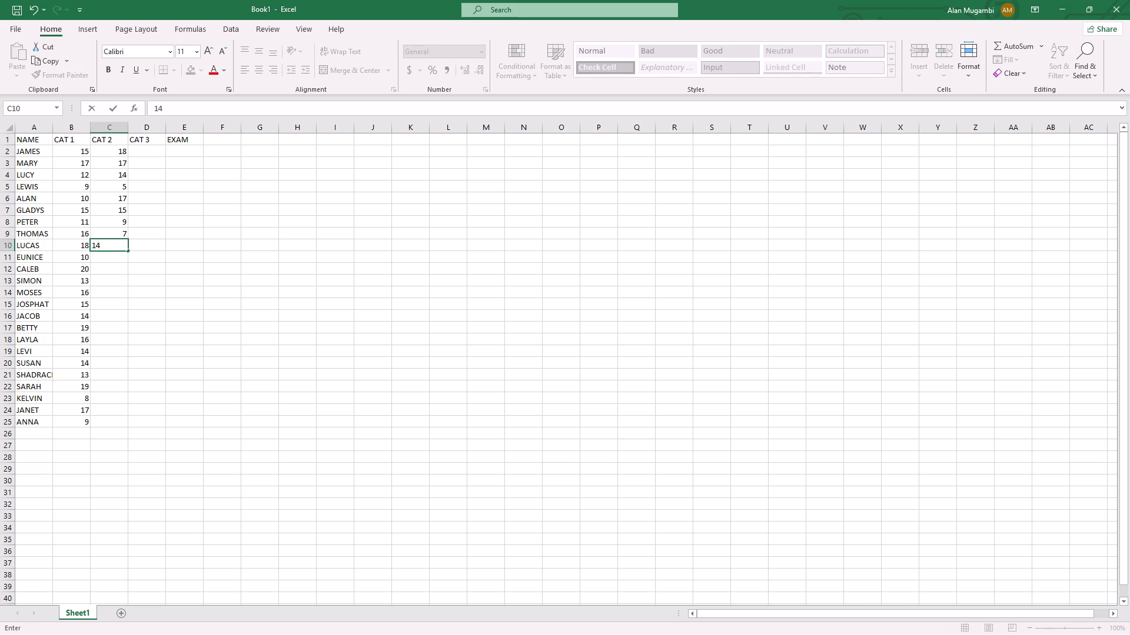
Enter the CAT 2 scores 13 for EUNICE, 6 for CALEB, 8 for SIMON, 4 for MOSES and 5 for JOSPHAT in cells C11 to C15.
click(121, 259)
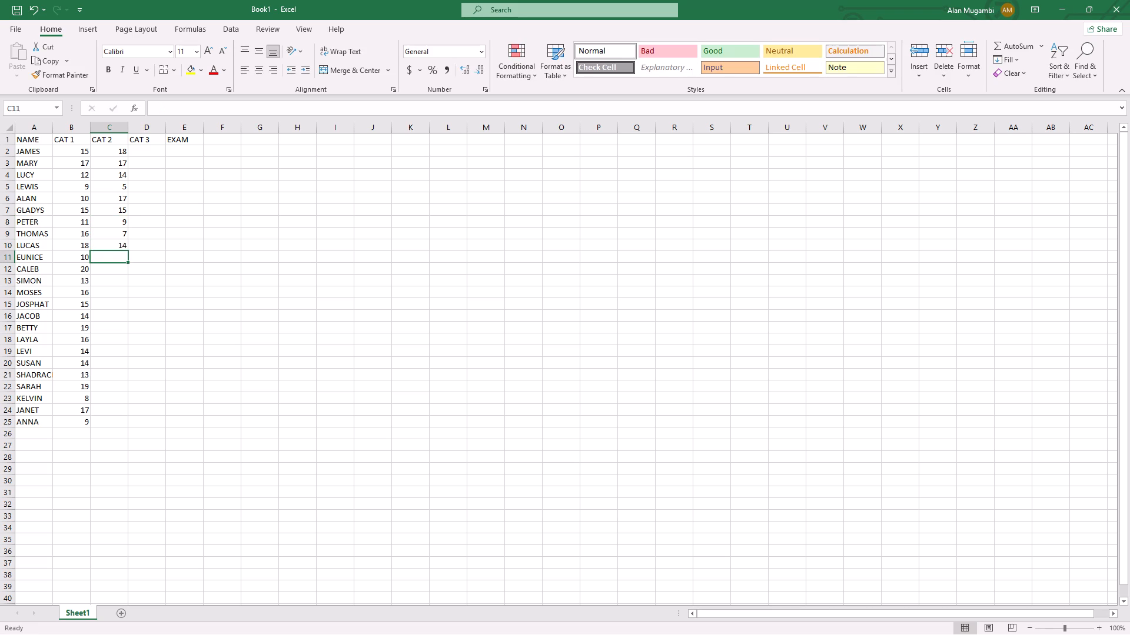
text(13)
click(121, 268)
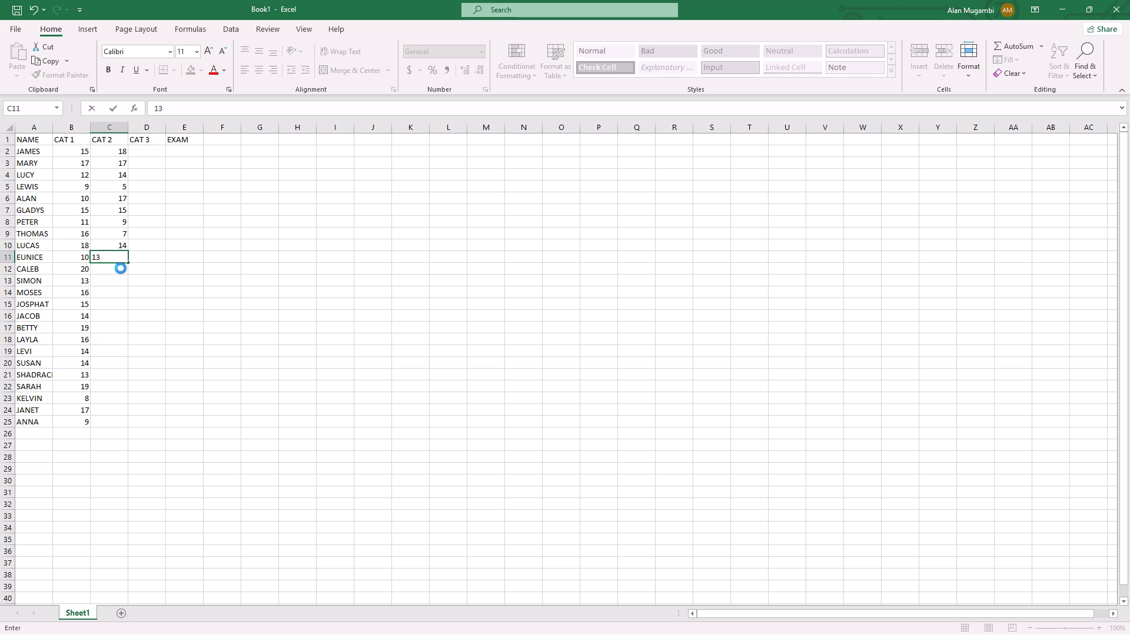
key(6)
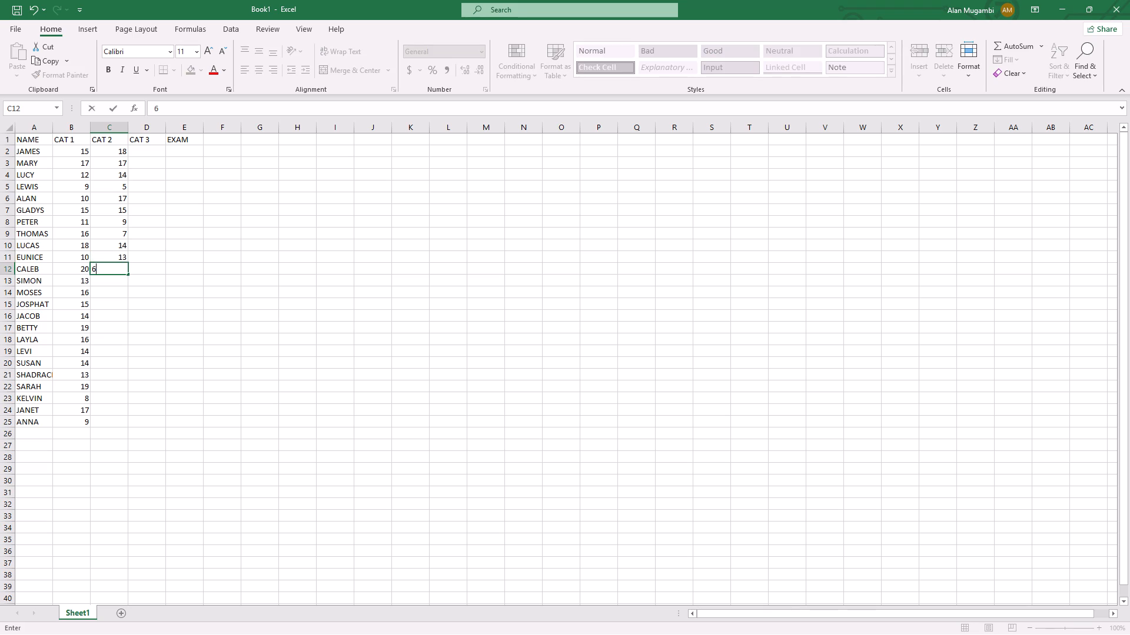
click(122, 280)
key(8)
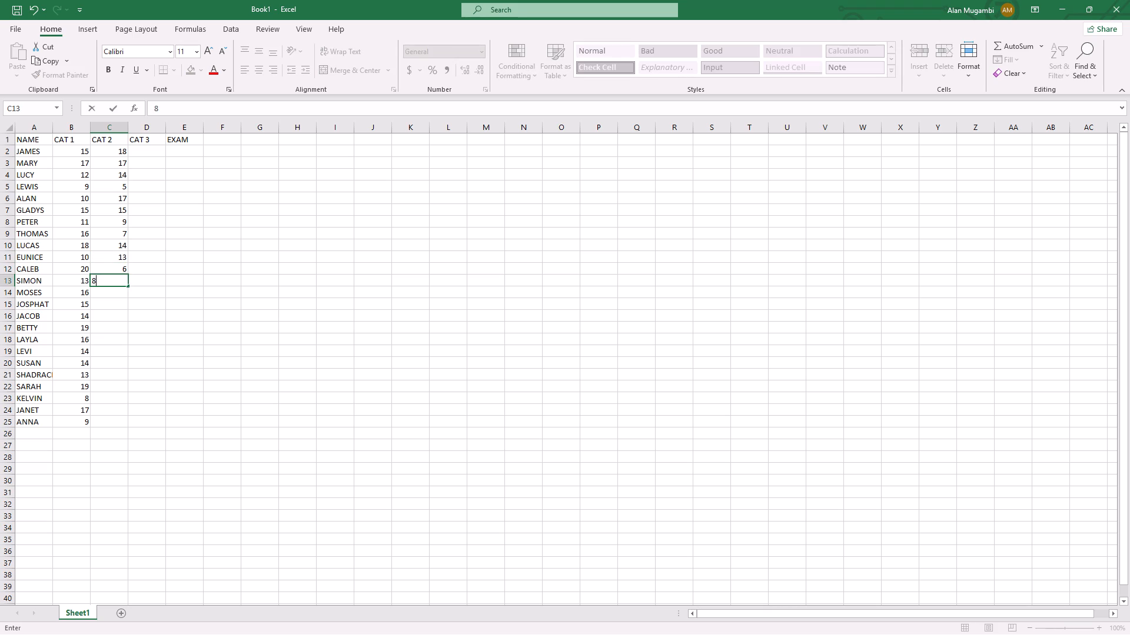
click(122, 295)
key(4)
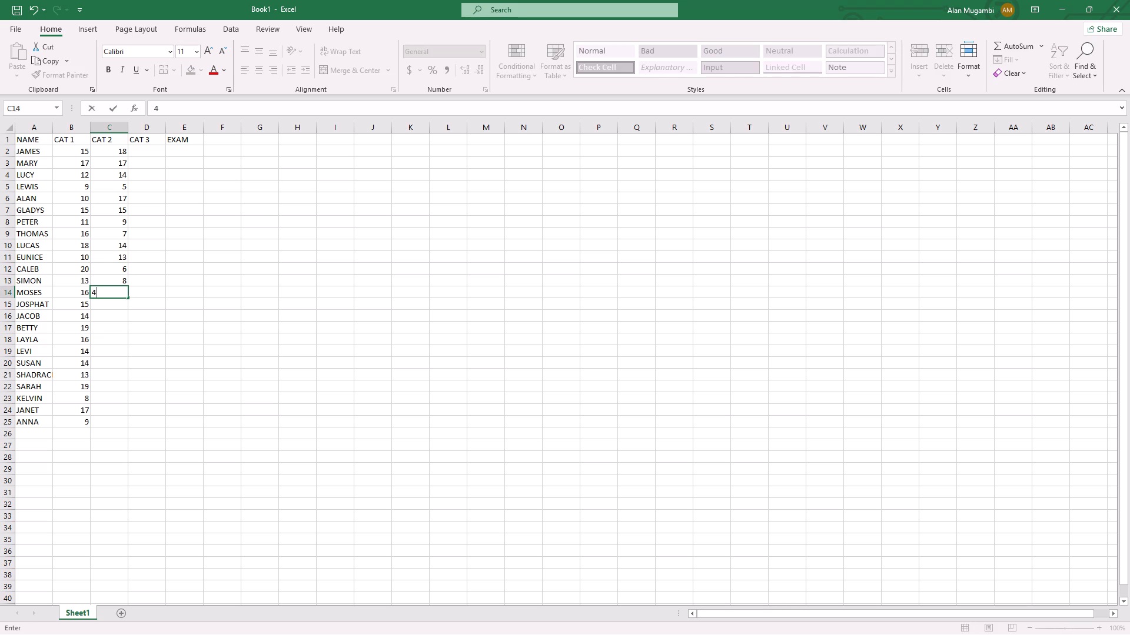
click(123, 308)
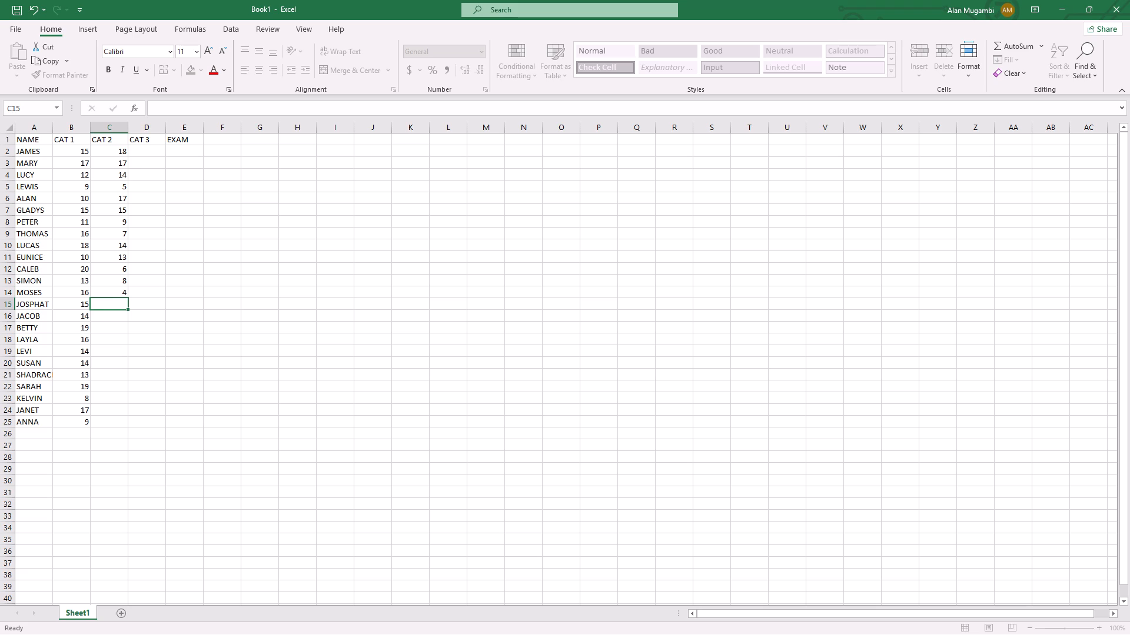
key(5)
Enter the CAT 2 scores 19 for JACOB and 15 for BETTY in cells C16 and C17.
click(122, 317)
text(19)
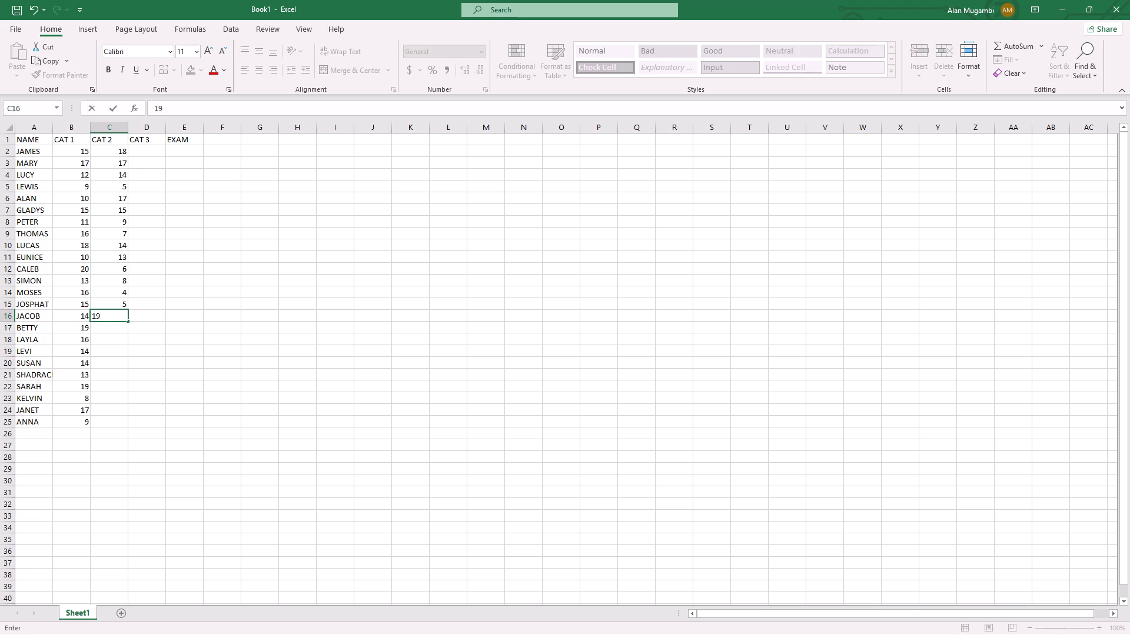
click(117, 329)
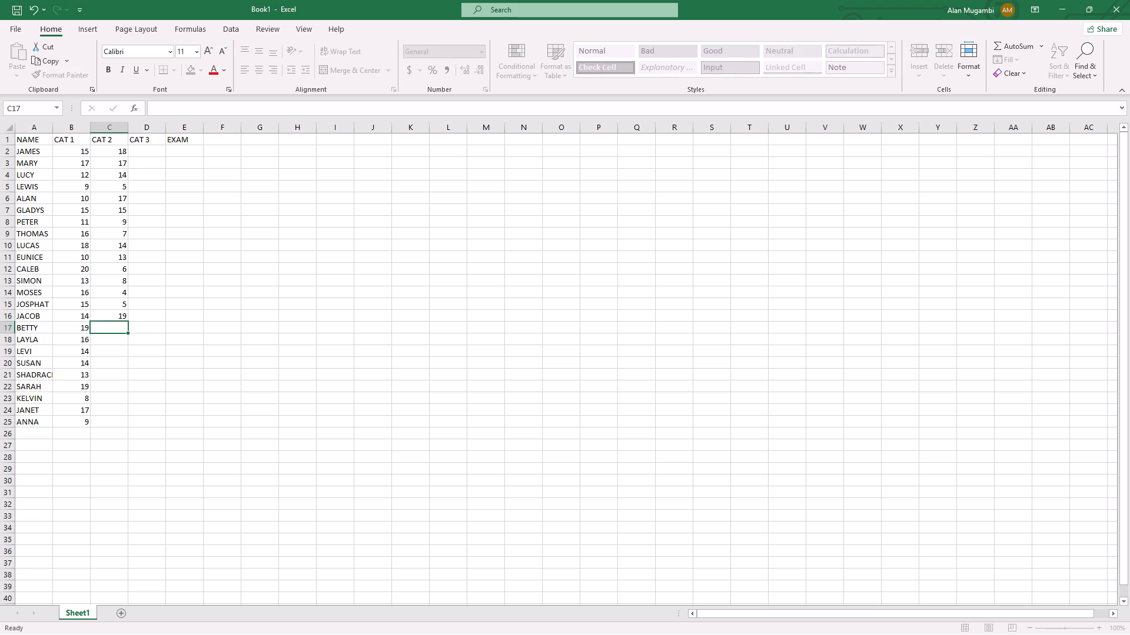
text(15)
Enter the CAT 2 scores 17 for LEVI, 13 for SUSAN and 16 for SHADRACK in cells C19 to C21.
click(117, 348)
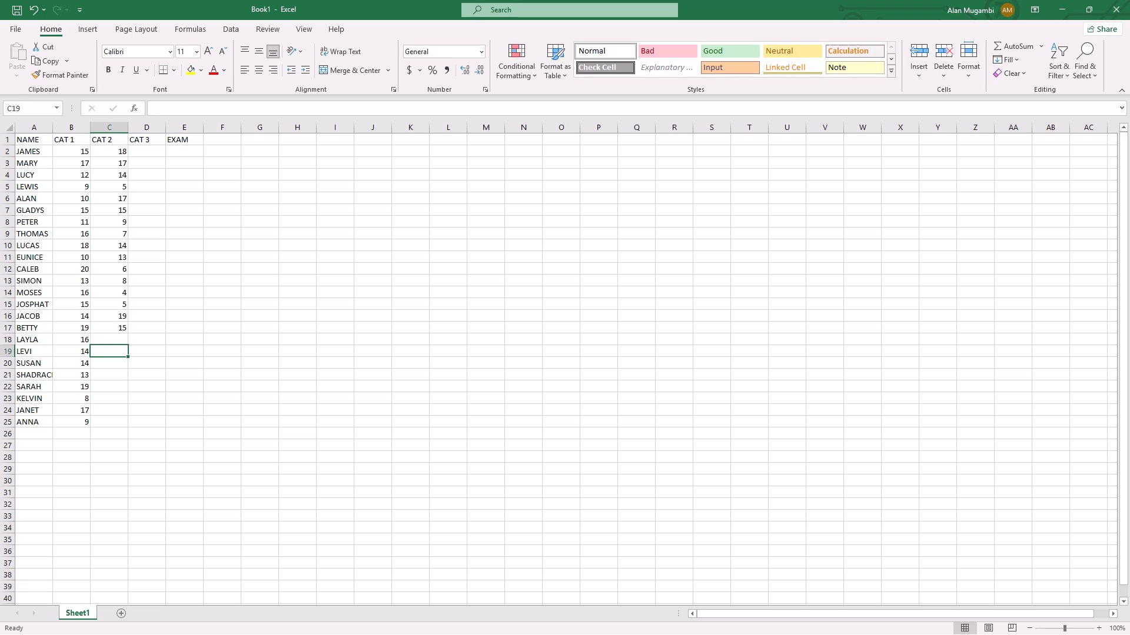
text(17)
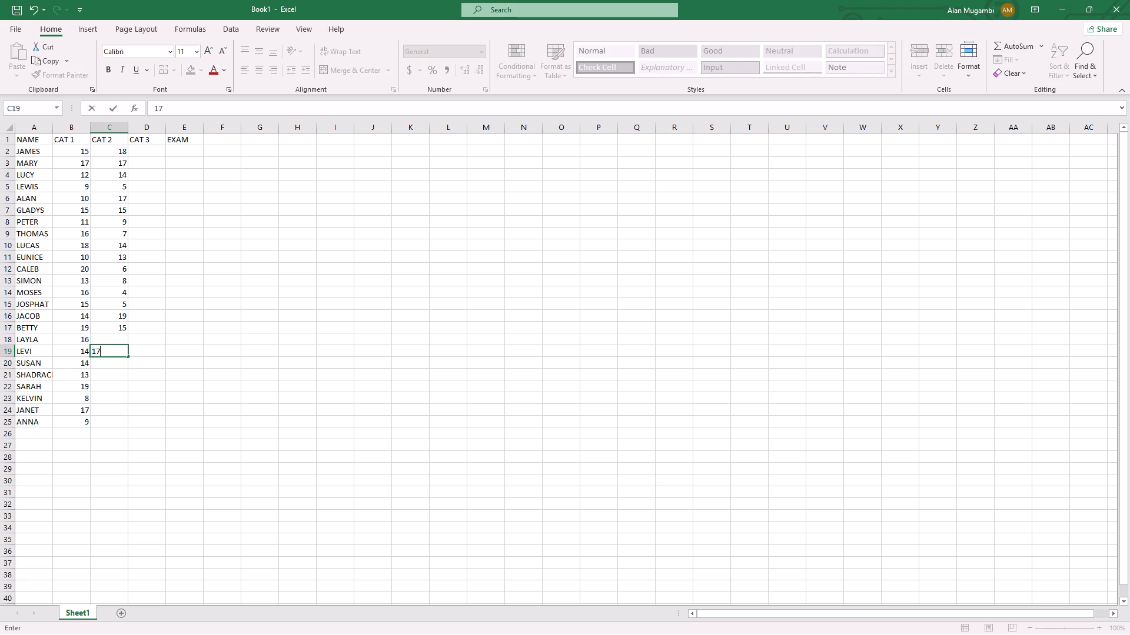
click(112, 363)
text(13)
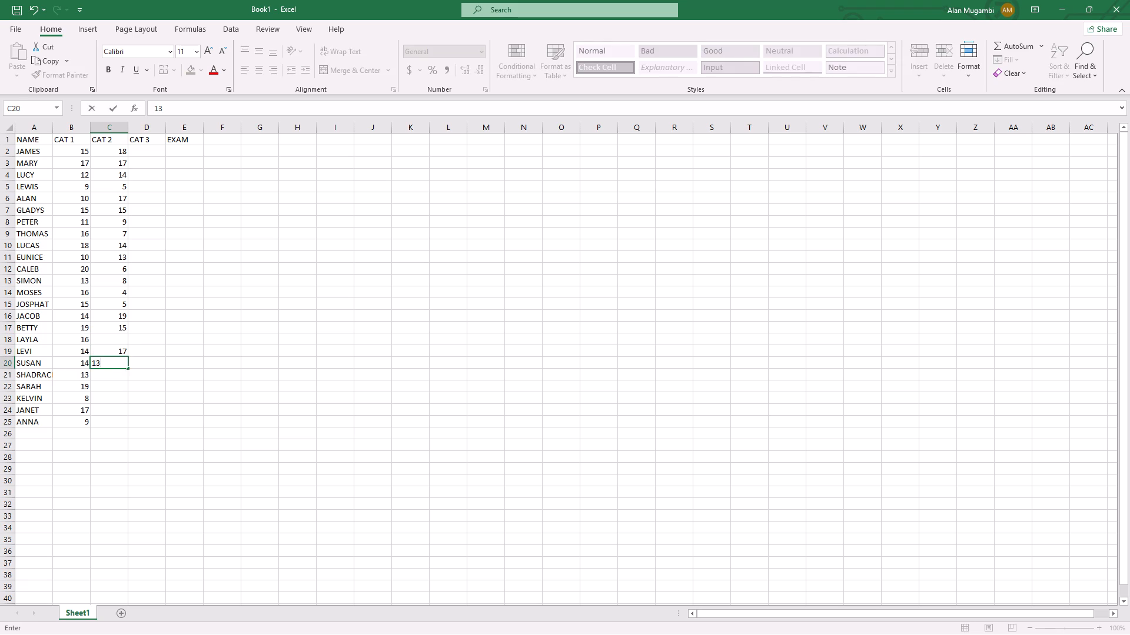
click(112, 373)
text(16)
key(BackSpace)
key(BackSpace)
key(BackSpace)
key(BackSpace)
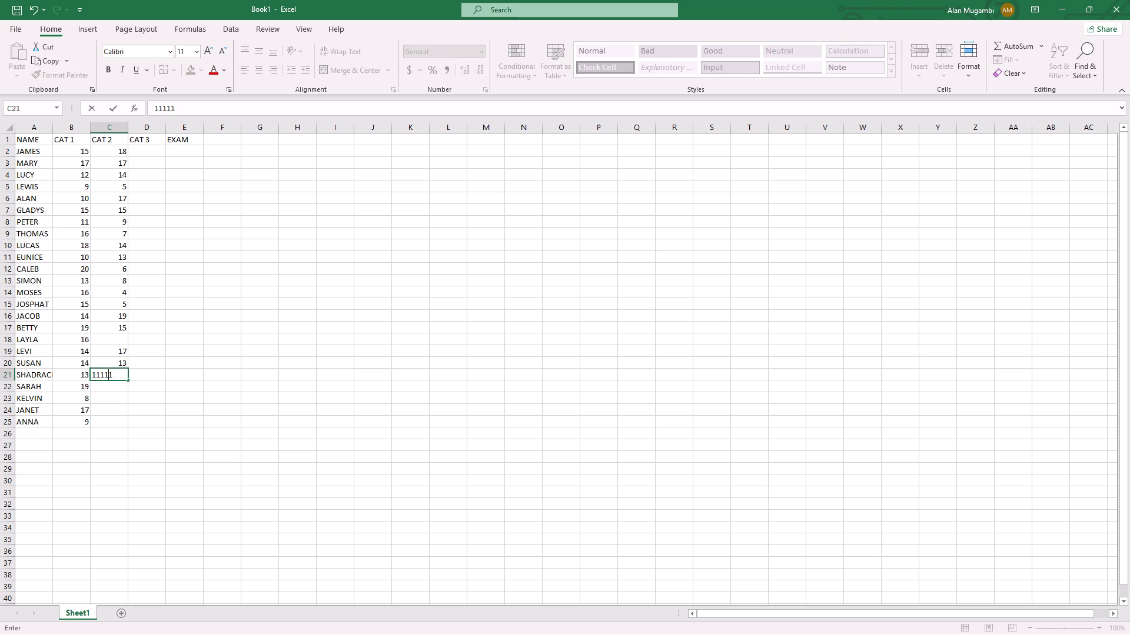
key(BackSpace)
key(BackSpace)
key(BackSpace)
key(6)
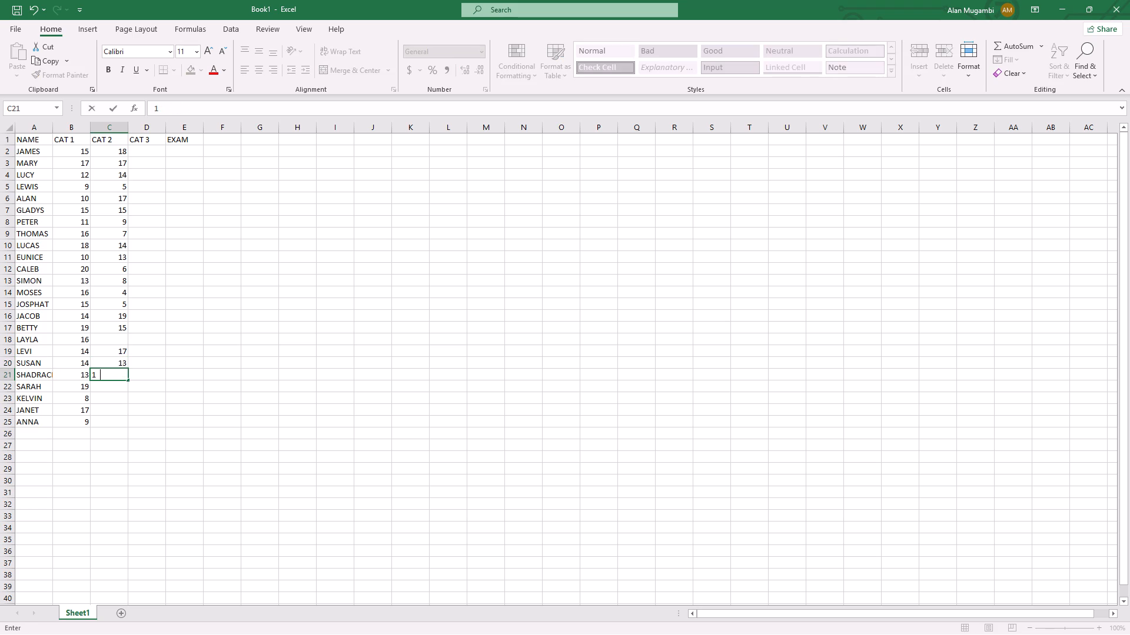
Enter the CAT 2 scores 7 for SARAH, 9 for KELVIN, 13 for JANET and 18 for ANNA in cells C22 to C25.
click(113, 385)
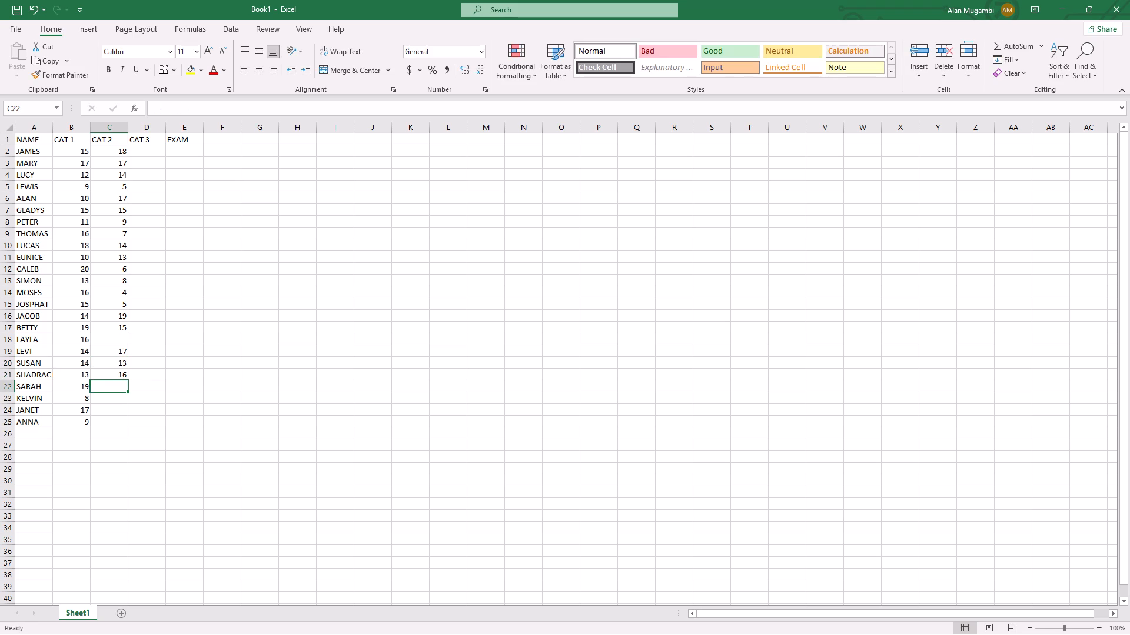
key(7)
click(115, 398)
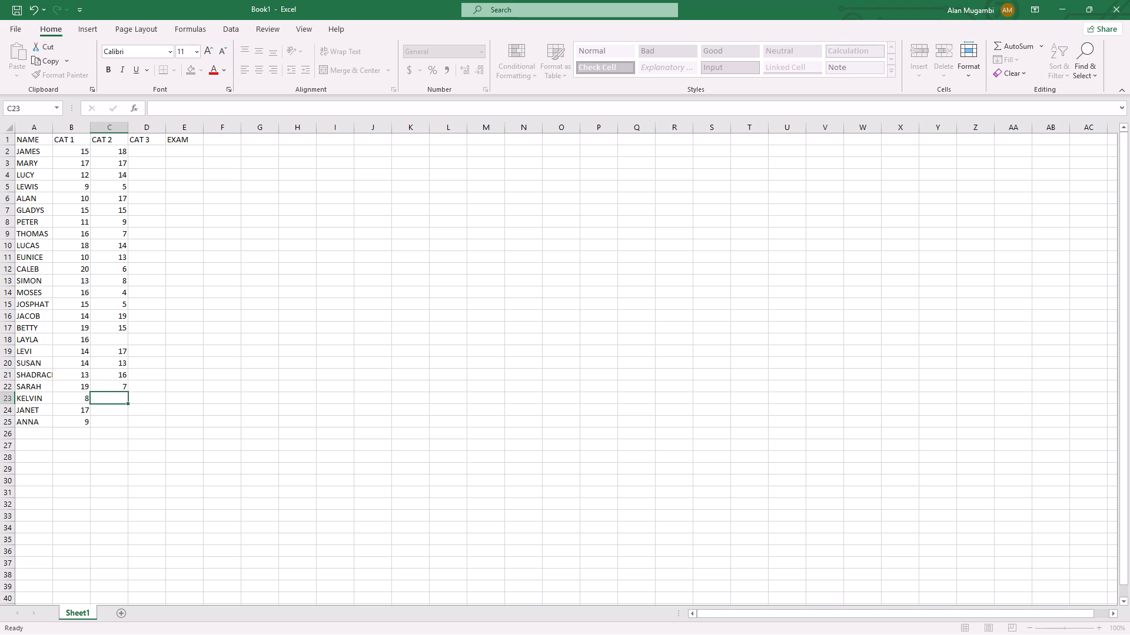
key(9)
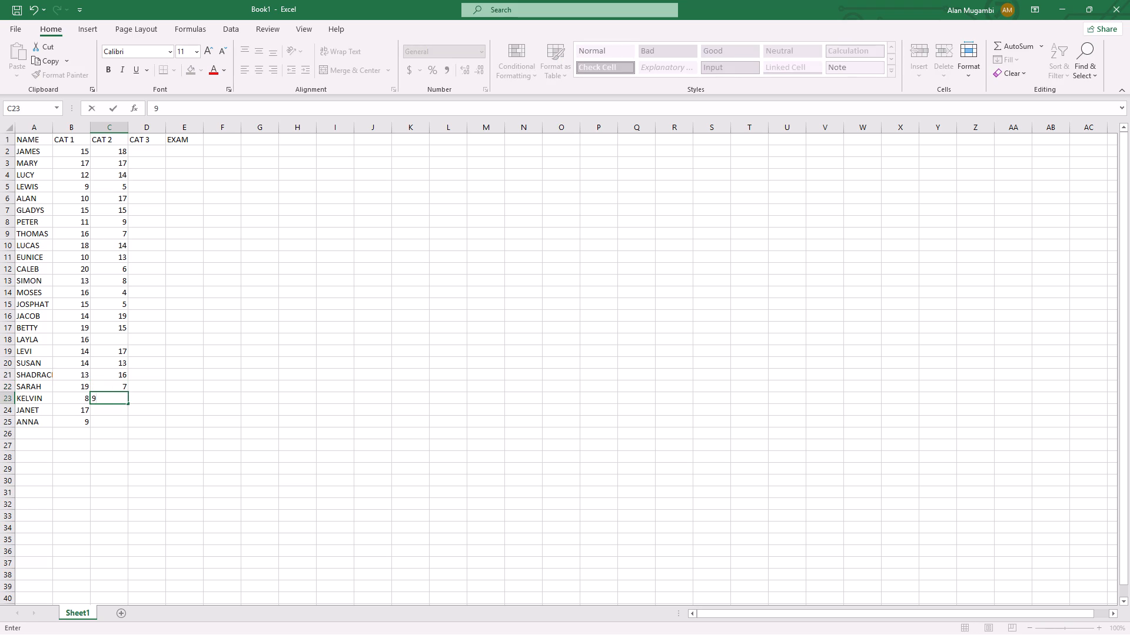
click(115, 410)
text(13)
click(117, 423)
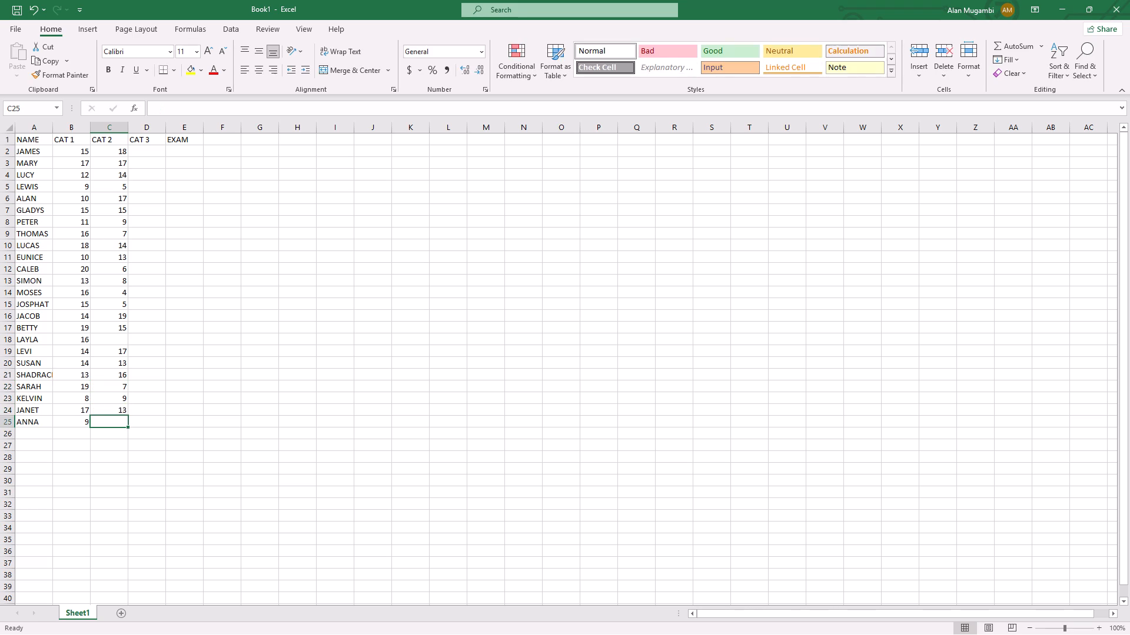
text(18)
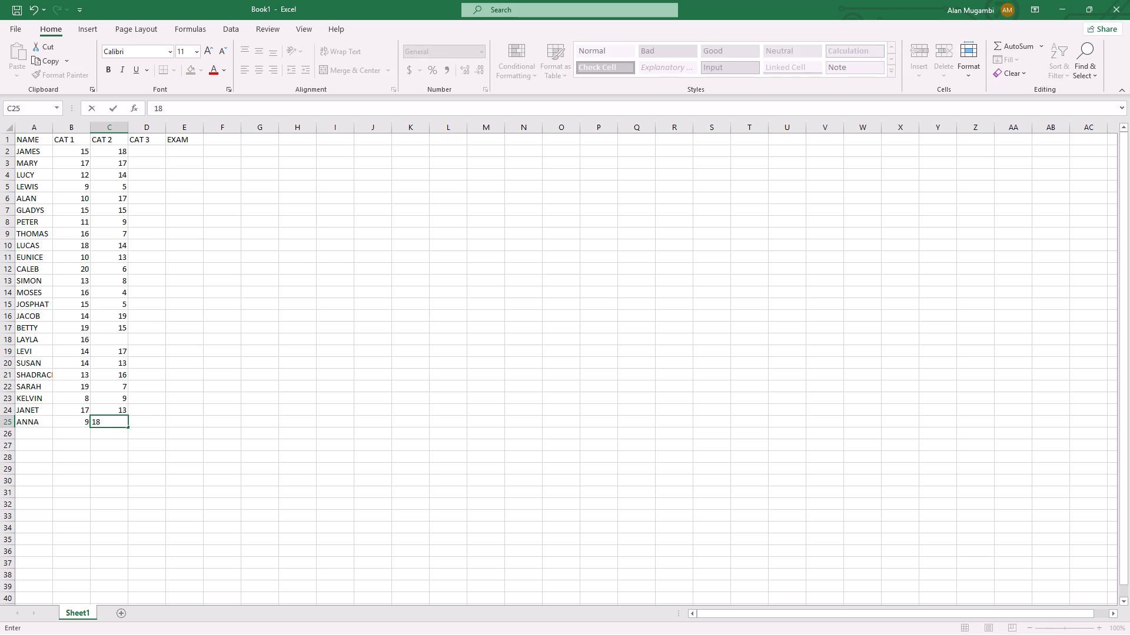
Enter the CAT 3 scores 7 for JAMES, 9 for MARY, 10 for LUCY, 2 for LEWIS and 7 for ALAN in cells D2 to D6.
click(144, 152)
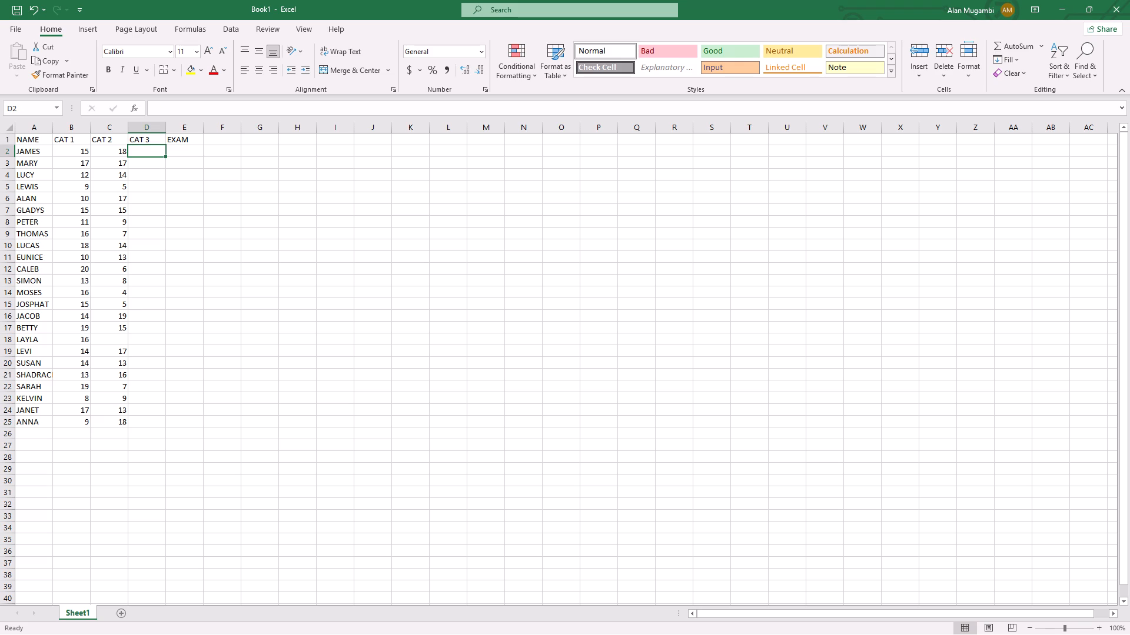
key(7)
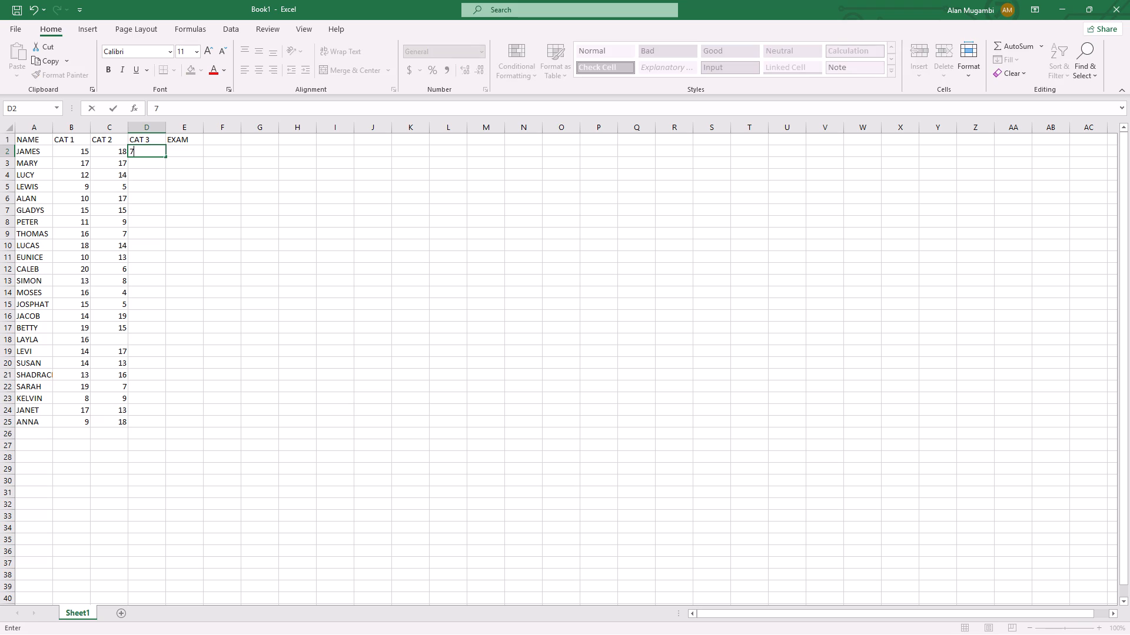
click(146, 161)
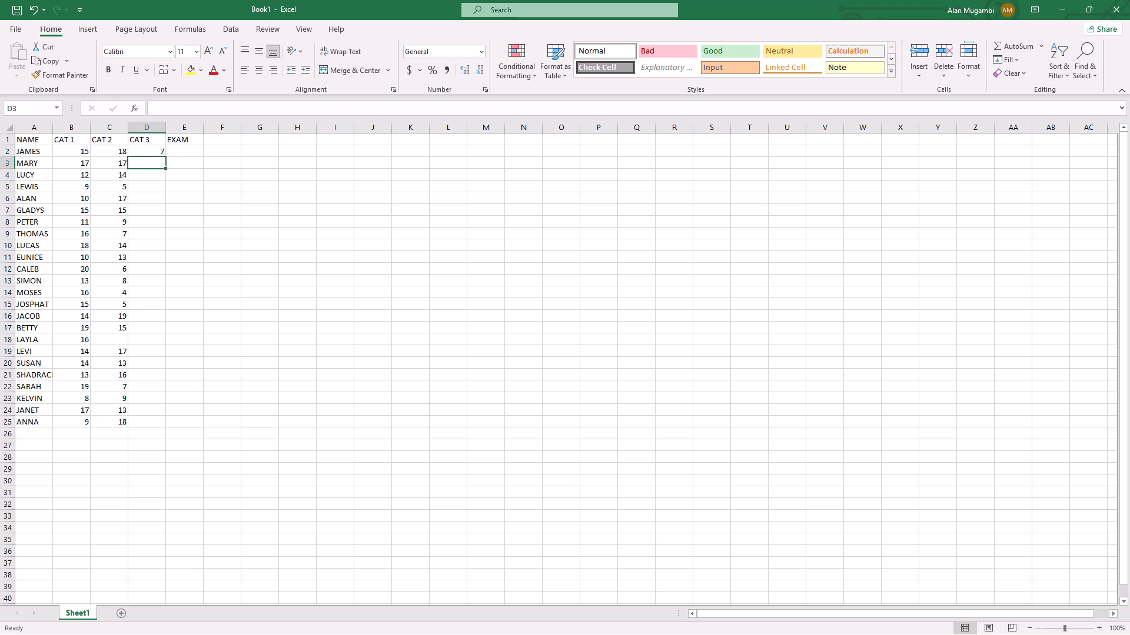
key(9)
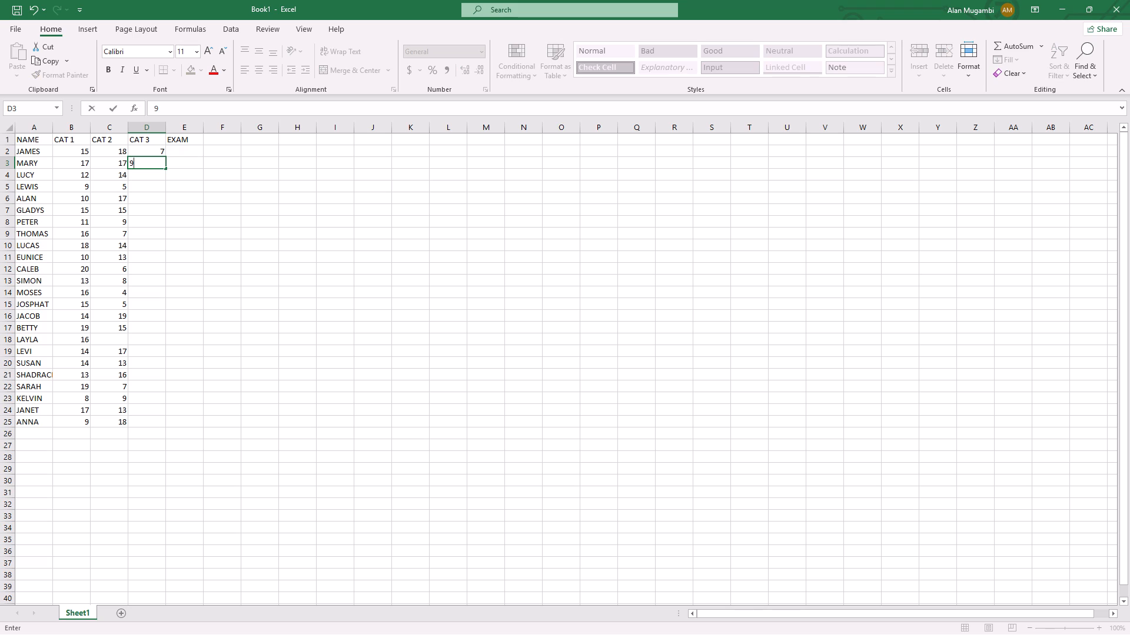
click(147, 177)
text(10)
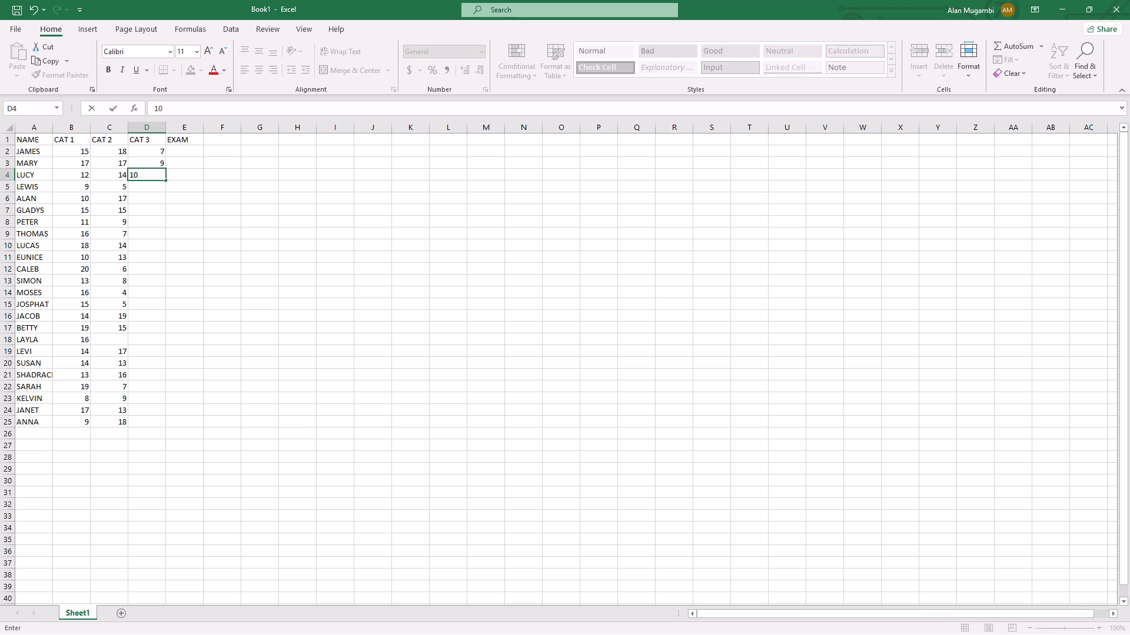
click(148, 190)
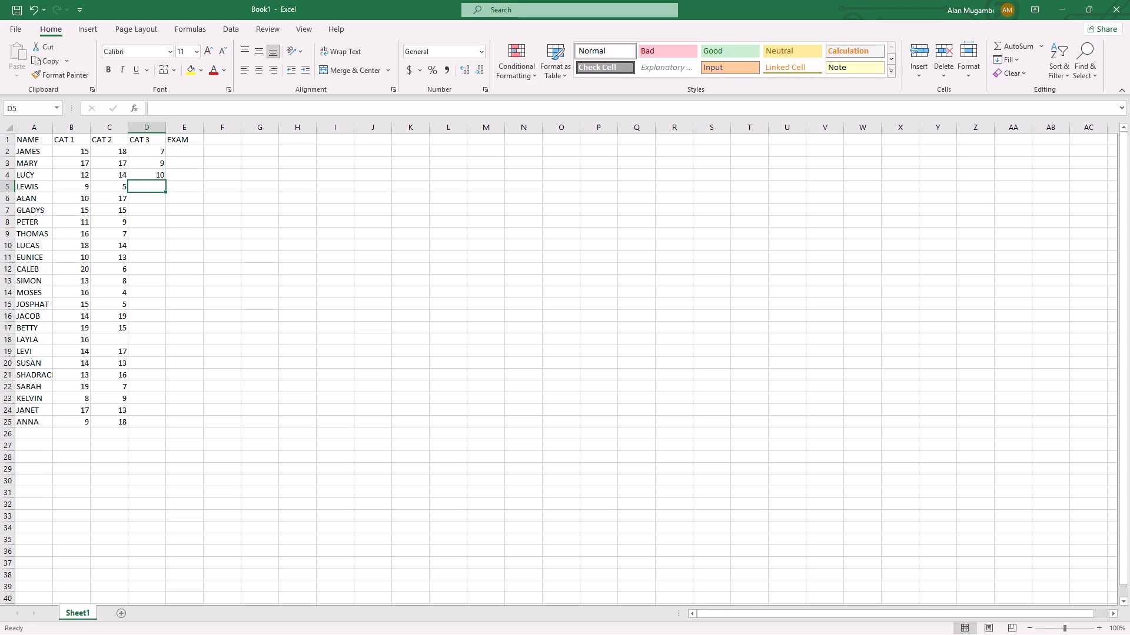
key(2)
click(148, 200)
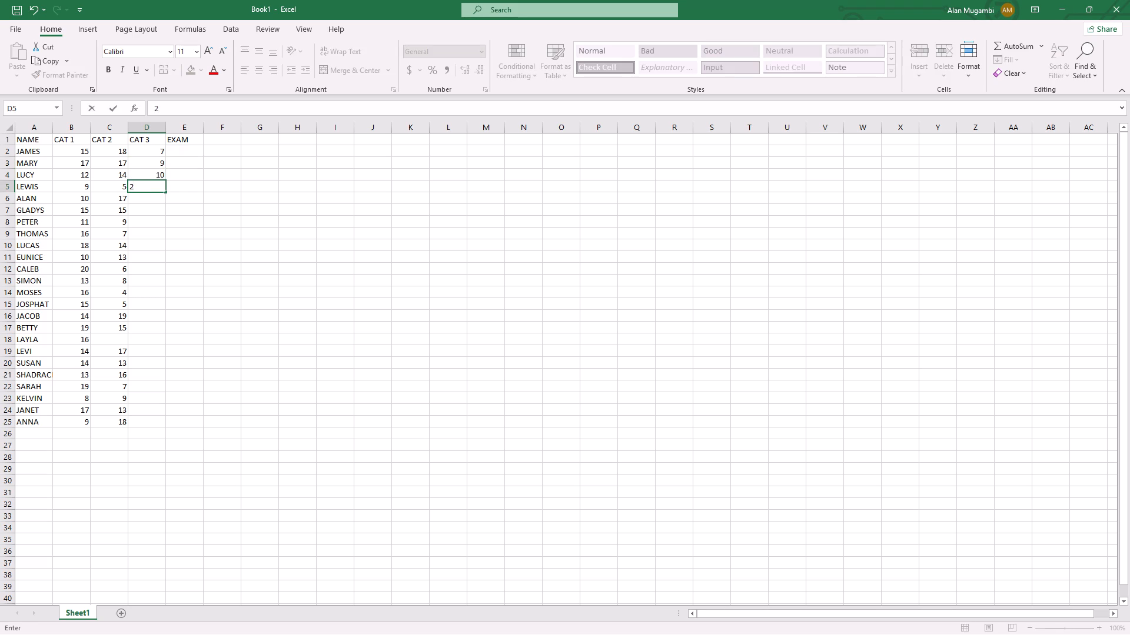
key(7)
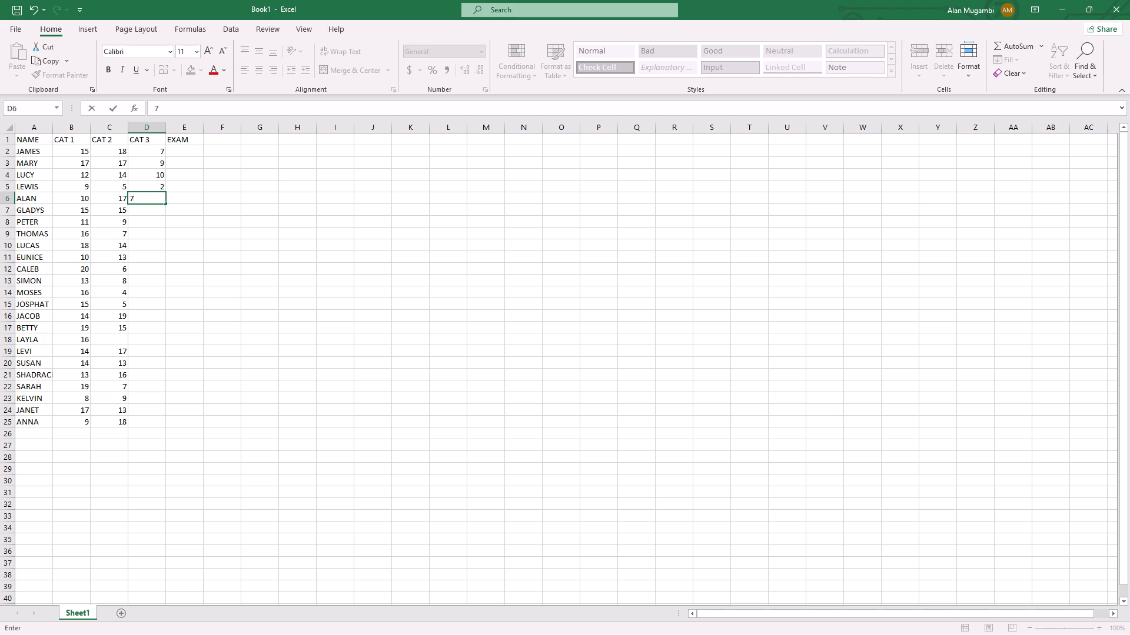
Enter the CAT 3 scores 7 for GLADYS, 8 for PETER, 9 for THOMAS and 5 for LUCAS in cells D7 to D10.
click(148, 212)
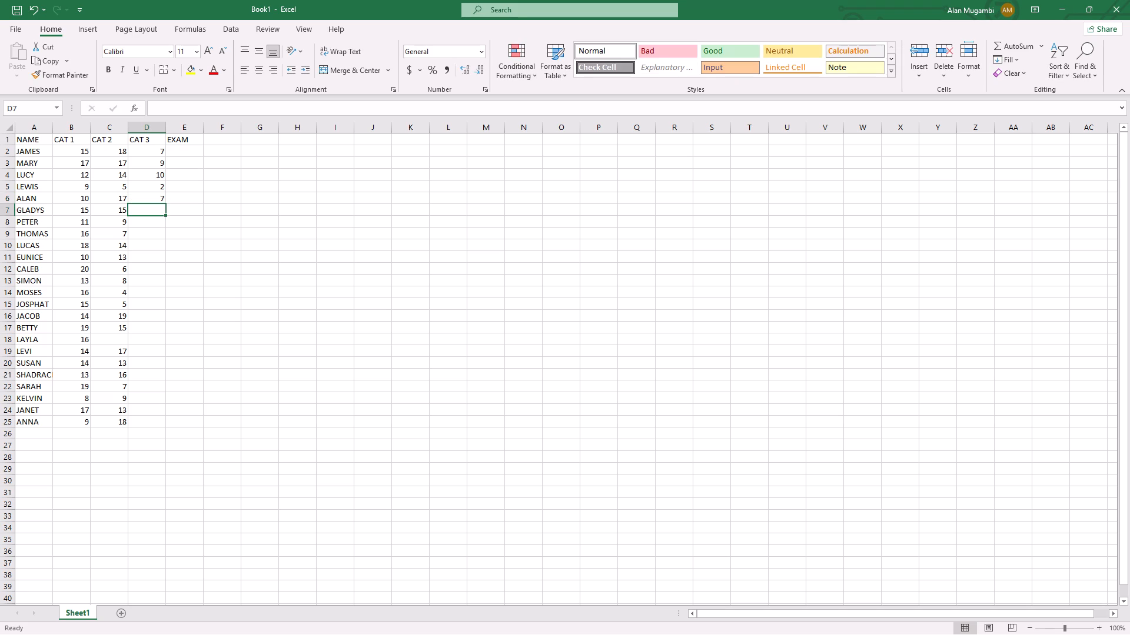
key(7)
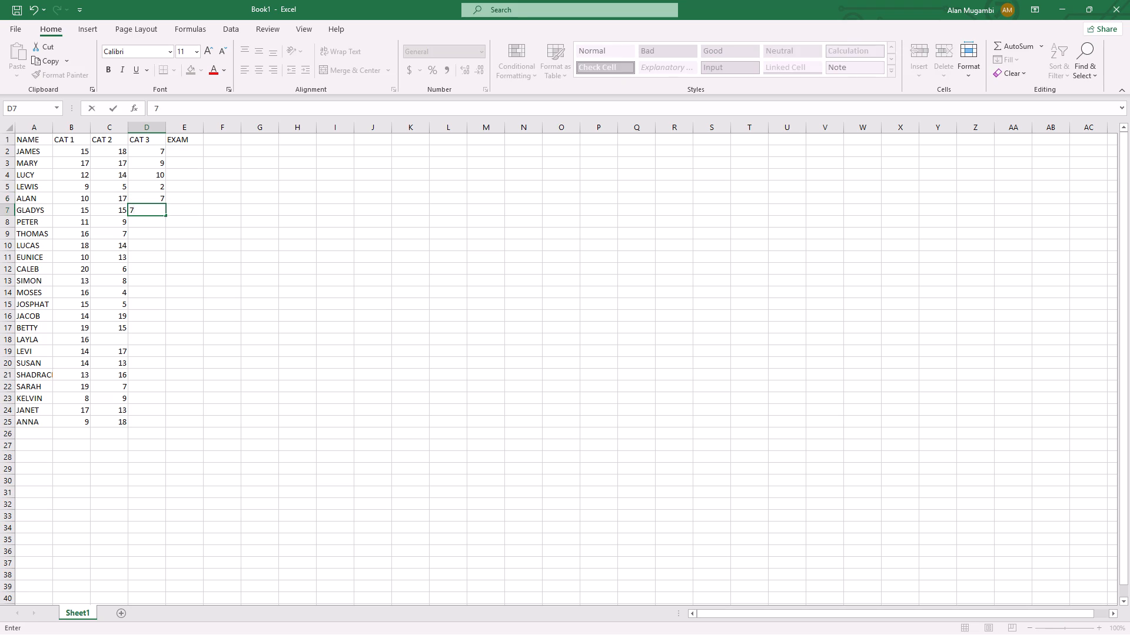
click(151, 218)
click(151, 223)
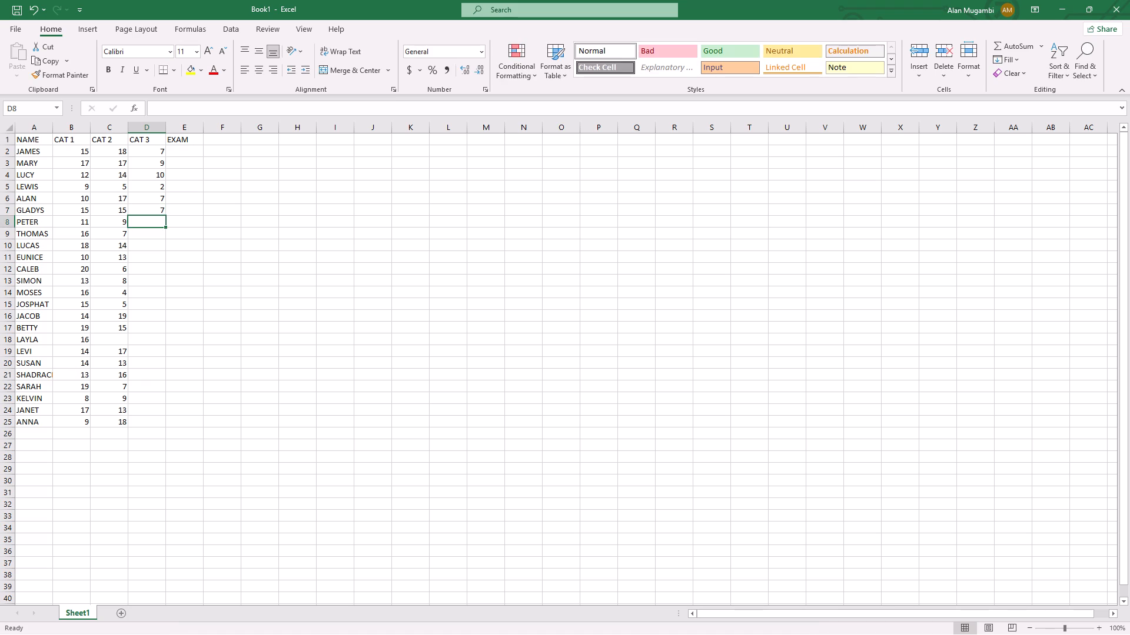
key(8)
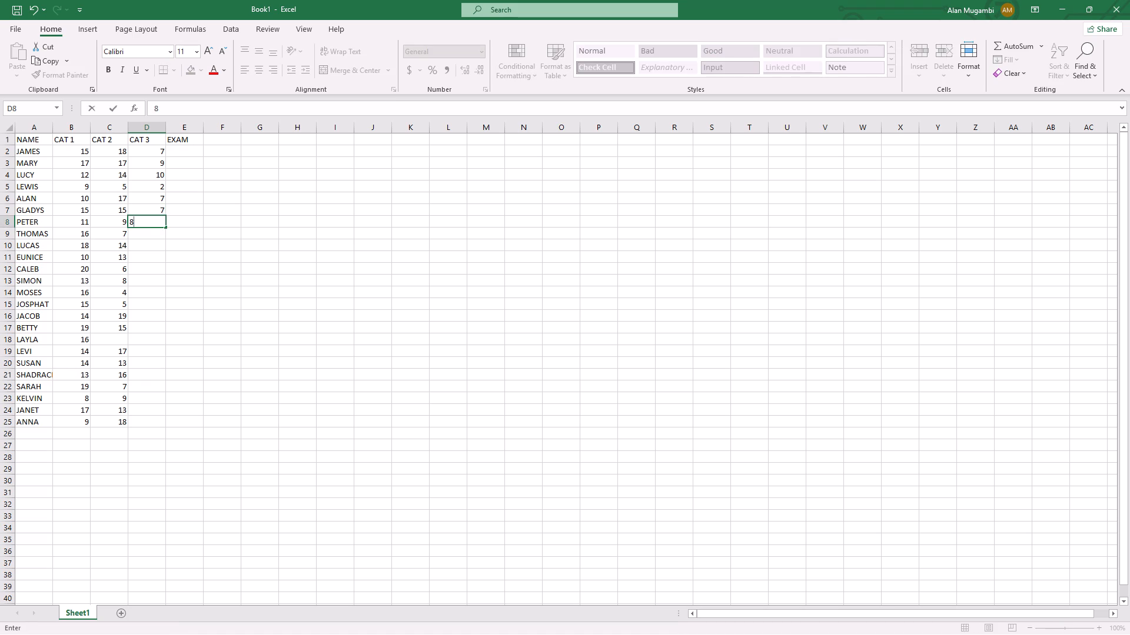
click(152, 236)
key(9)
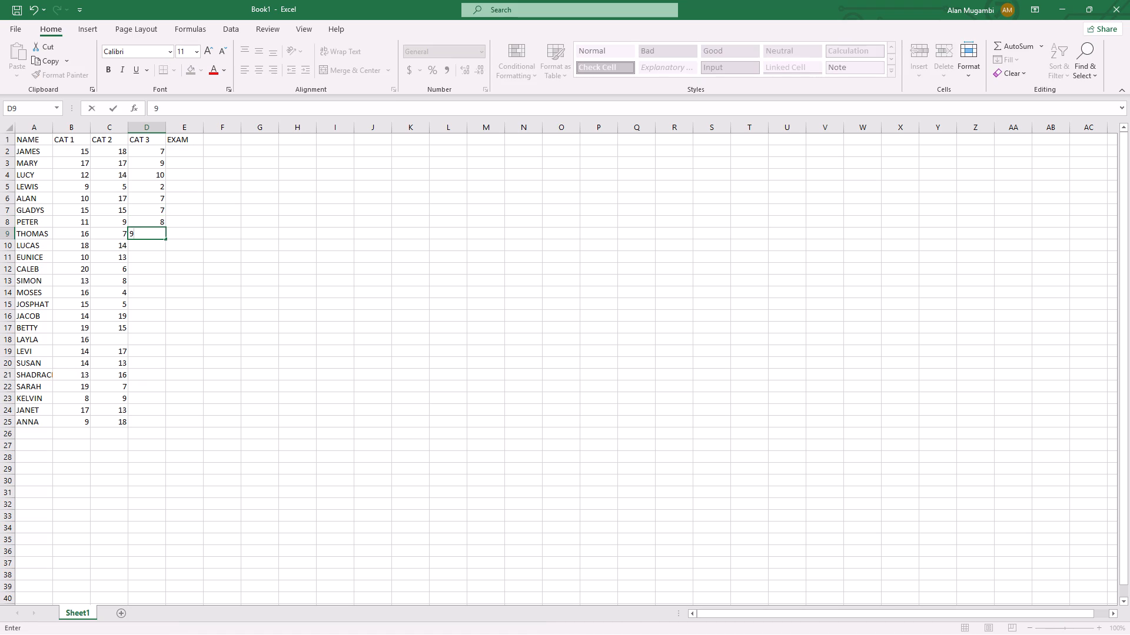
click(156, 250)
key(5)
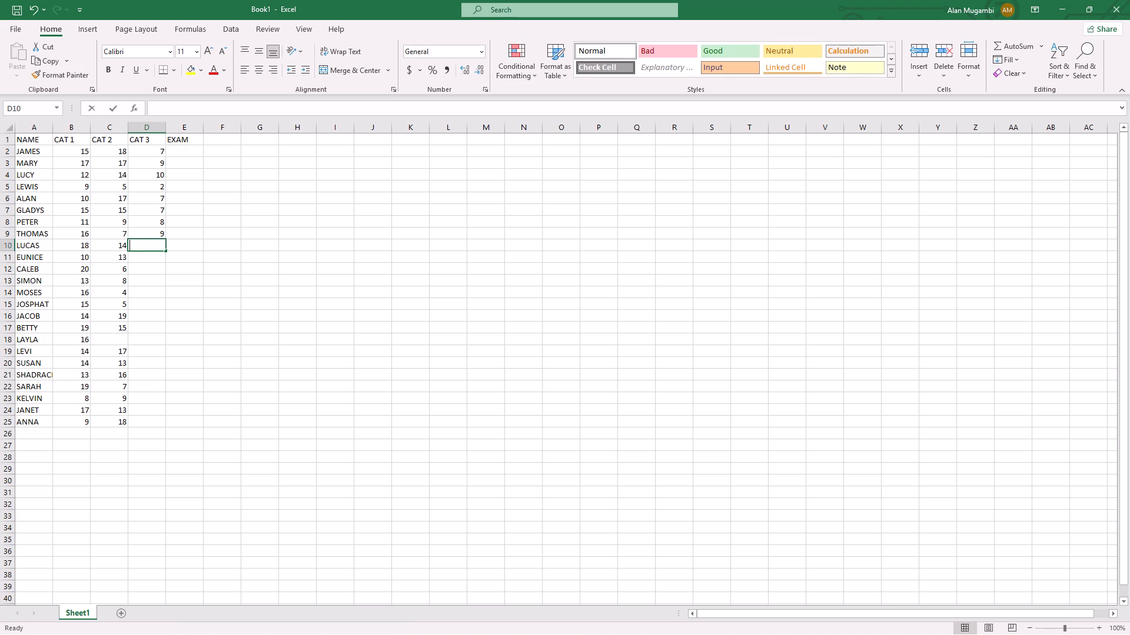
Enter the CAT 3 scores 4 for EUNICE, 9 for CALEB, 4 for SIMON, 7 for MOSES and 9 for JOSPHAT in cells D11 to D15.
click(158, 260)
key(4)
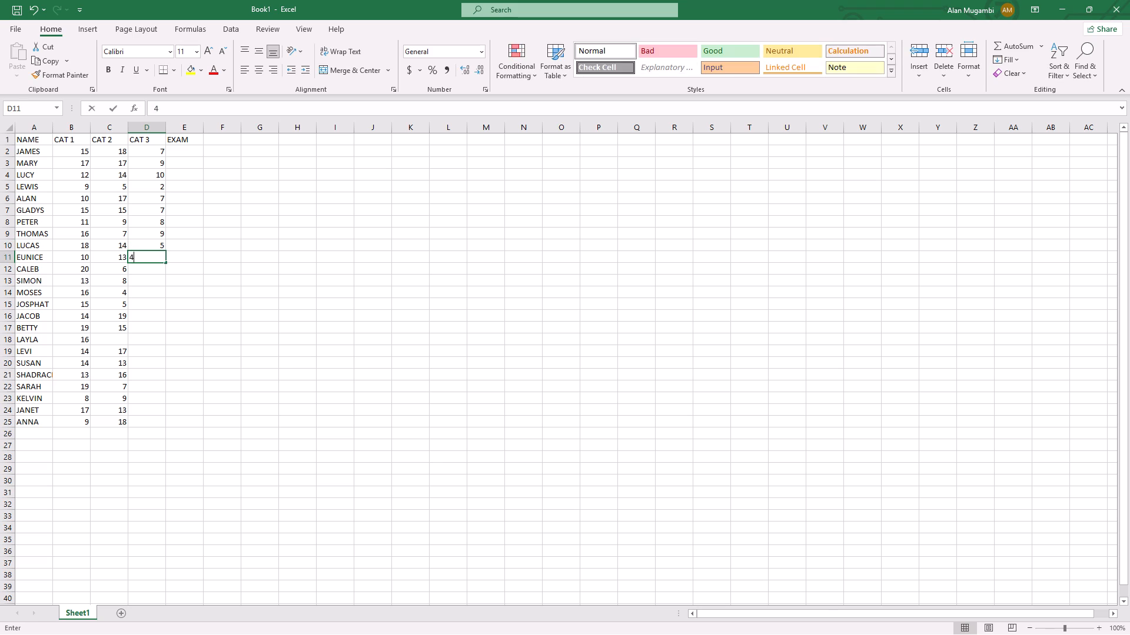
click(159, 269)
key(9)
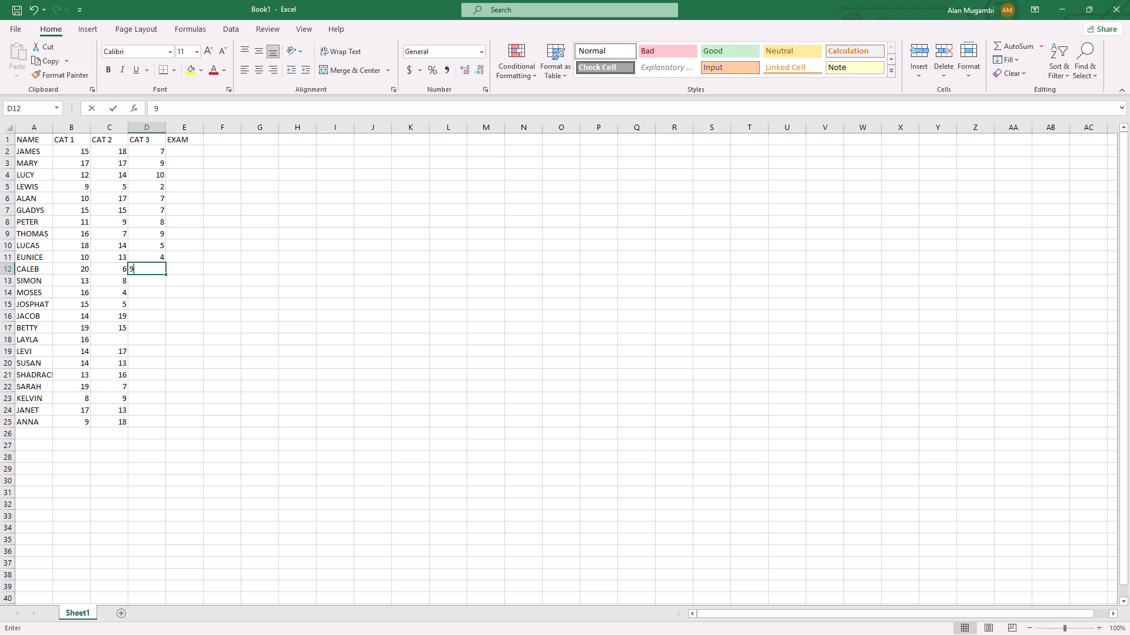
click(160, 284)
key(4)
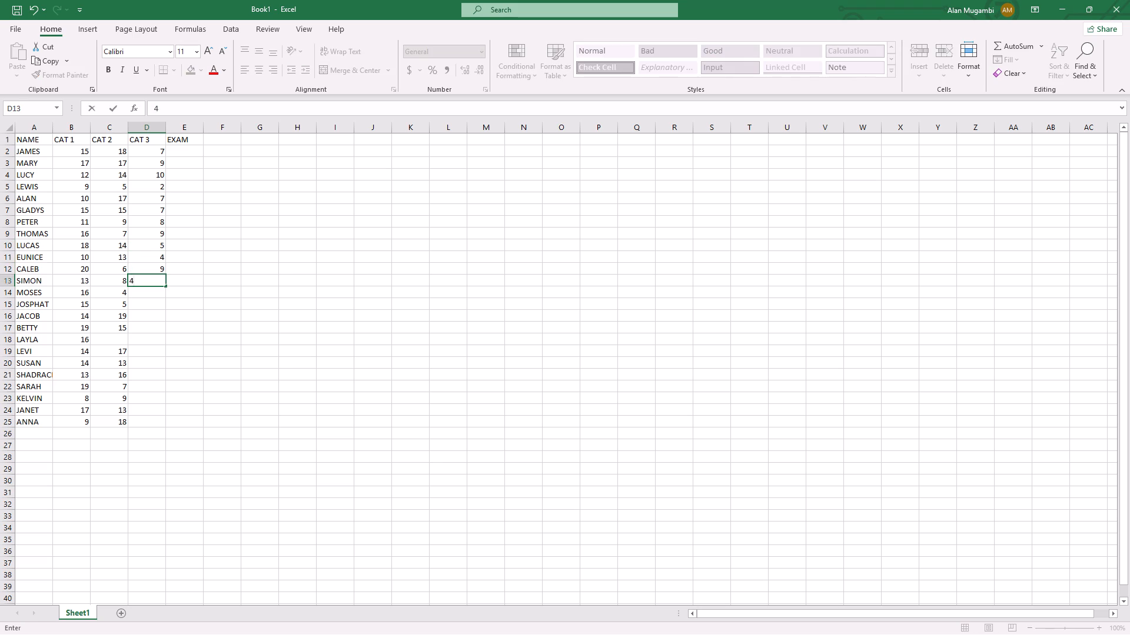
click(160, 293)
key(7)
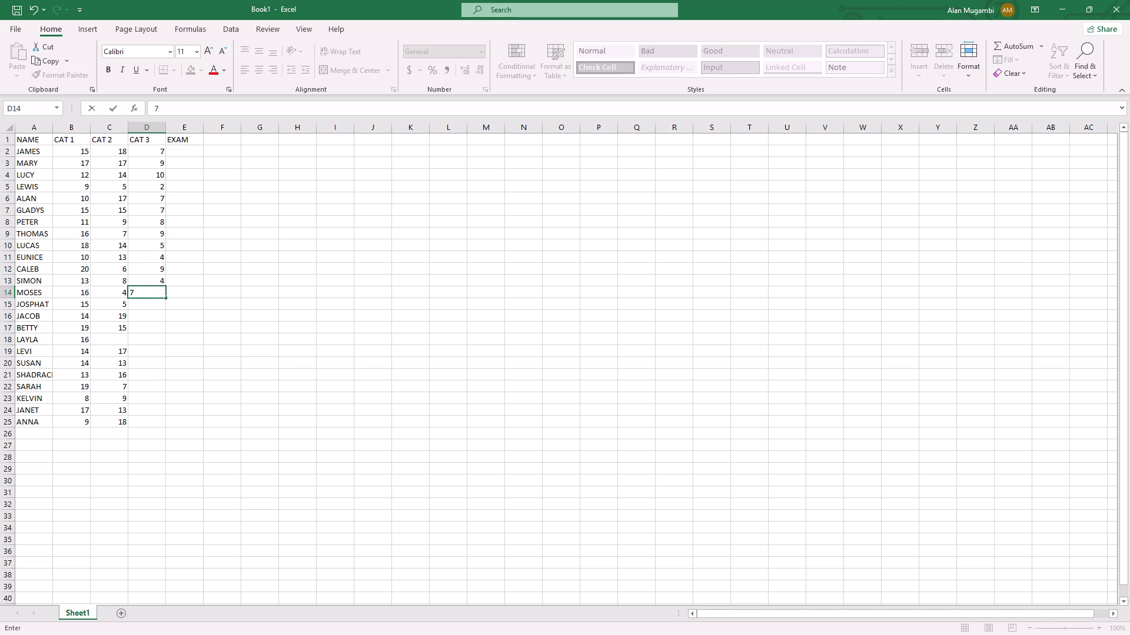
click(158, 306)
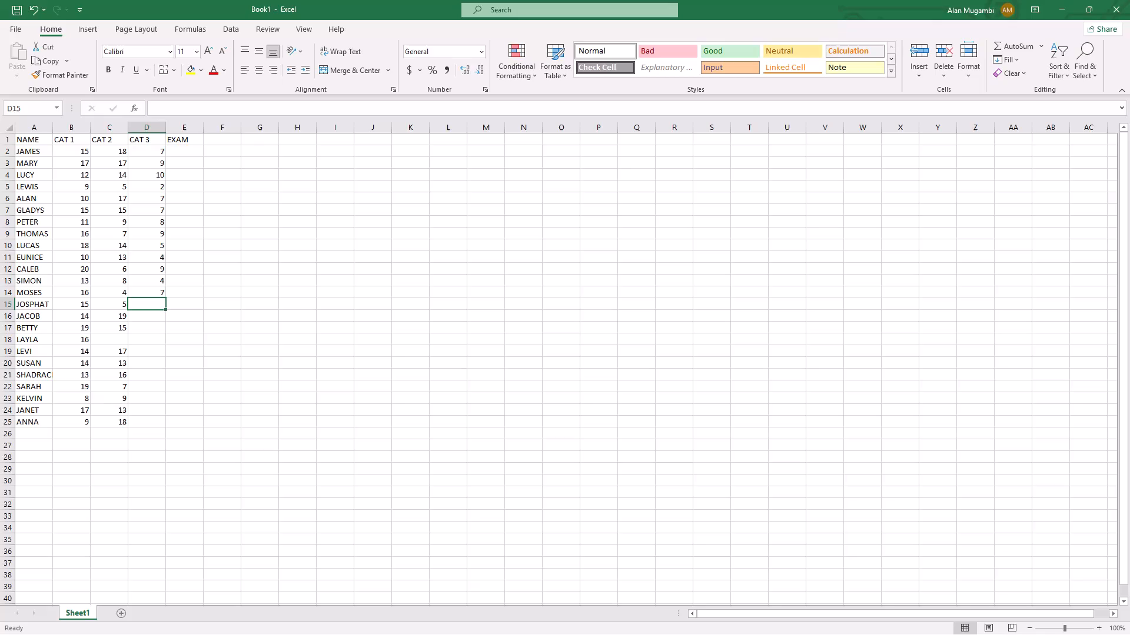
key(9)
Enter the CAT 3 scores 3 for JACOB and 4 for BETTY in cells D16 and D17.
click(157, 317)
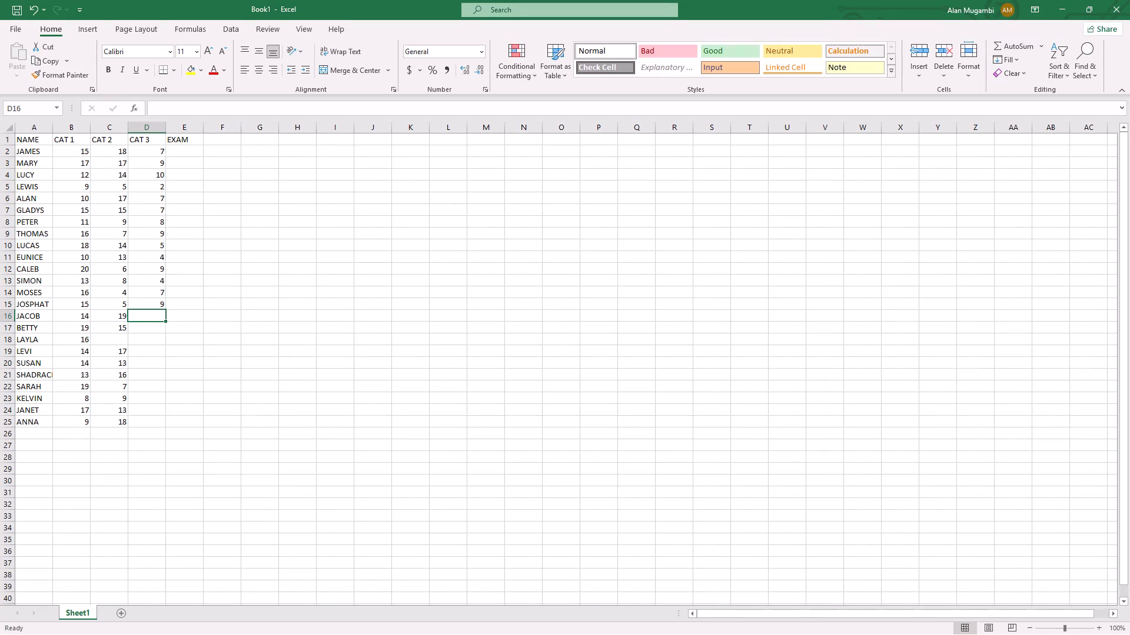
key(3)
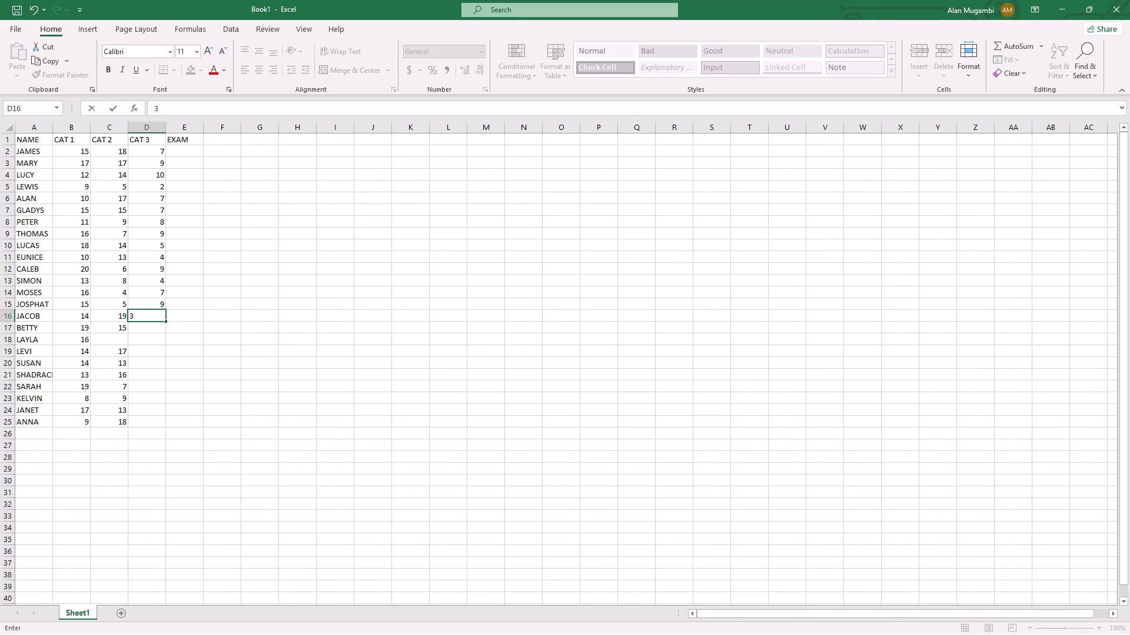
click(152, 327)
key(4)
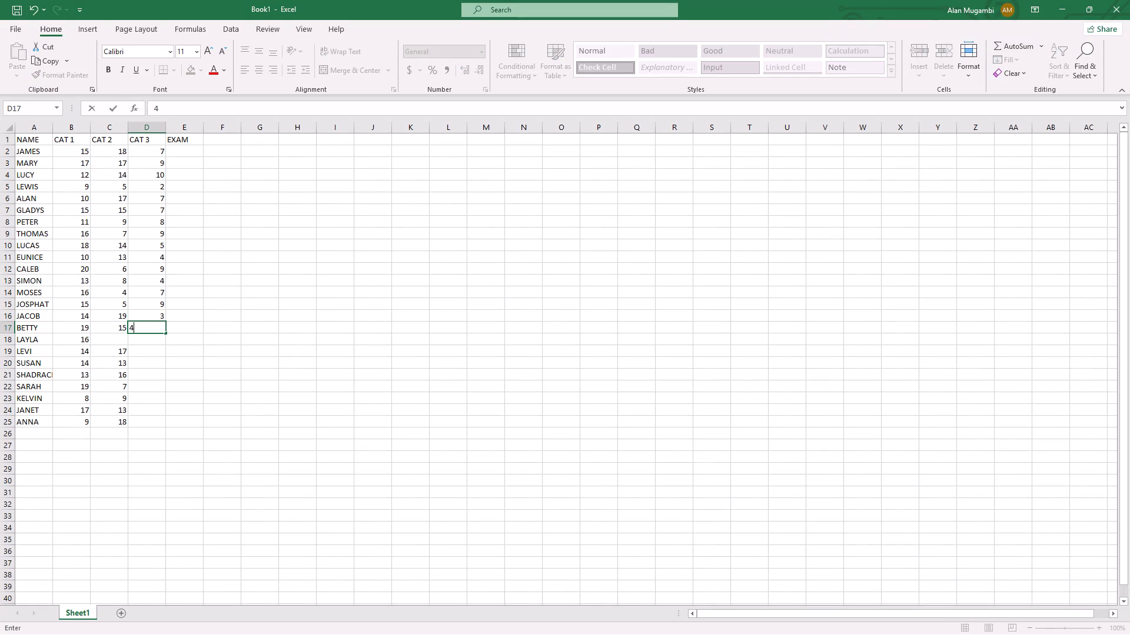
Fill in LAYLA's missing CAT 2 score as 8 in cell C18.
click(121, 339)
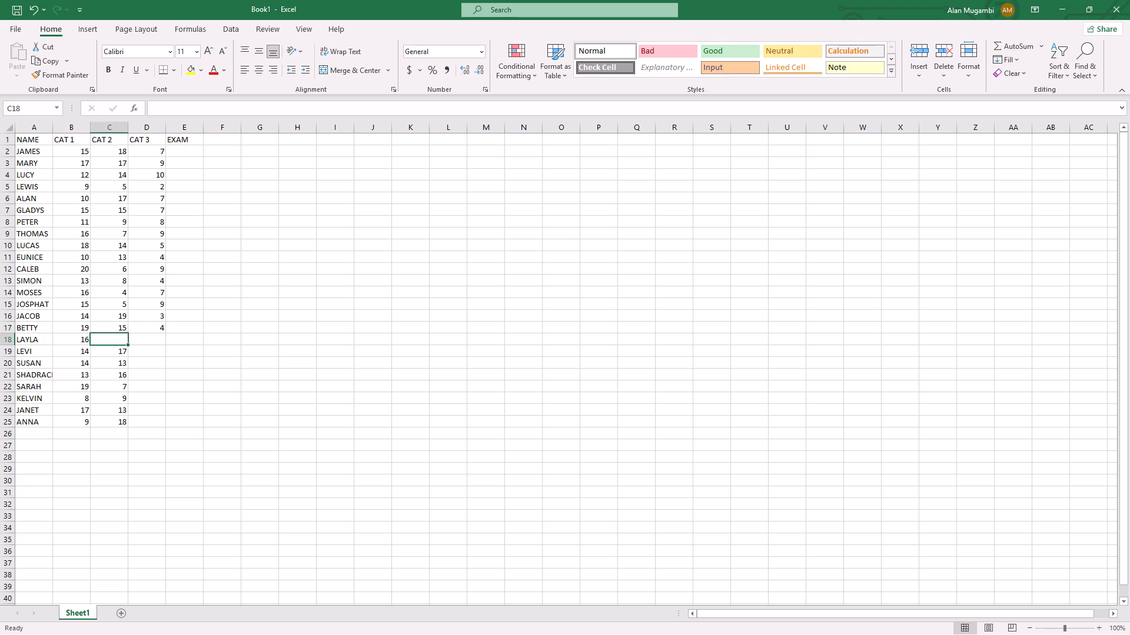
key(7)
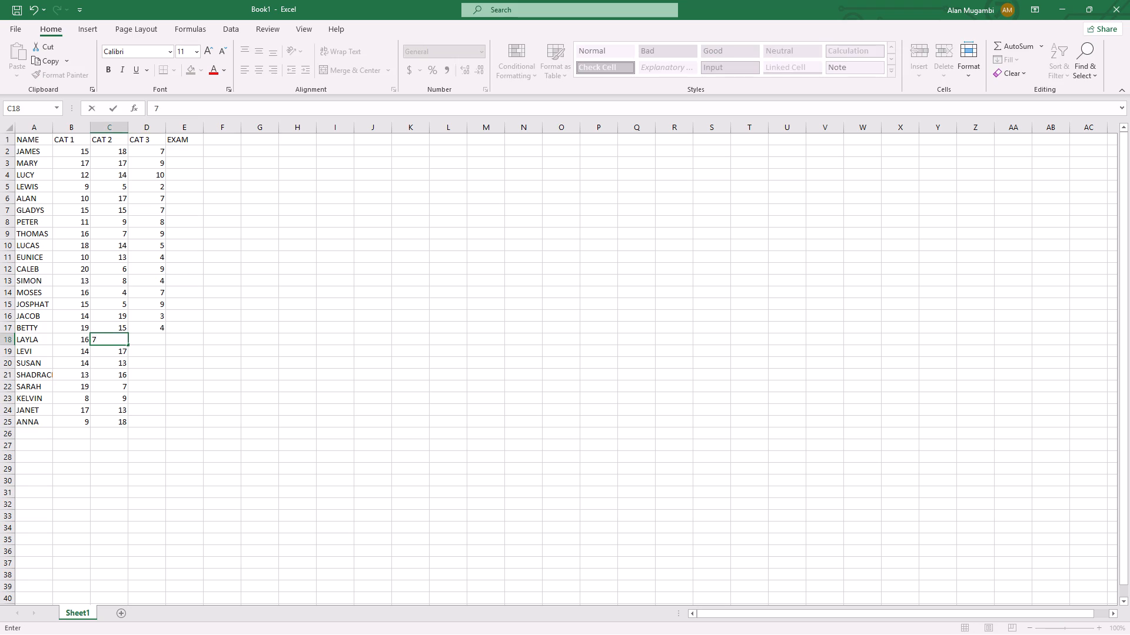
key(BackSpace)
key(8)
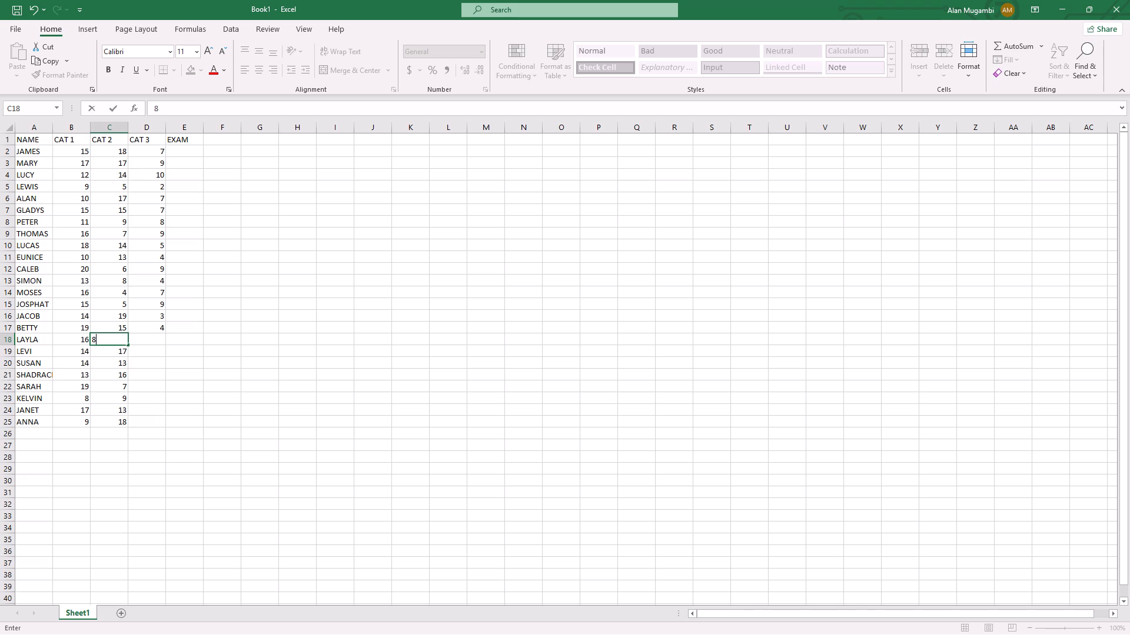
Enter the CAT 3 scores 7 for LAYLA, 5 for LEVI, 9 for SUSAN and 10 for SHADRACK in cells D18 to D21.
click(162, 336)
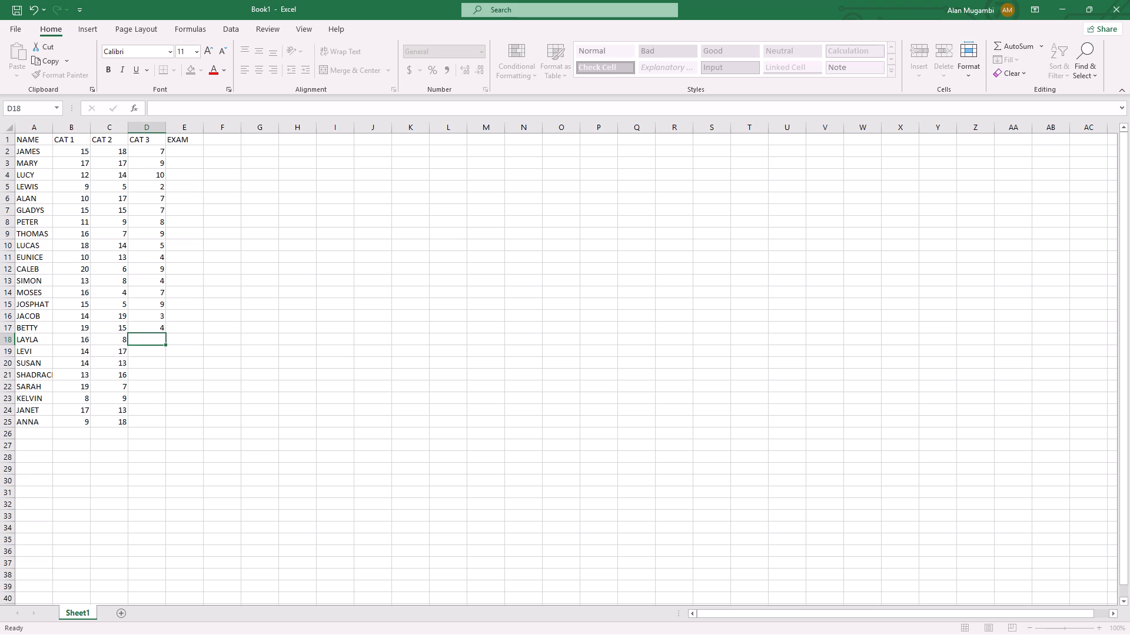
key(7)
click(158, 354)
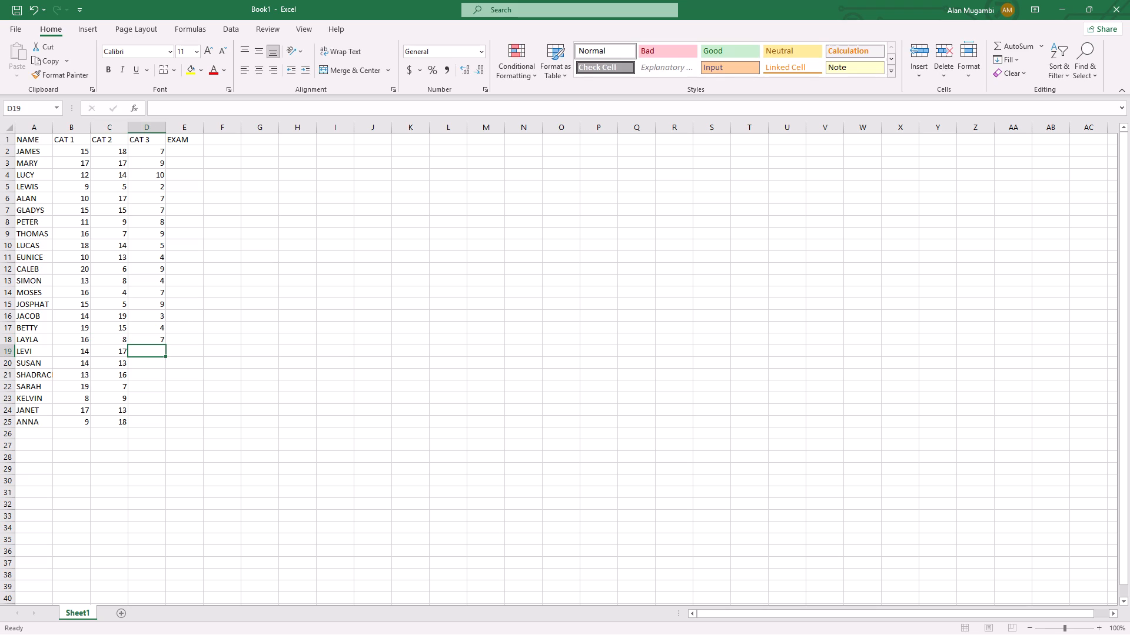
key(5)
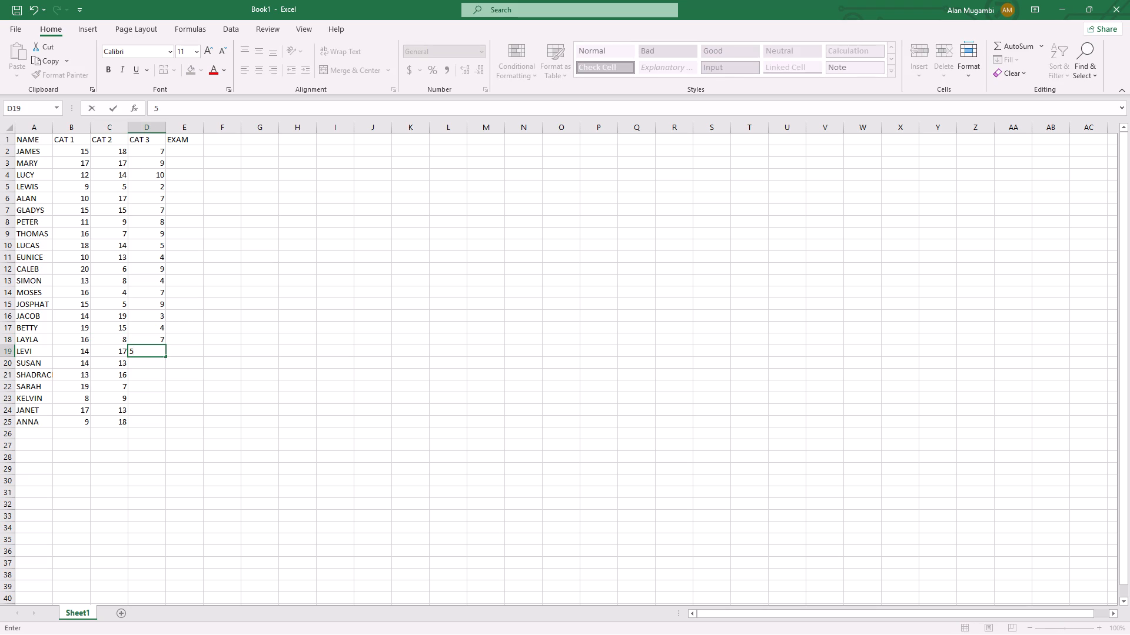
click(157, 364)
key(9)
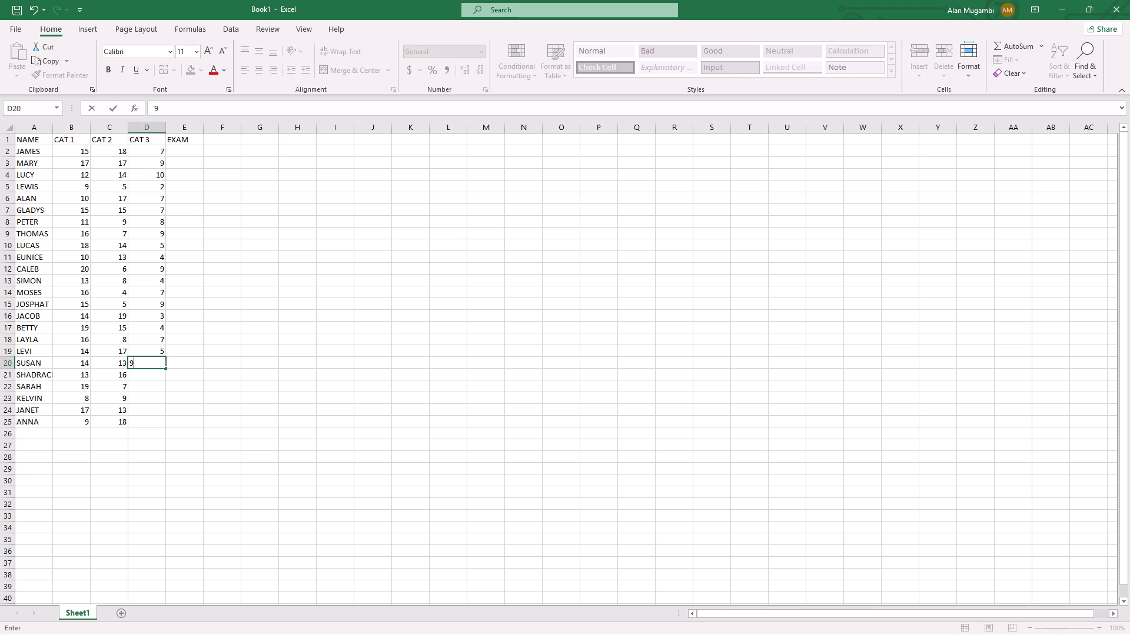
click(159, 378)
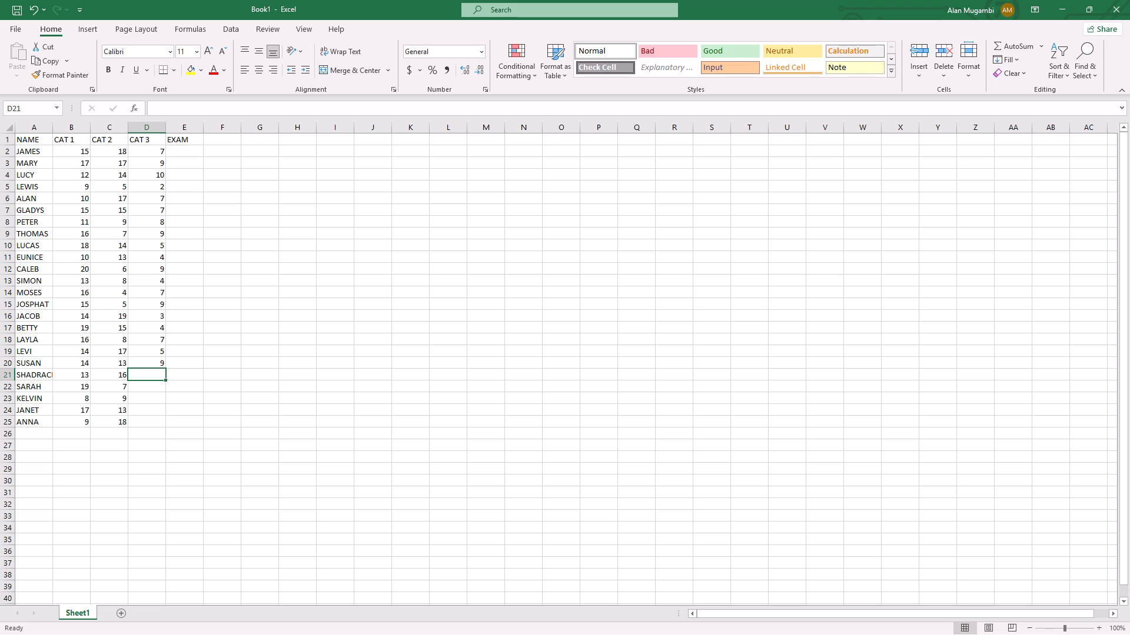
text(10)
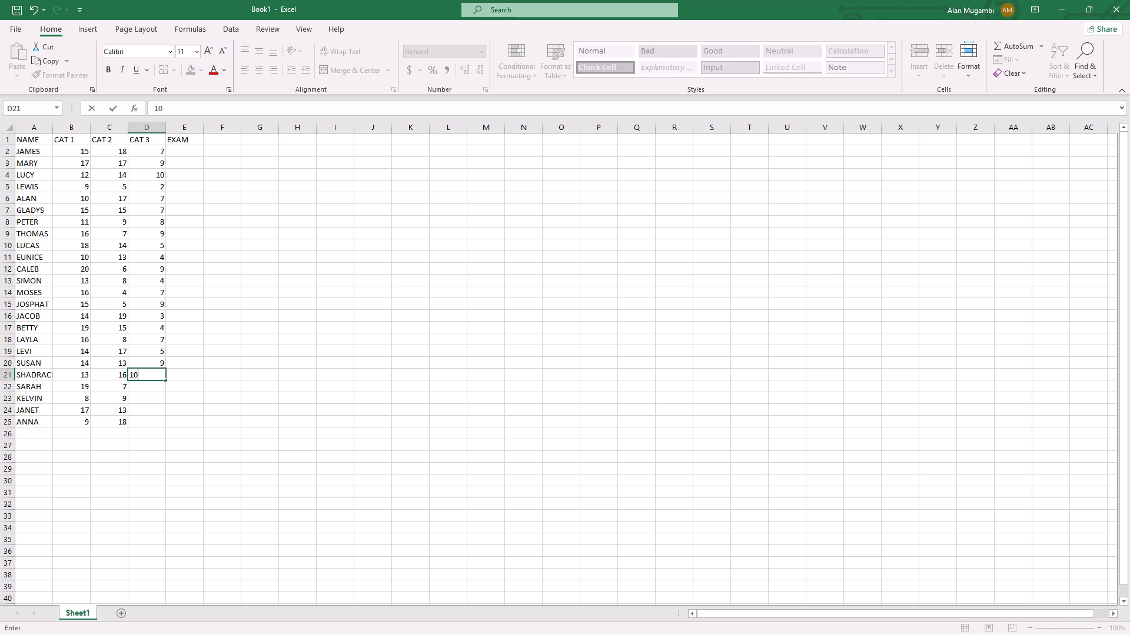
Enter the CAT 3 scores 4 for SARAH, 8 for KELVIN, 6 for JANET and 9 for ANNA in cells D22 to D25.
click(157, 389)
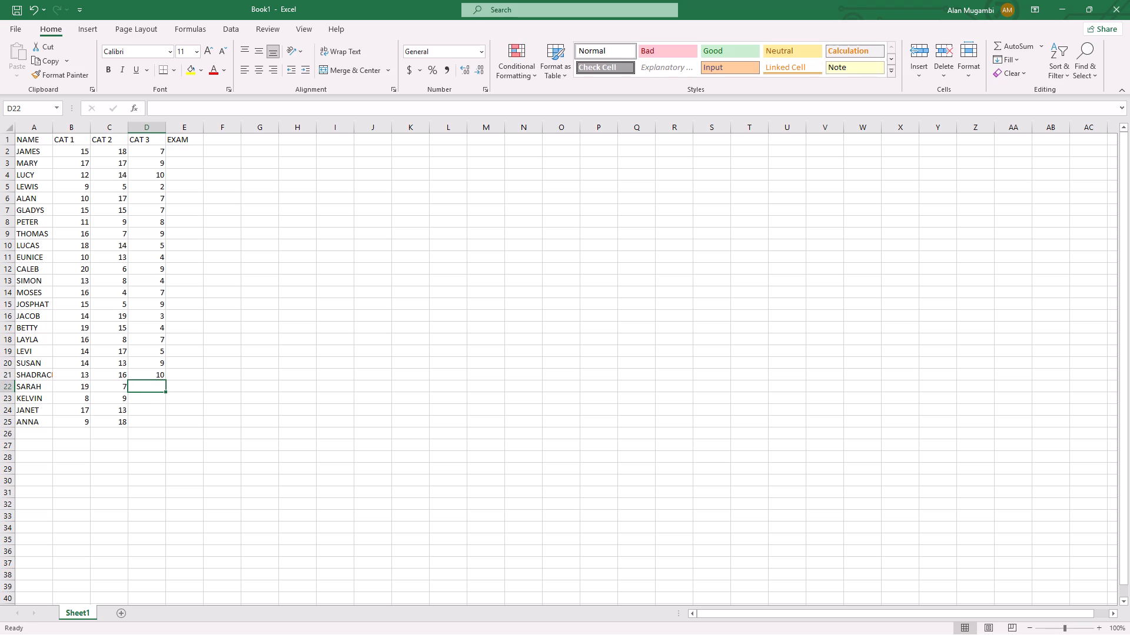
key(4)
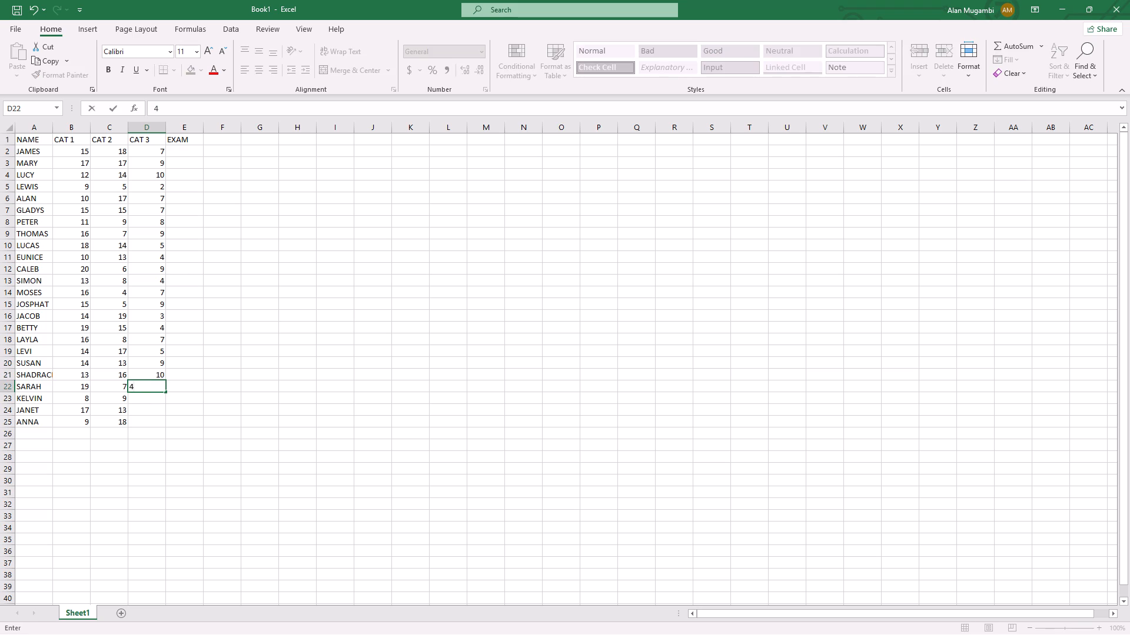
click(155, 397)
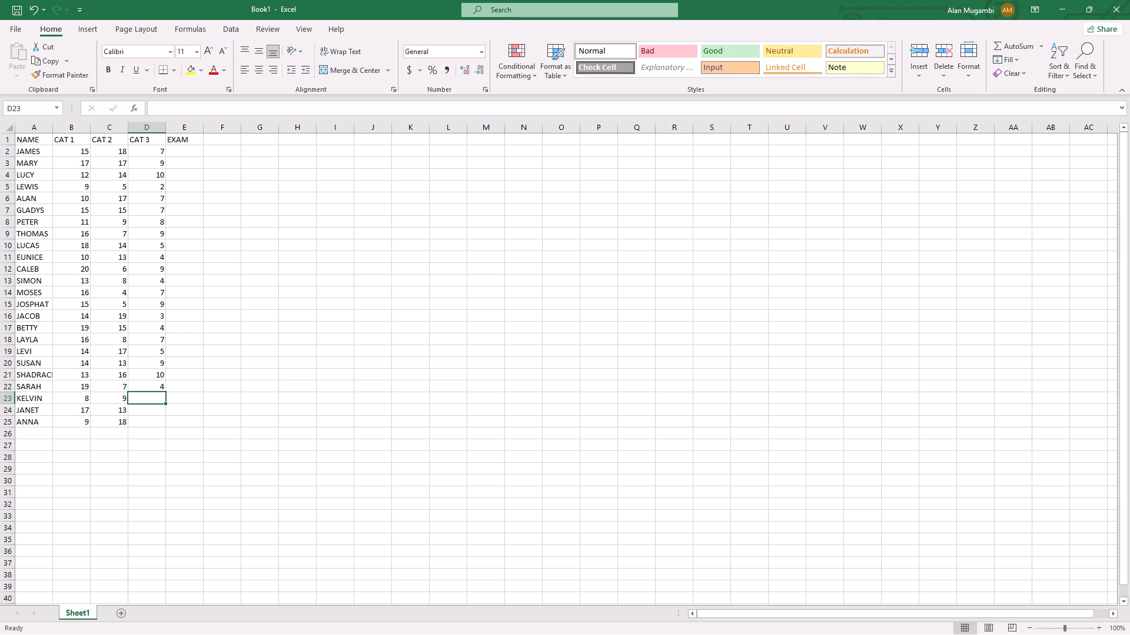
key(8)
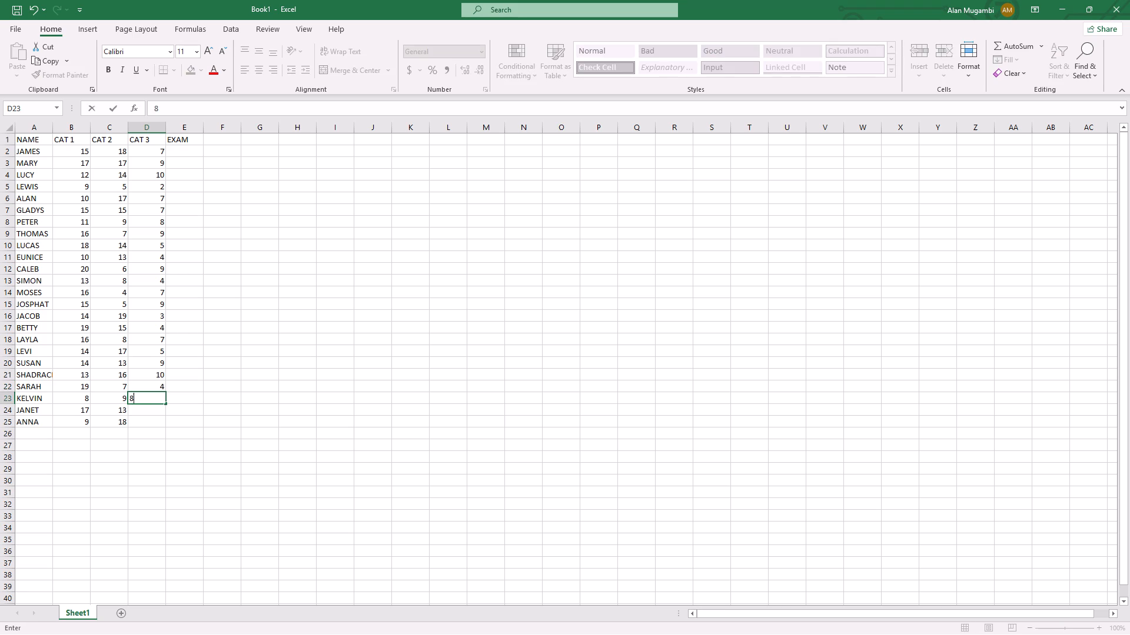
click(154, 412)
key(6)
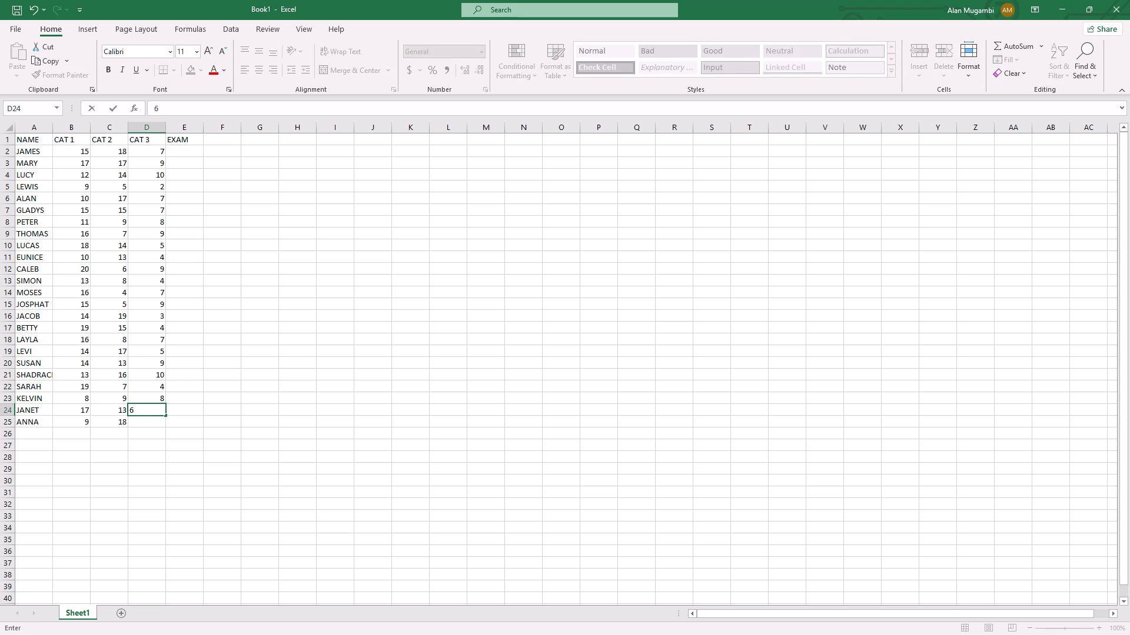
click(157, 424)
key(6)
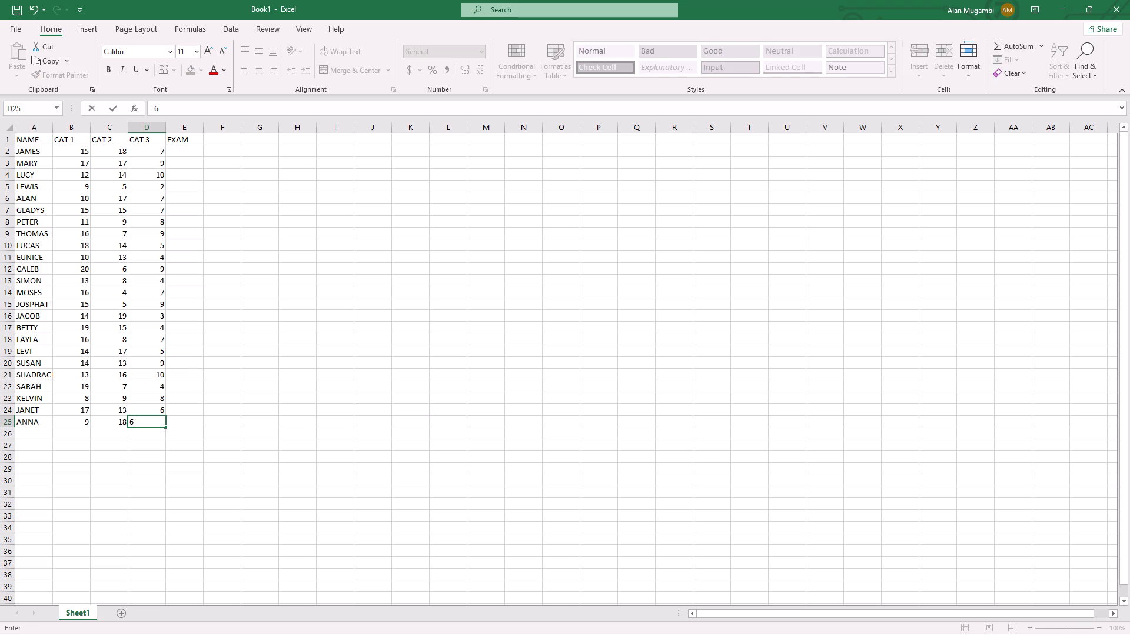
key(BackSpace)
key(9)
Enter the EXAM scores 34 for JAMES, 42 for MARY, 32 for LEWIS, 27 for ALAN and 37 for GLADYS in E2, E3 and E5 to E7.
click(187, 155)
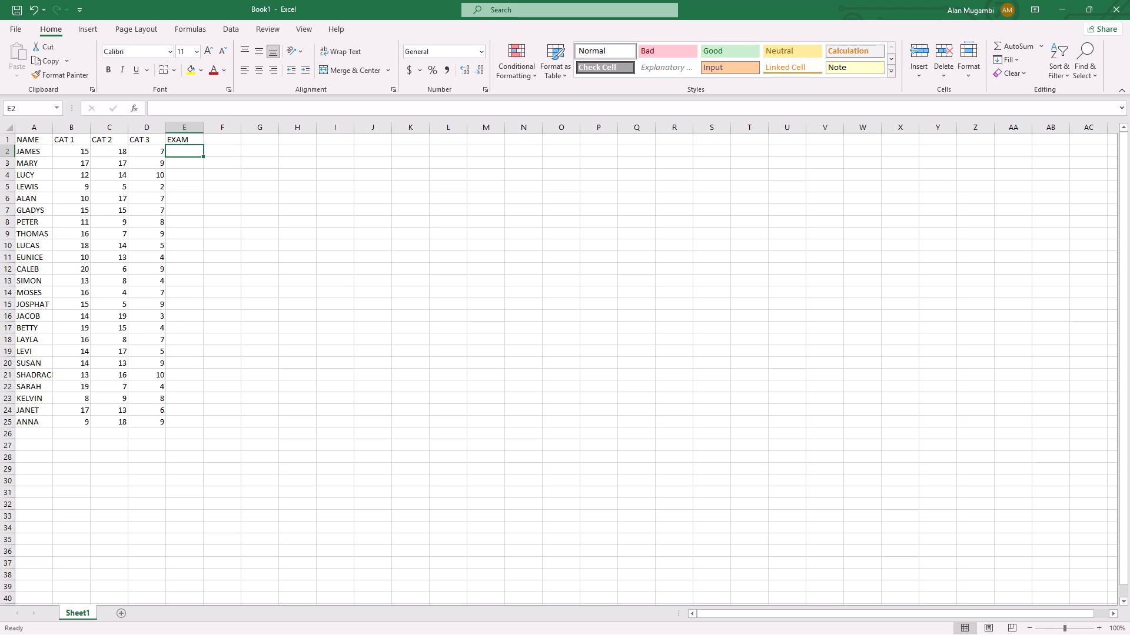
click(189, 149)
text(34)
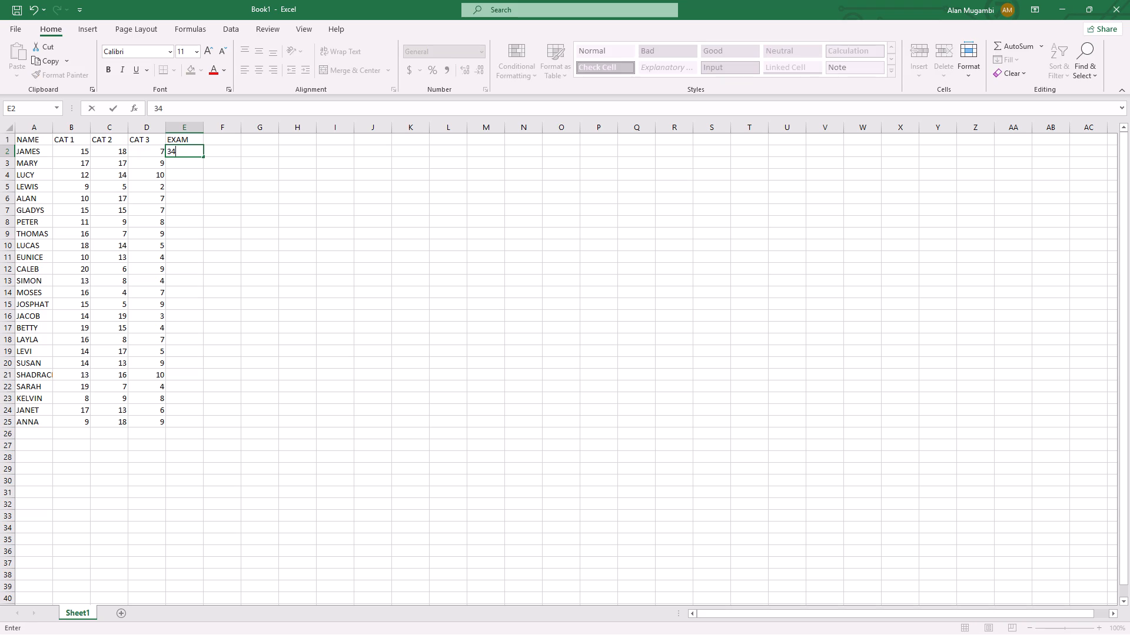
click(181, 164)
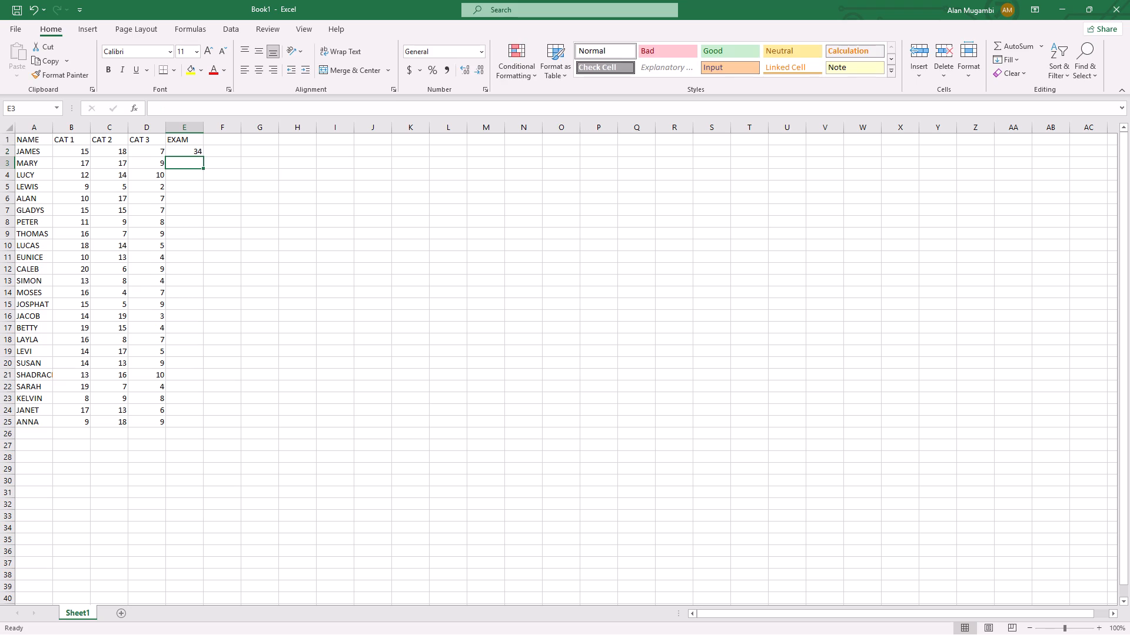
text(42)
click(180, 182)
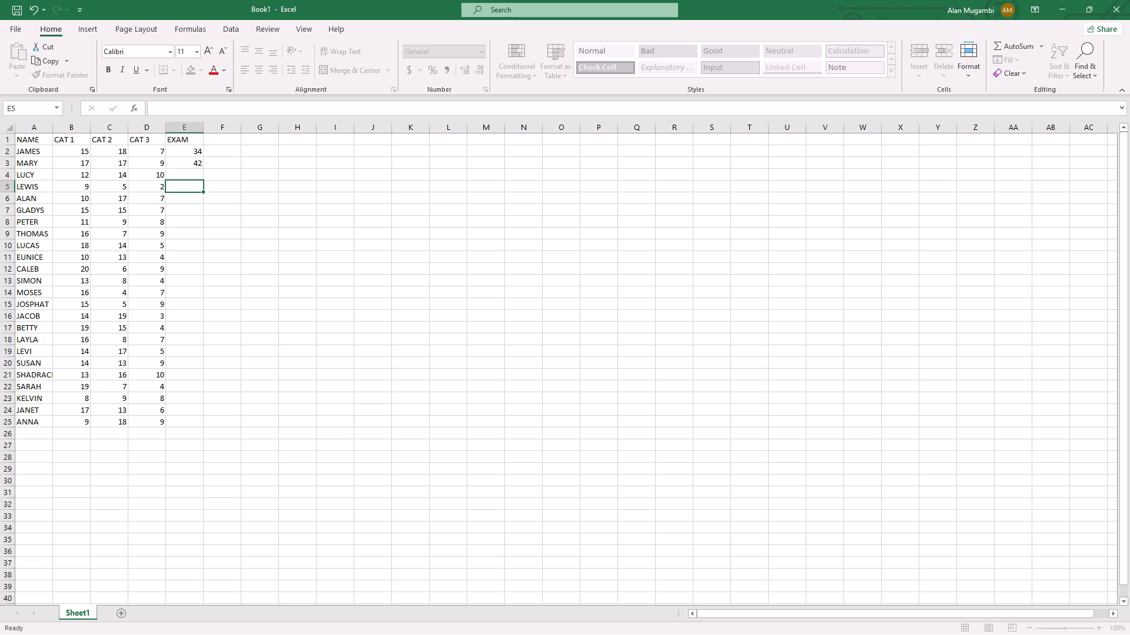
text(32)
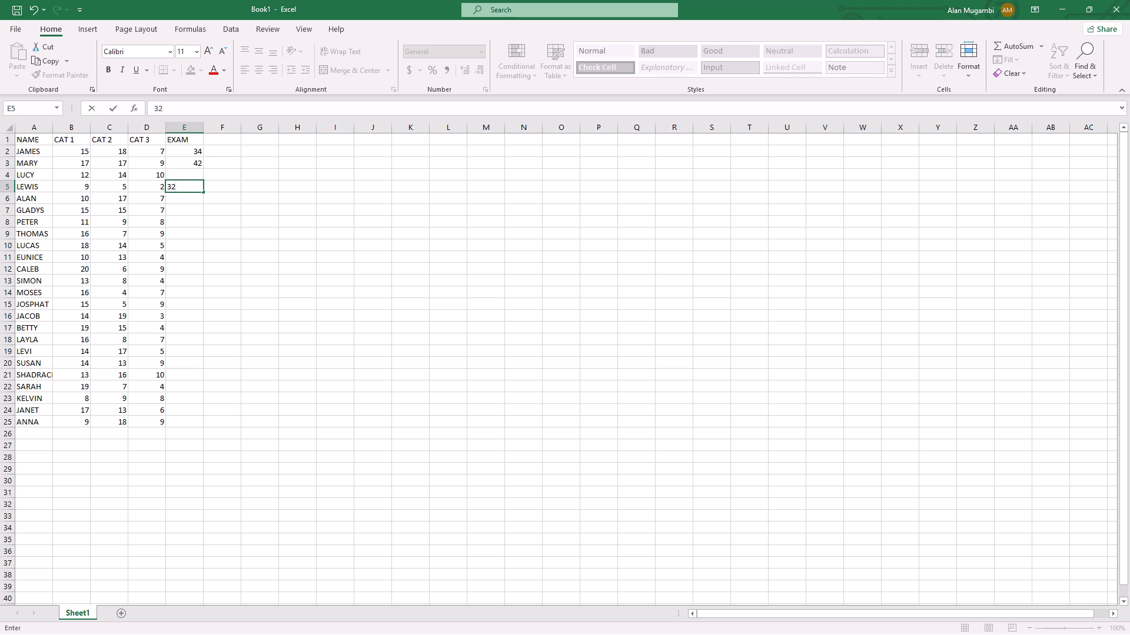
click(180, 198)
text(27)
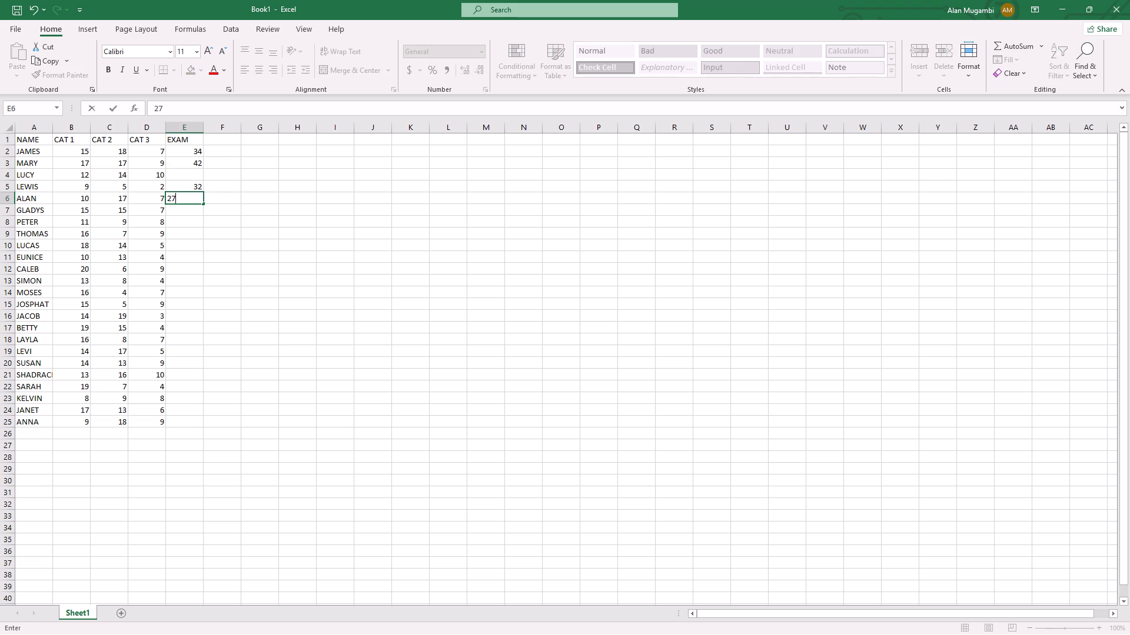
click(179, 209)
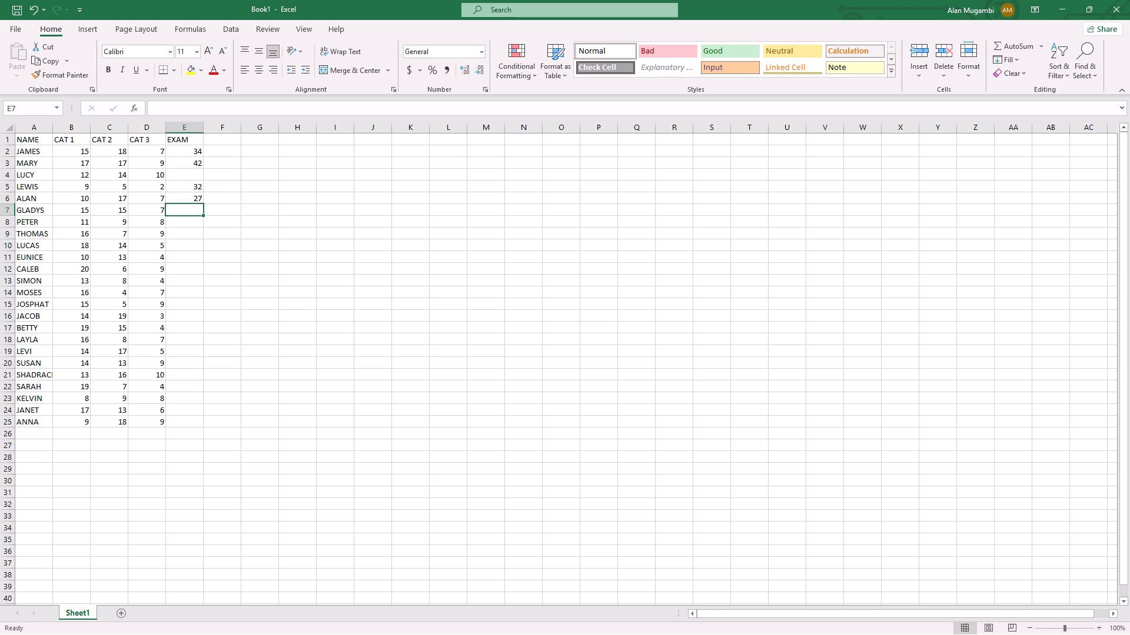
text(37)
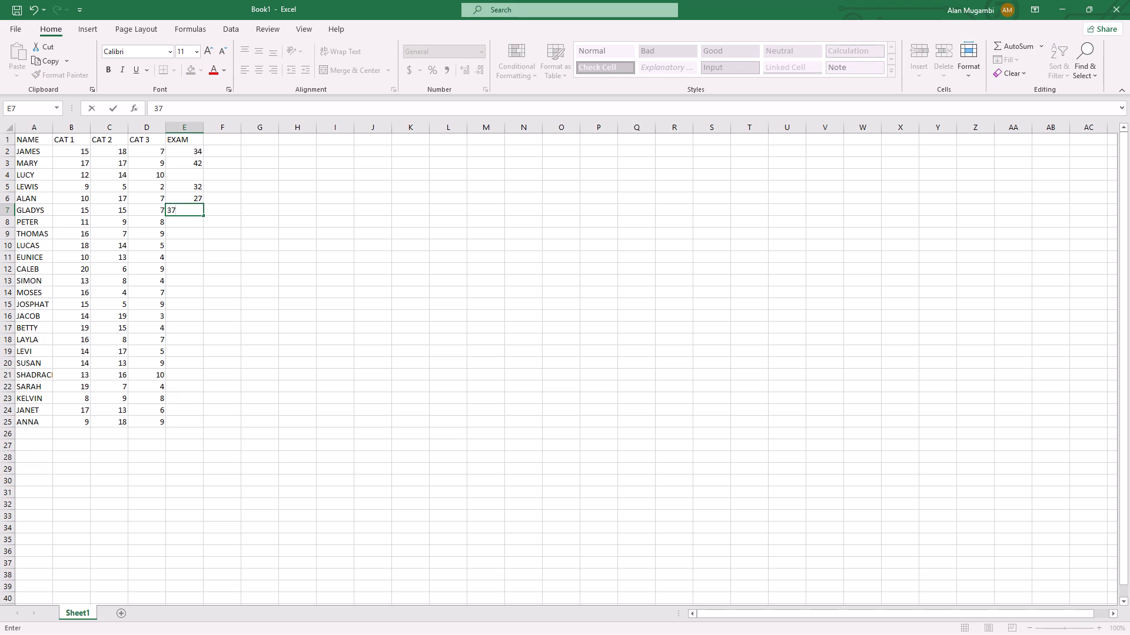
Enter the EXAM scores 35 for PETER, 29 for THOMAS, 20 for LUCAS and 19 for EUNICE in cells E8 to E11.
click(182, 225)
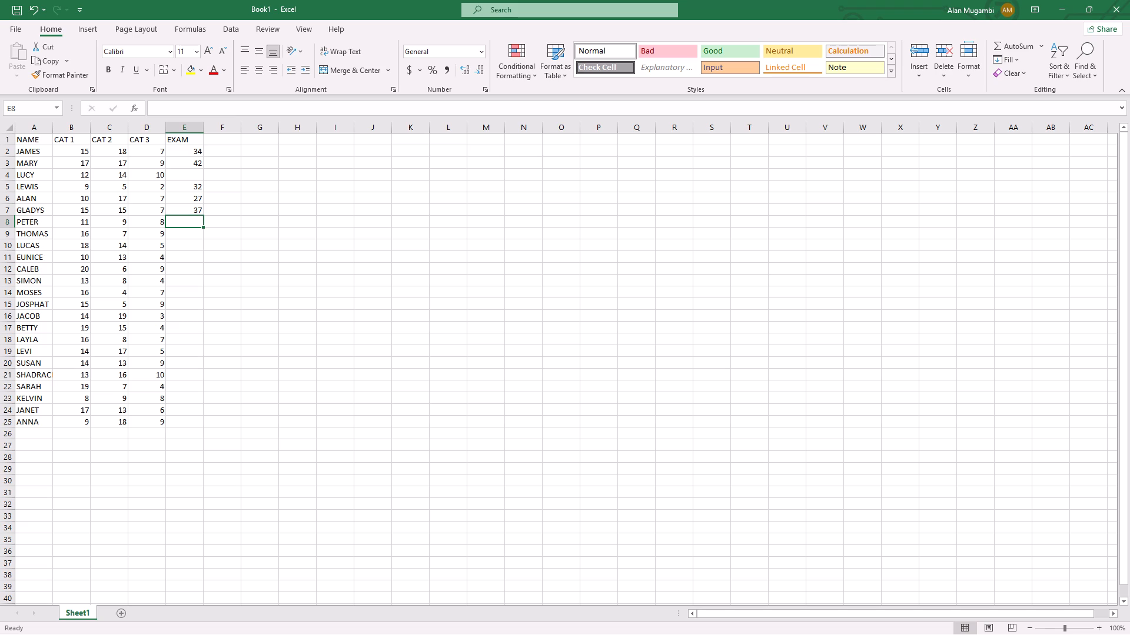
text(35)
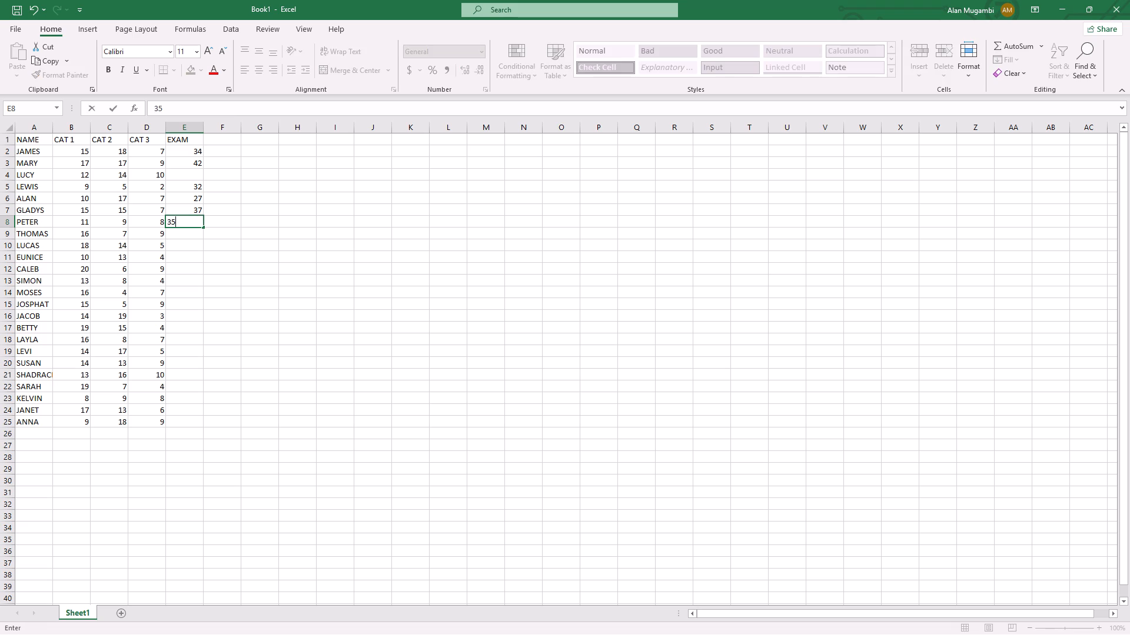
click(187, 235)
text(29)
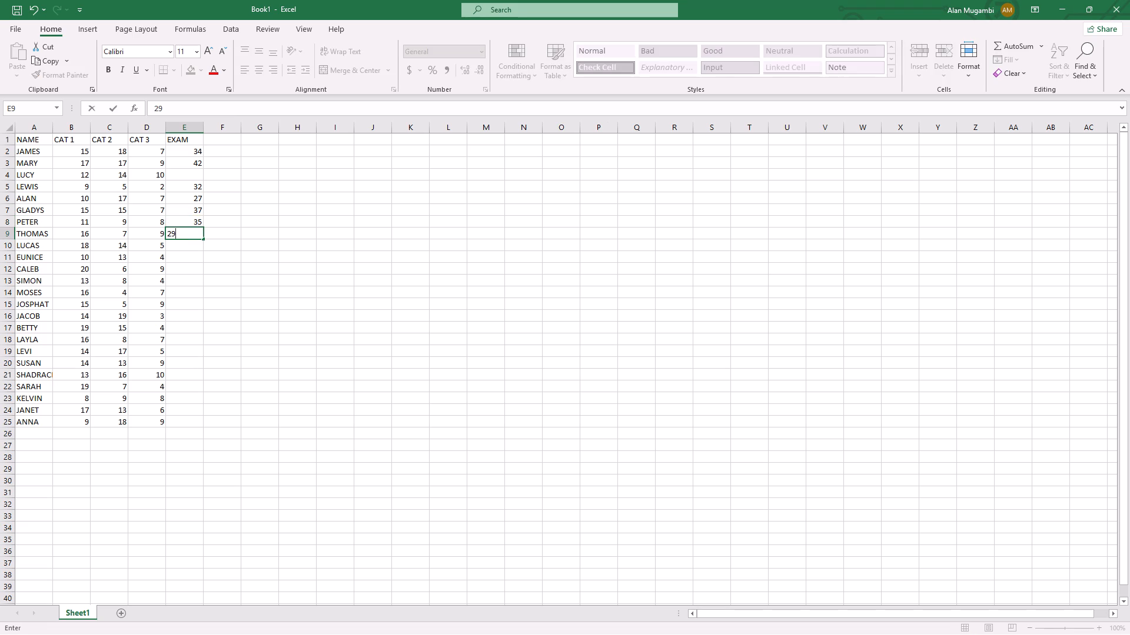
click(187, 248)
text(20)
click(187, 258)
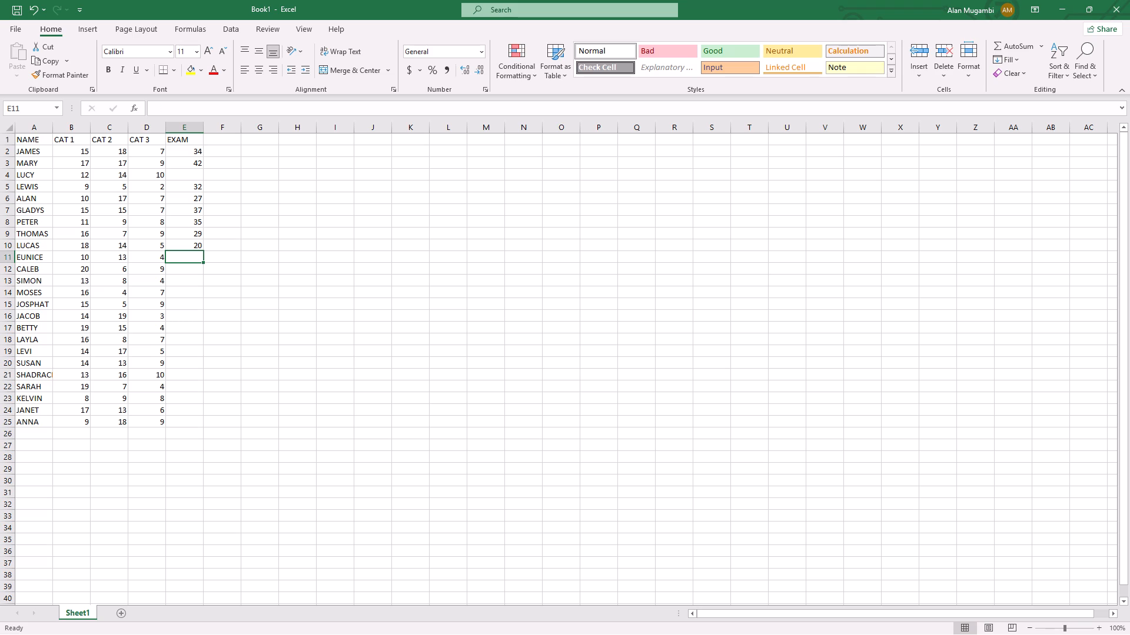
text(19)
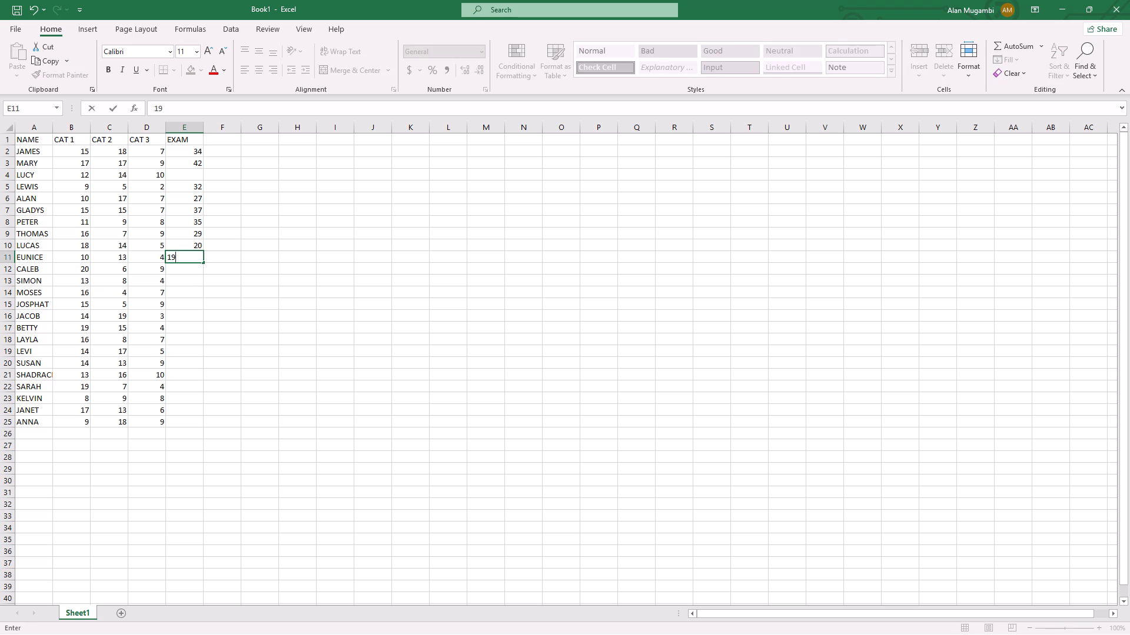
Enter the EXAM scores 17 for CALEB and 44 for SIMON in cells E12 and E13.
click(188, 269)
text(17)
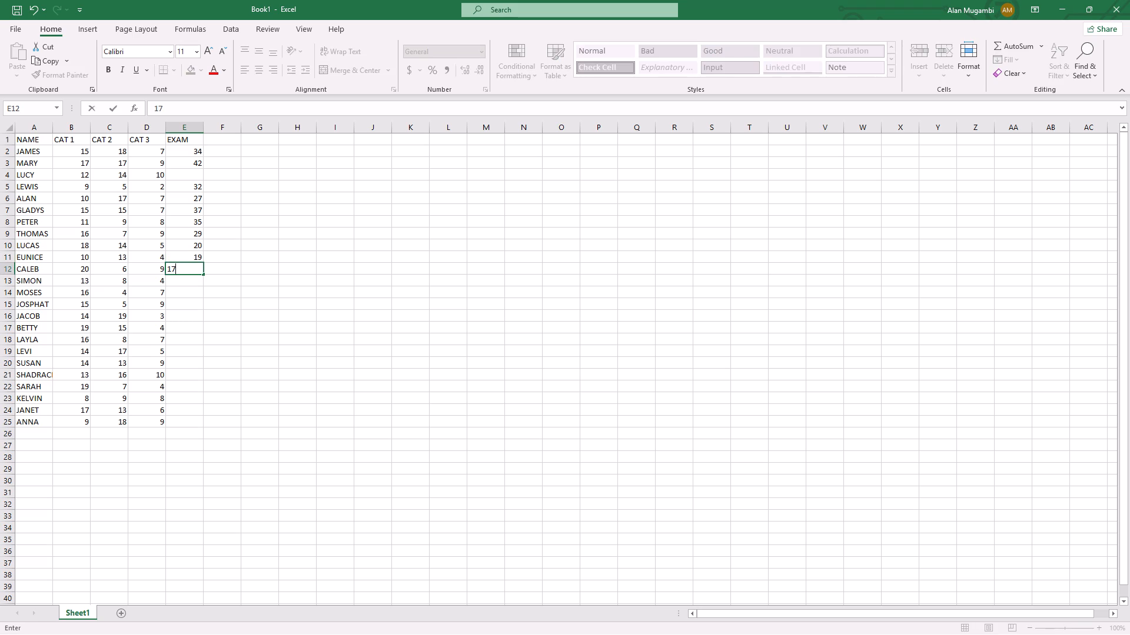
click(189, 282)
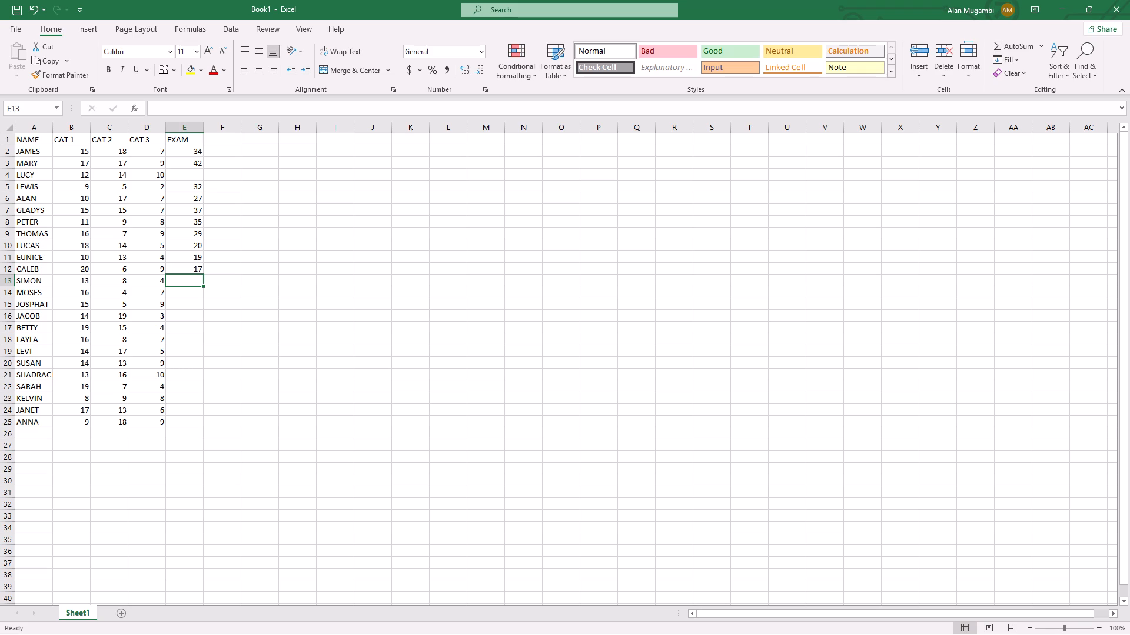
key(4)
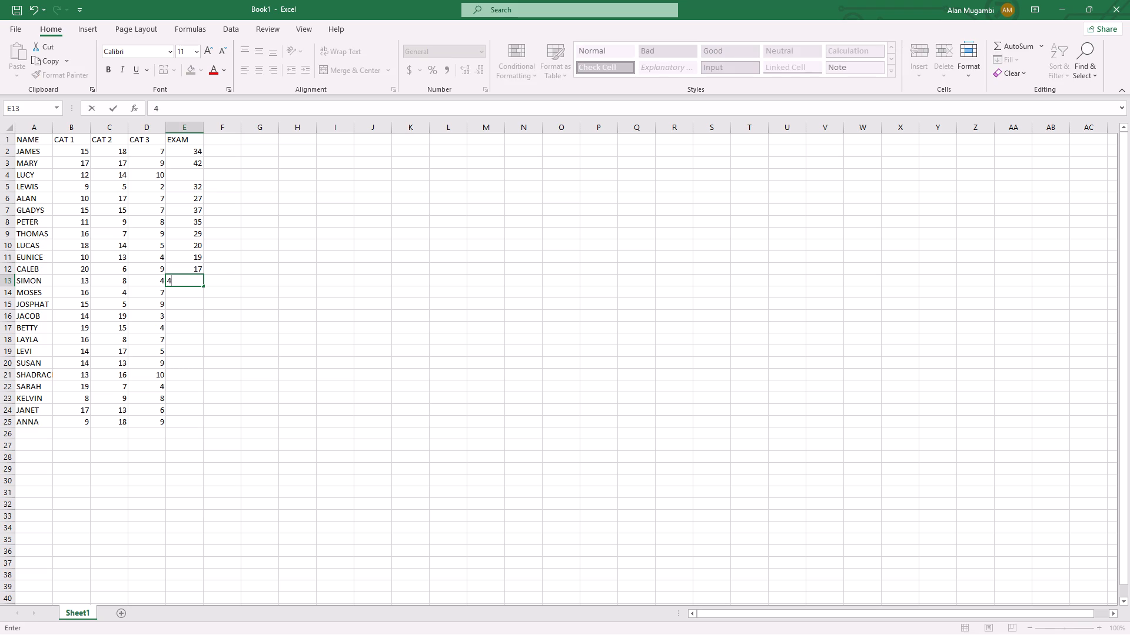
key(2)
key(BackSpace)
key(4)
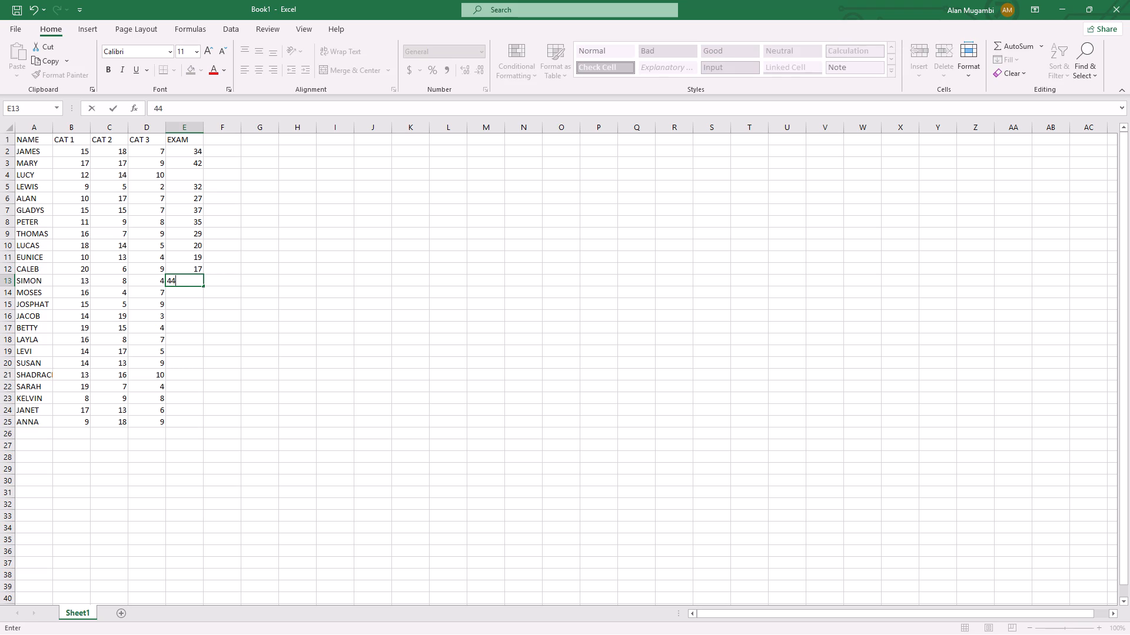
Fill in LUCY's missing EXAM score as 30 in cell E4.
click(195, 175)
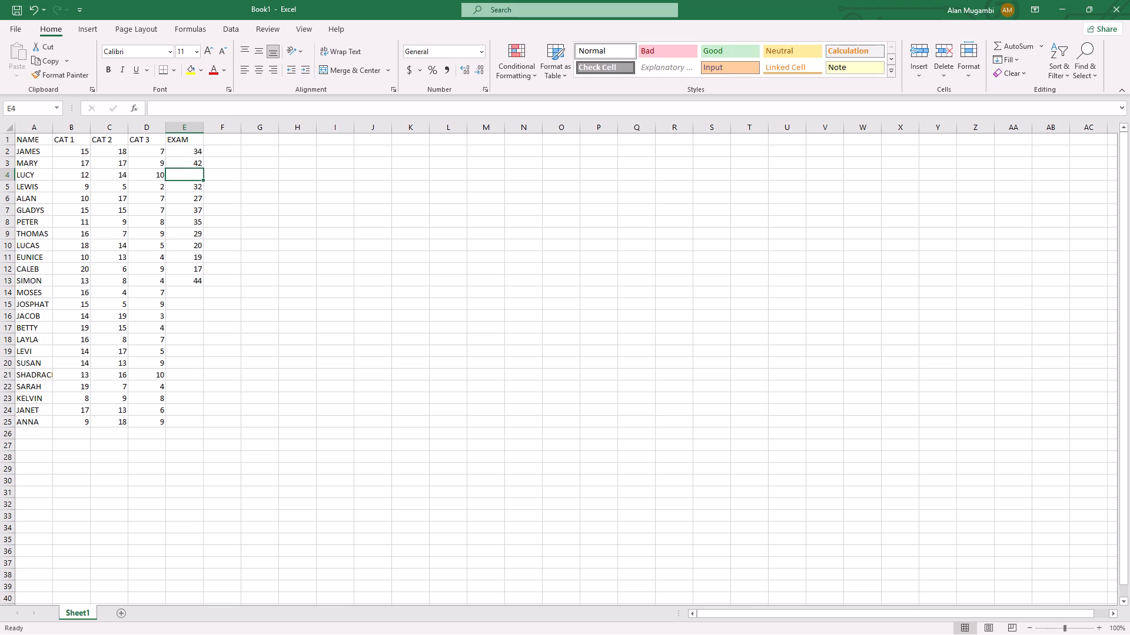
key(3)
key(0)
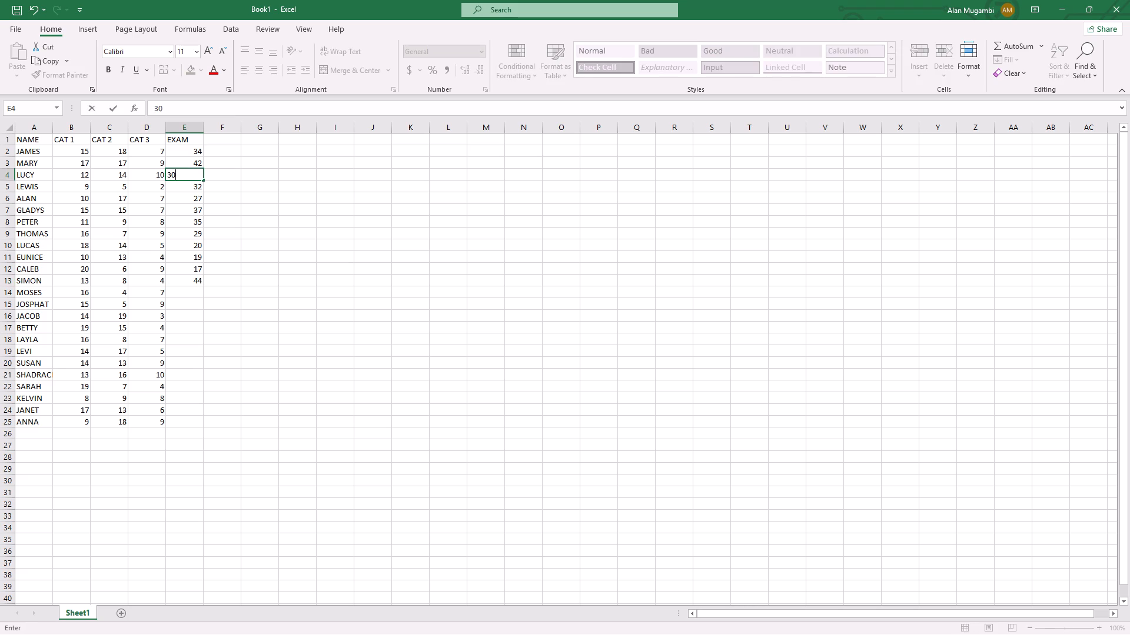
Enter the EXAM scores 22 for MOSES, 27 for JOSPHAT, 35 for JACOB and 27 for BETTY in cells E14 to E17.
click(200, 292)
text(22)
click(195, 303)
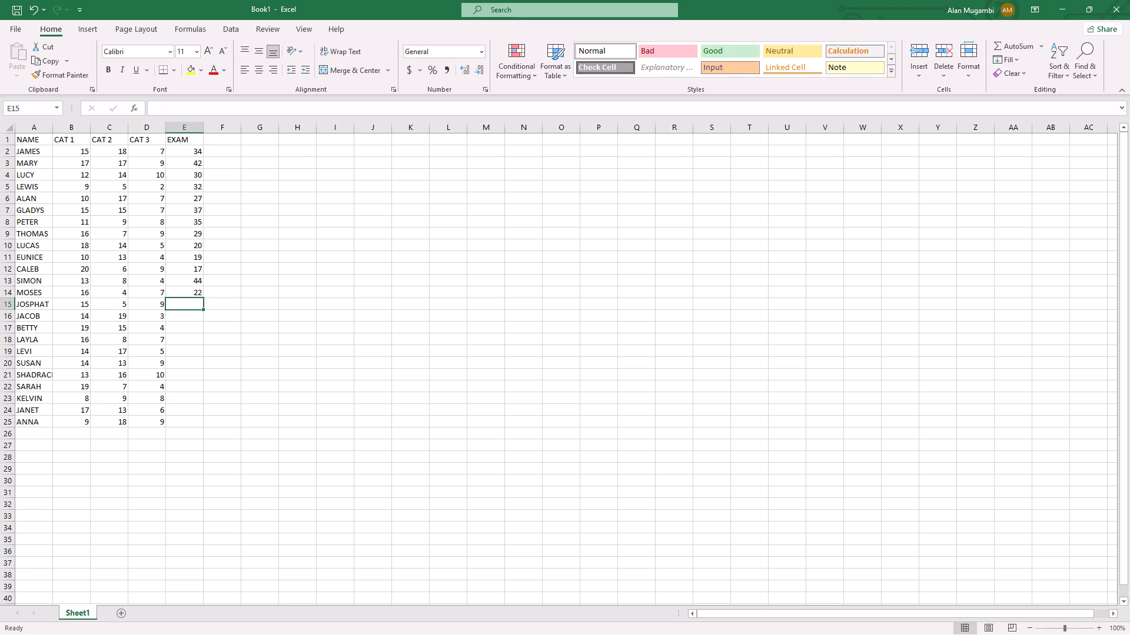
text(27)
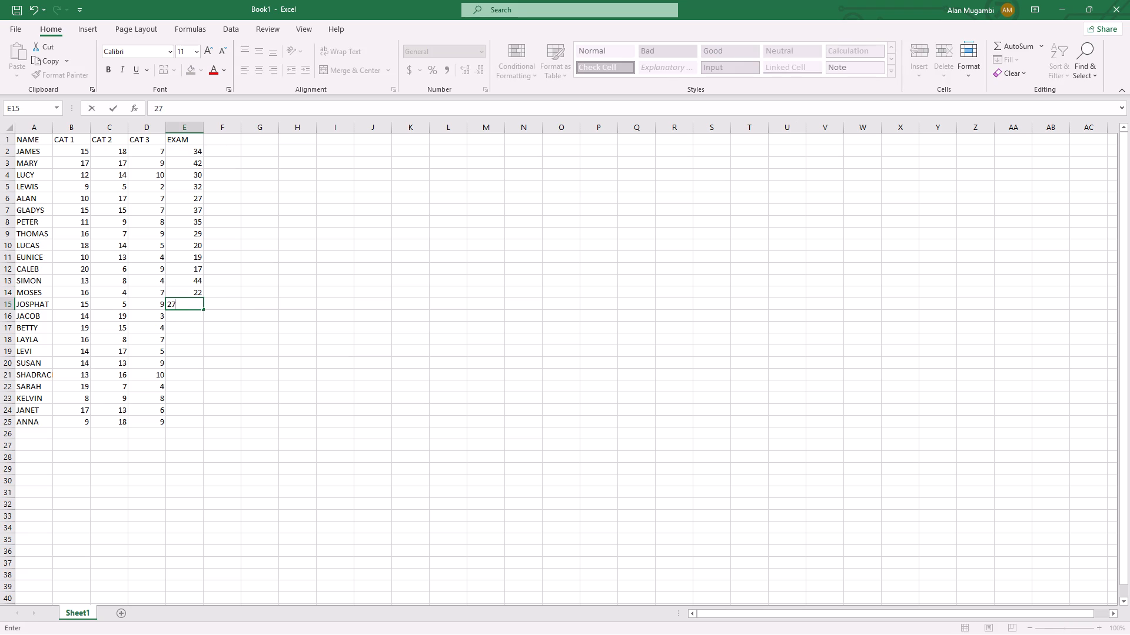
key(3)
key(5)
key(BackSpace)
key(BackSpace)
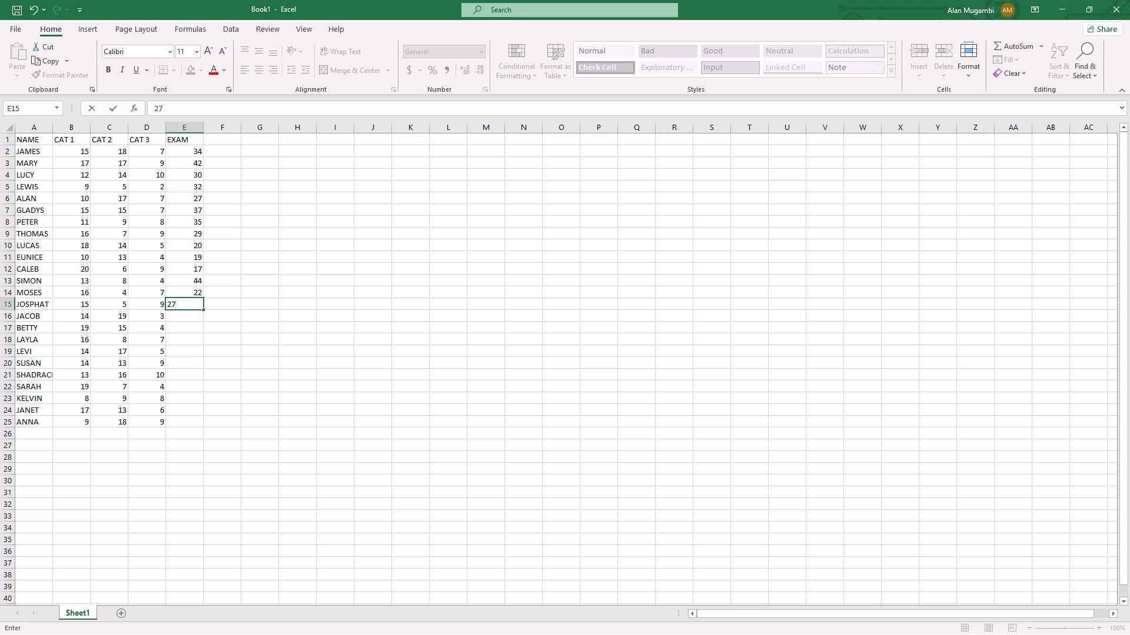
click(195, 319)
text(35)
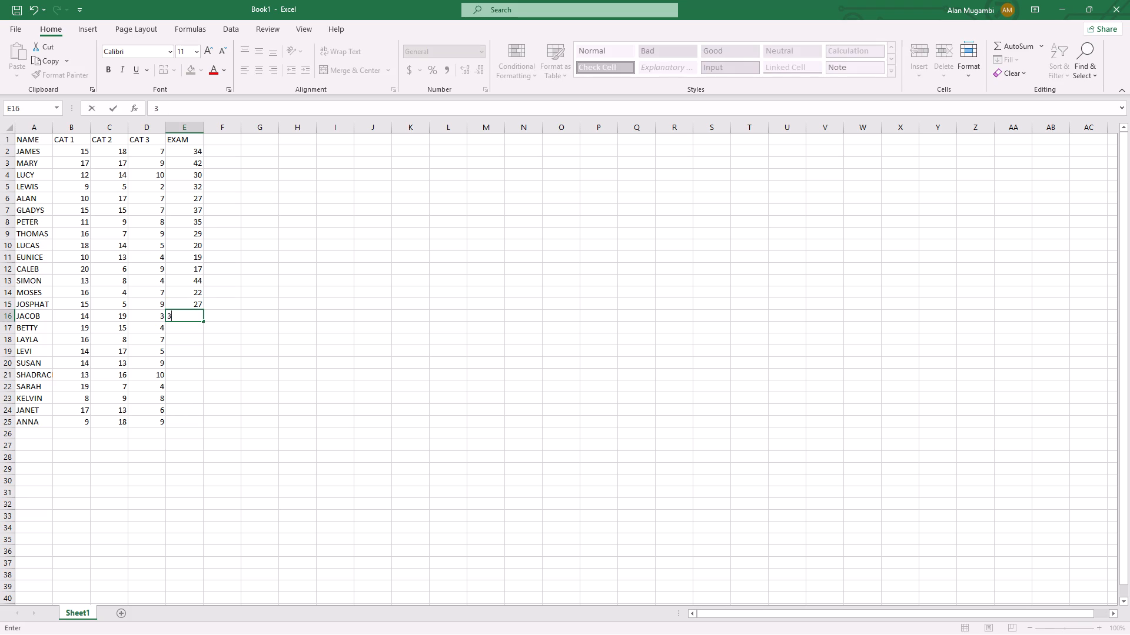
click(191, 330)
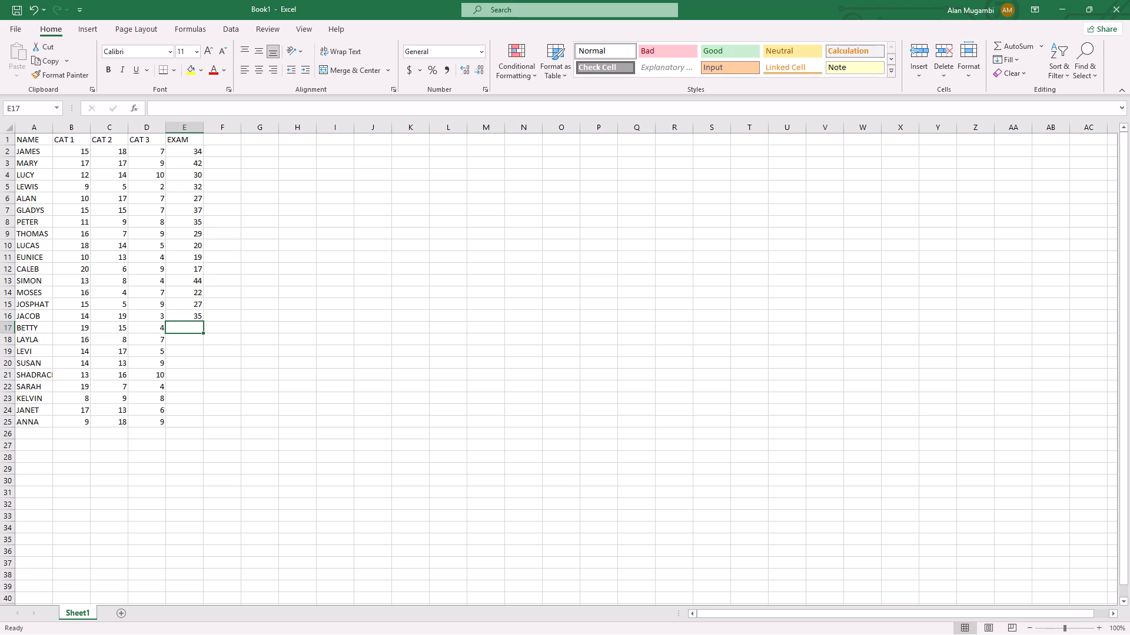
text(27)
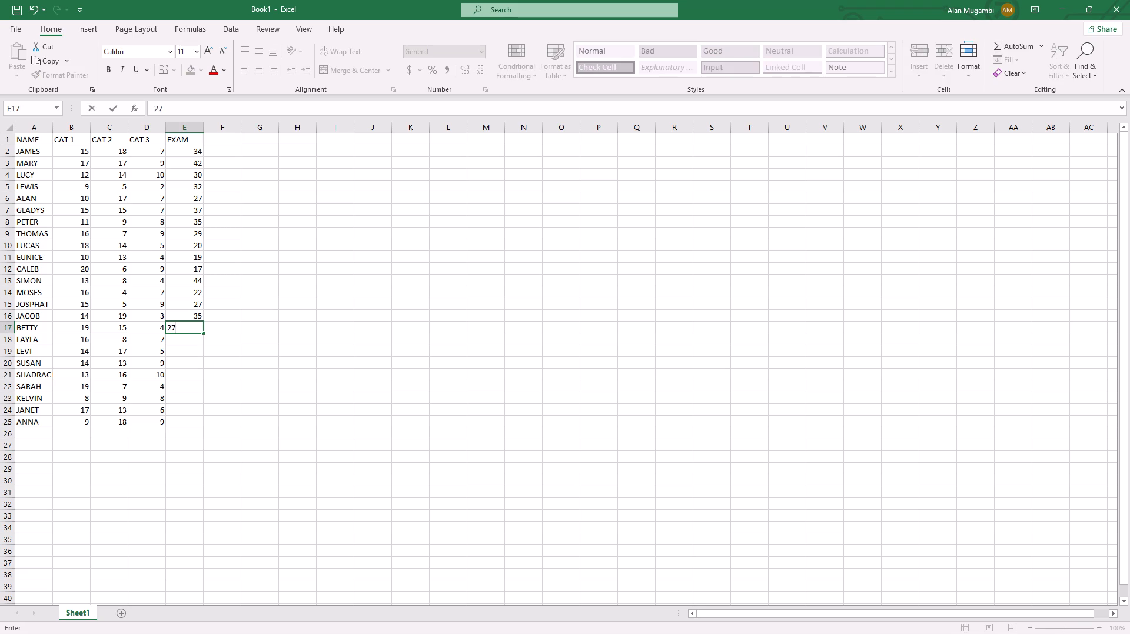
Enter the EXAM scores 25 for LAYLA, 33 for LEVI and 39 for SUSAN in cells E18 to E20.
click(190, 337)
text(25)
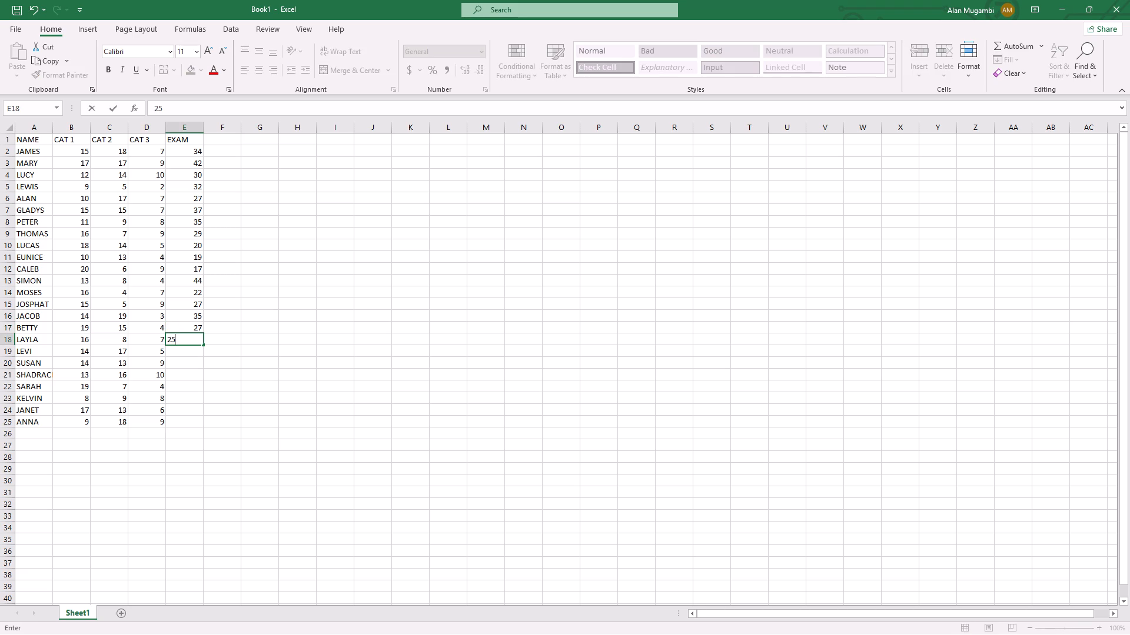
click(190, 355)
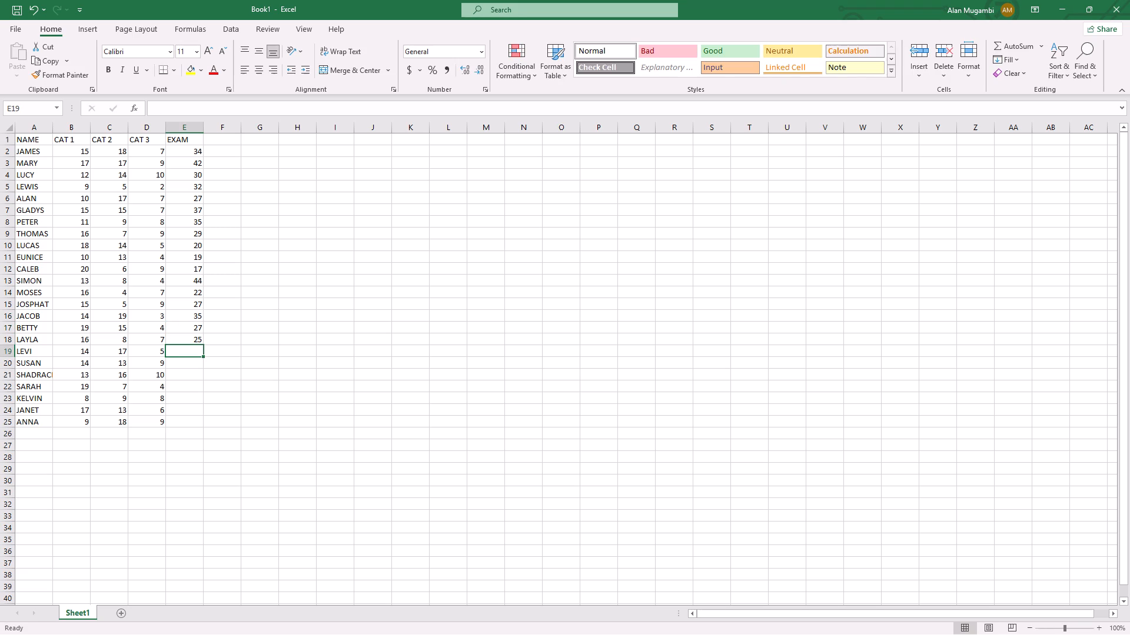
text(33)
click(191, 365)
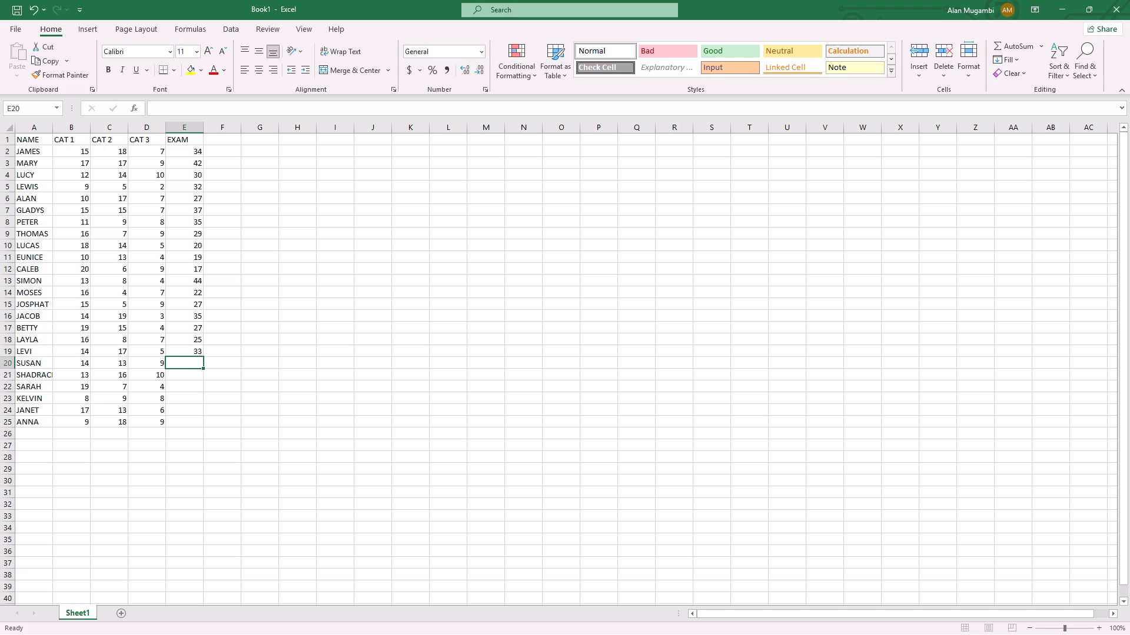
text(39)
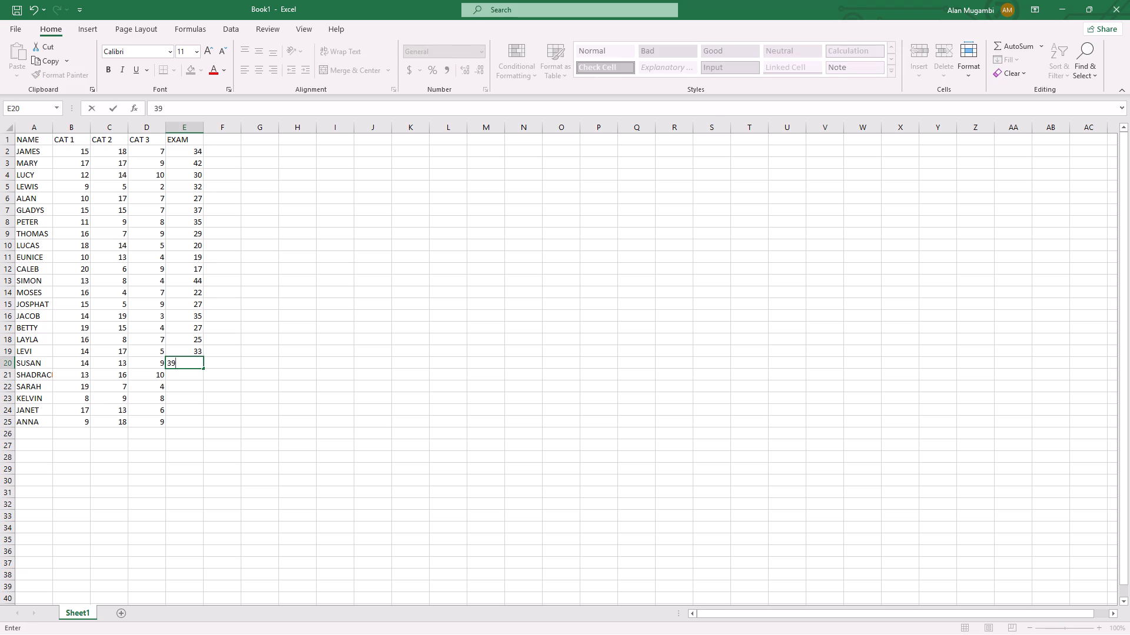
Enter the EXAM score in cell E21, below SUSAN's, first as 17 and corrected to 37.
click(191, 375)
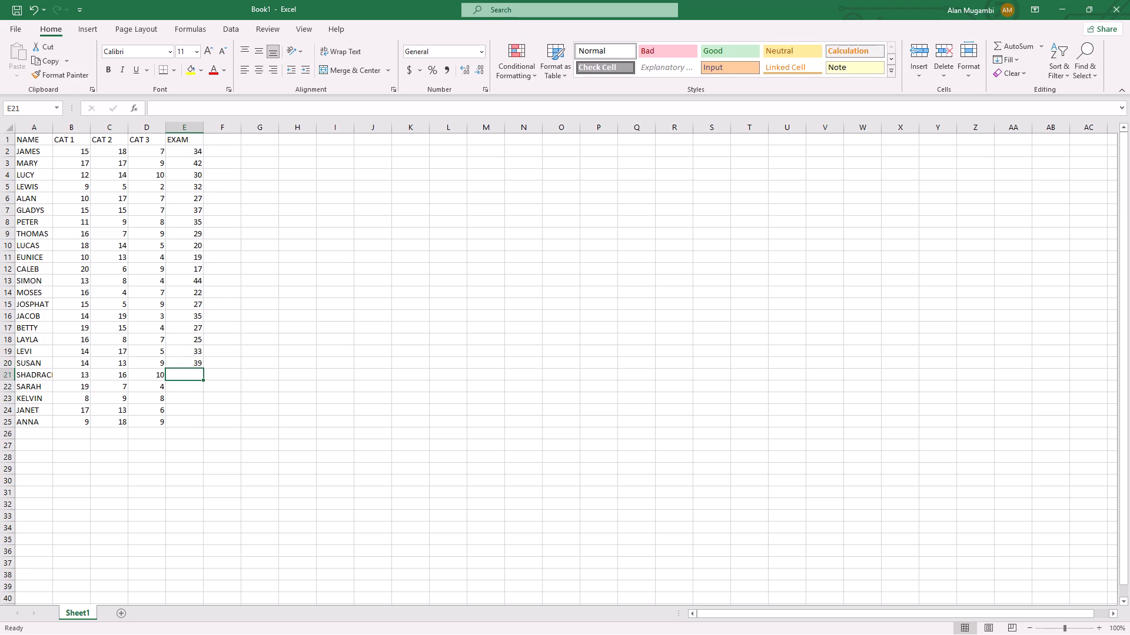
text(17)
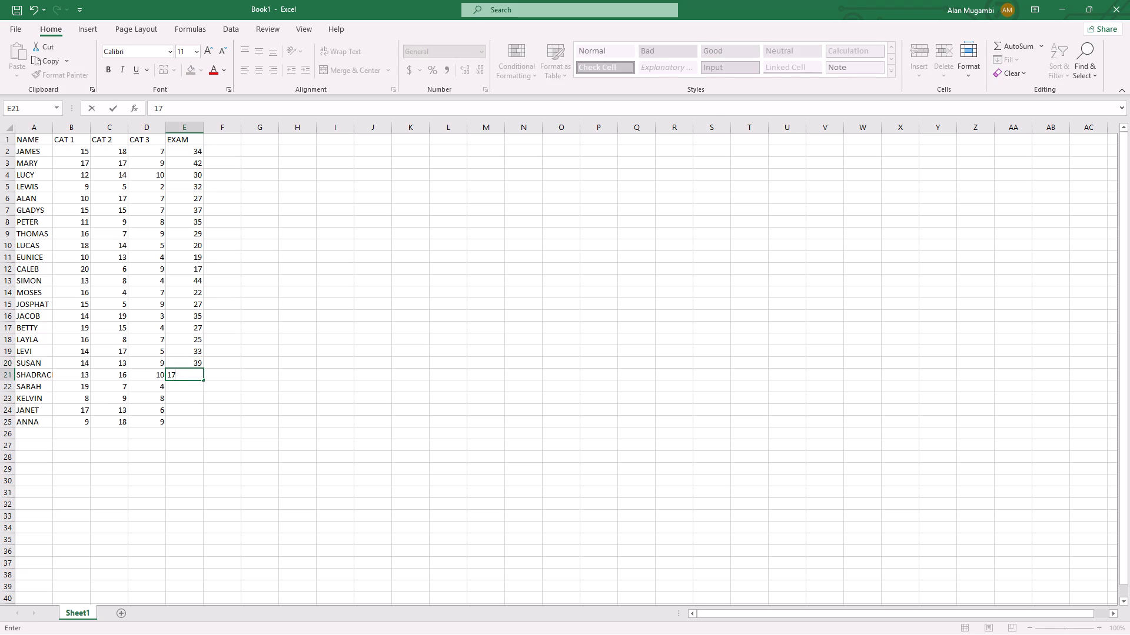
click(190, 385)
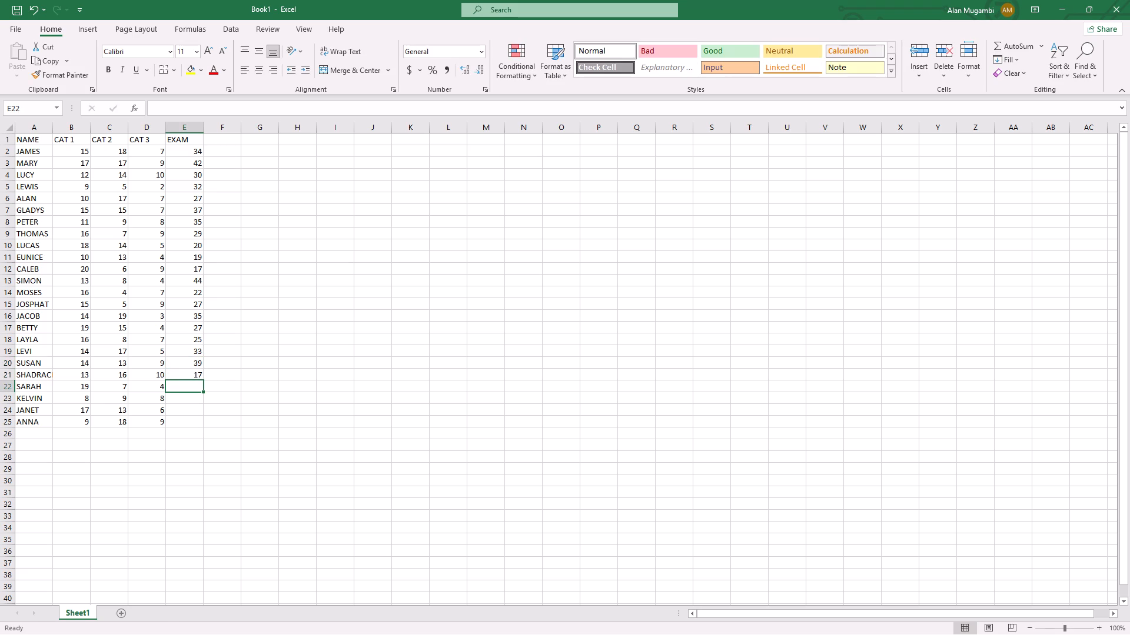
click(190, 379)
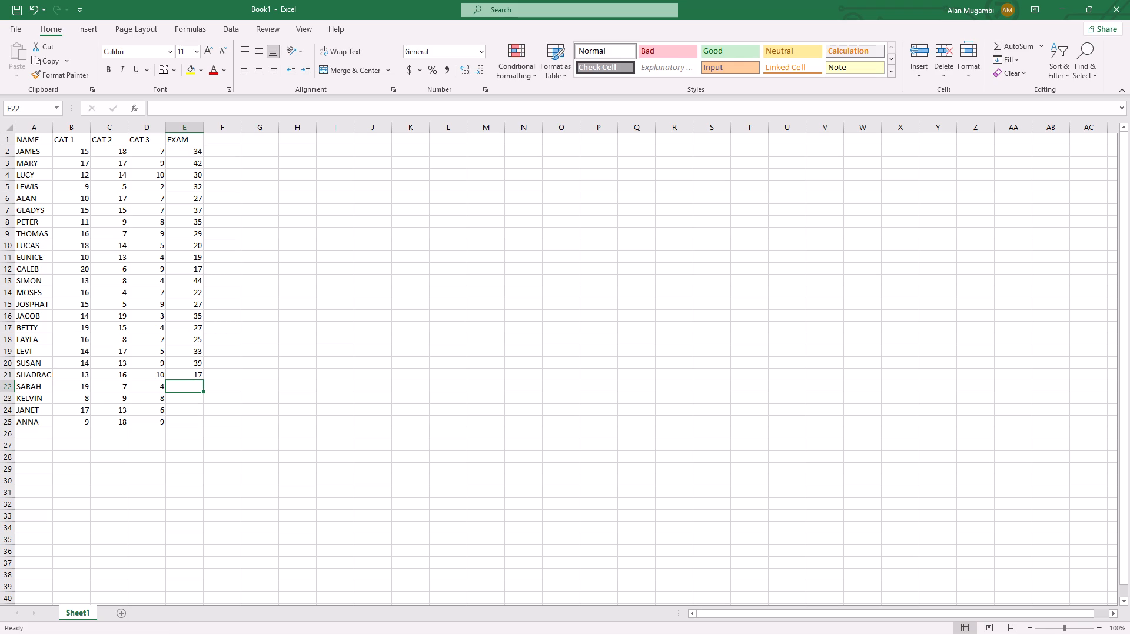
click(194, 376)
key(BackSpace)
key(BackSpace)
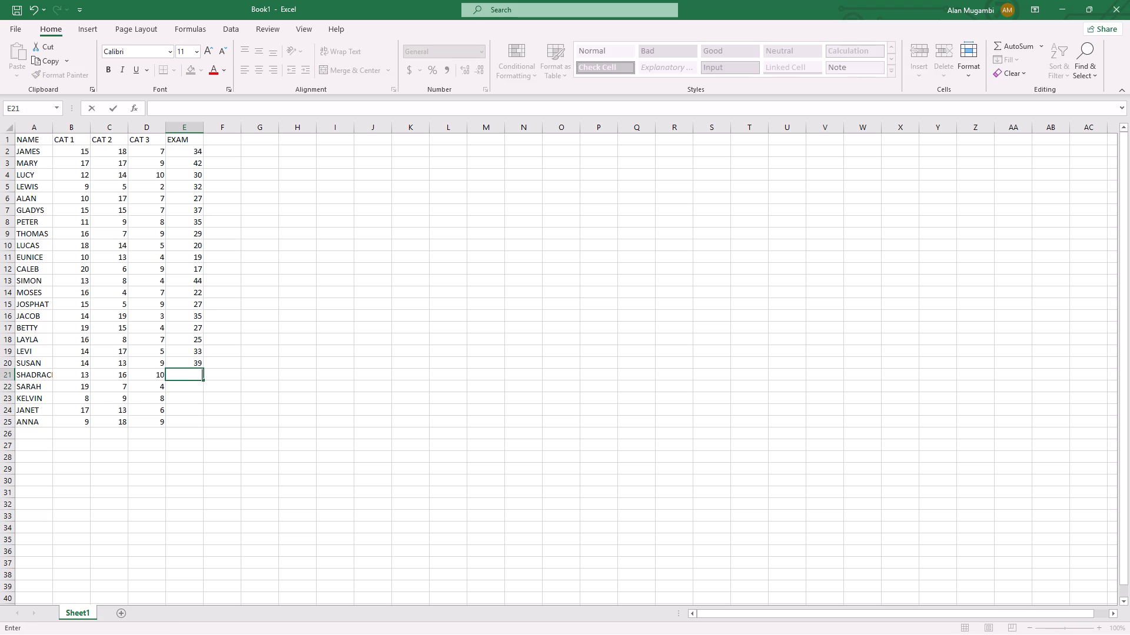
text(37)
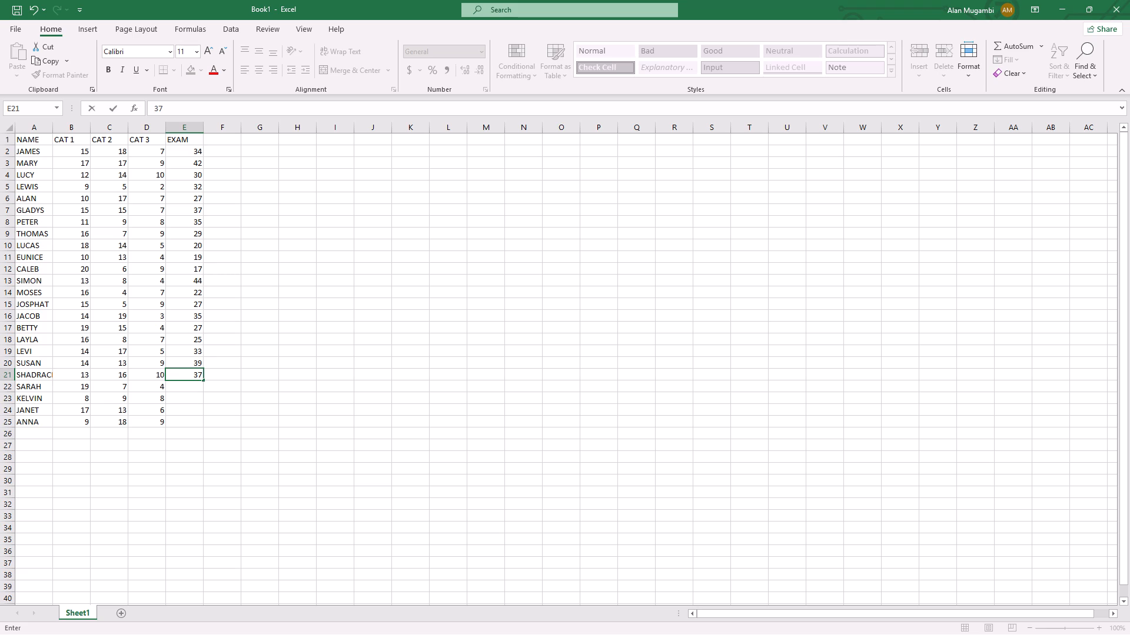
Enter the EXAM scores 34 for SARAH, 21 for KELVIN, 33 for JANET and 37 for ANNA in cells E22 to E25.
click(190, 390)
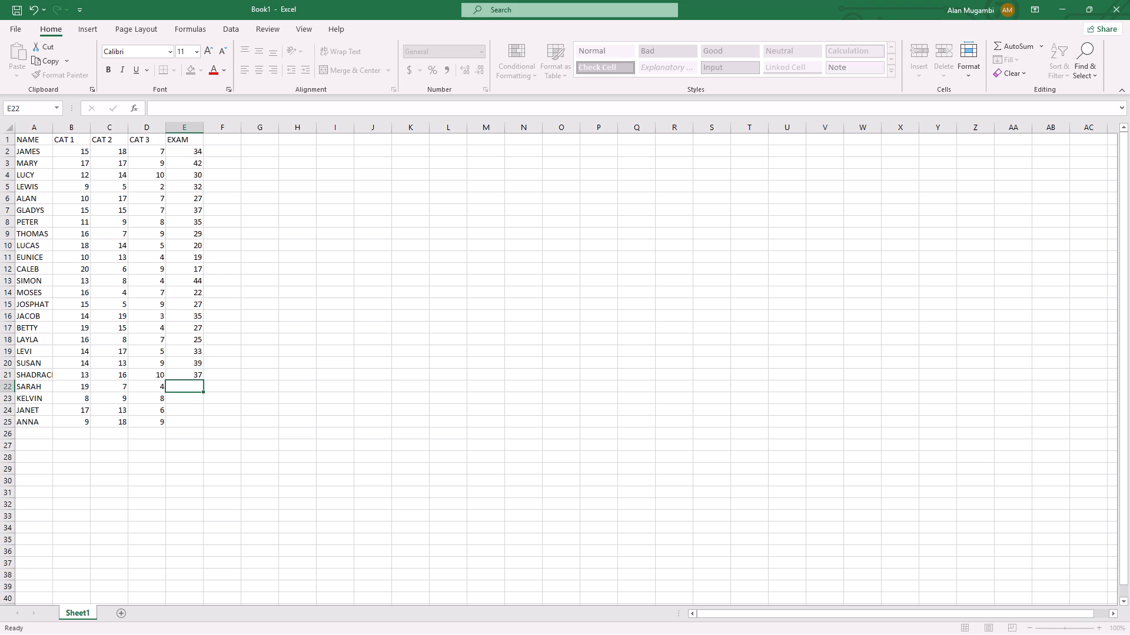
text(34)
click(190, 403)
text(22)
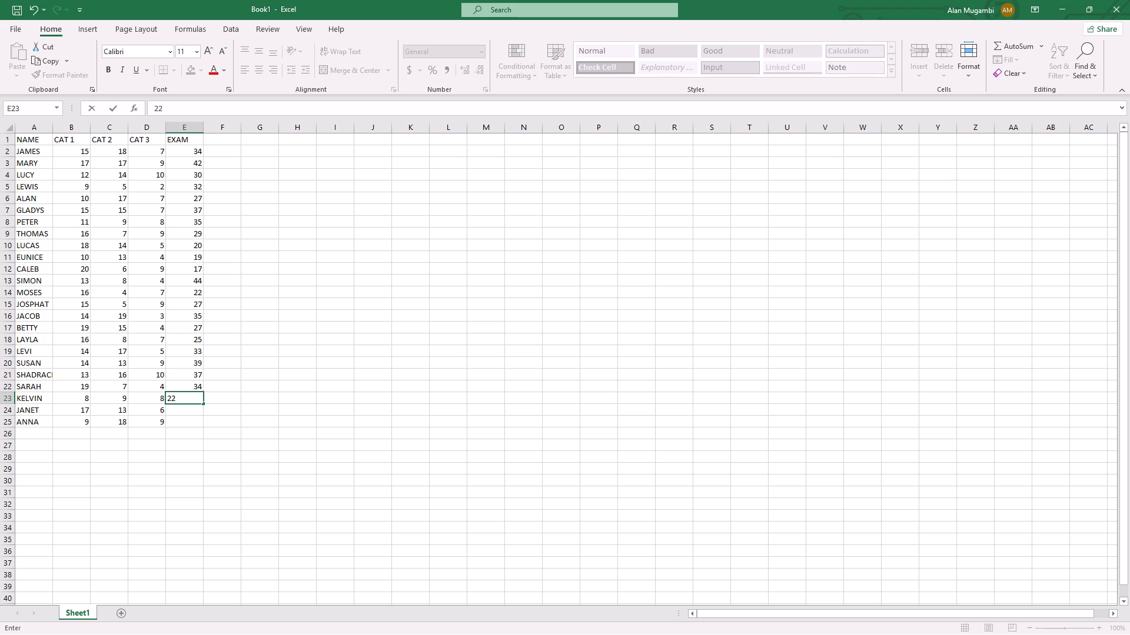
key(BackSpace)
key(1)
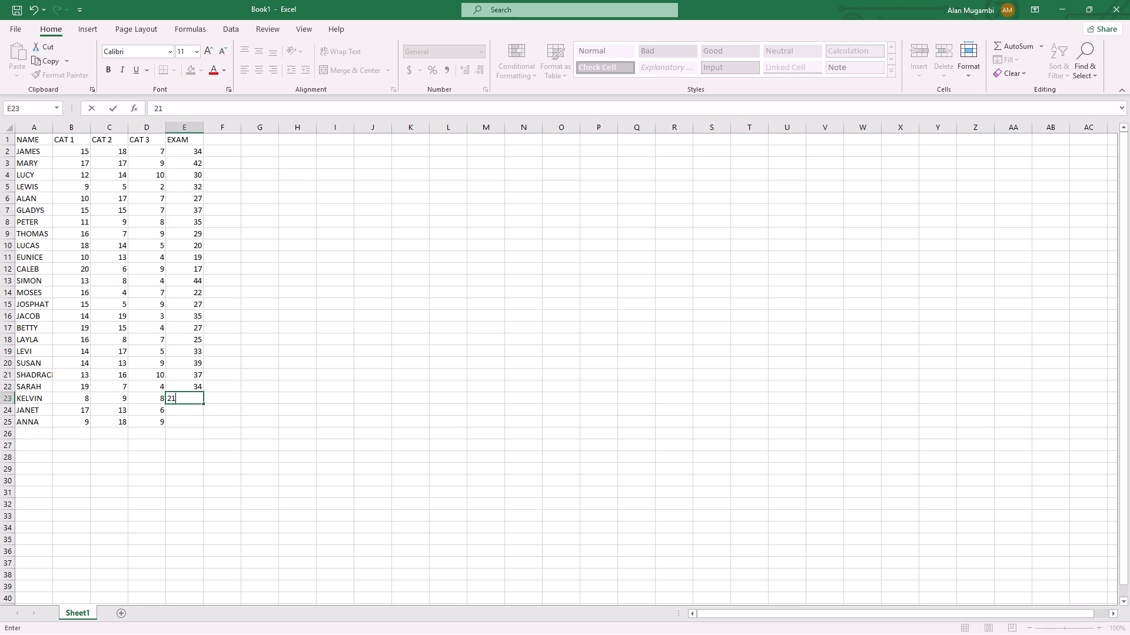
click(188, 409)
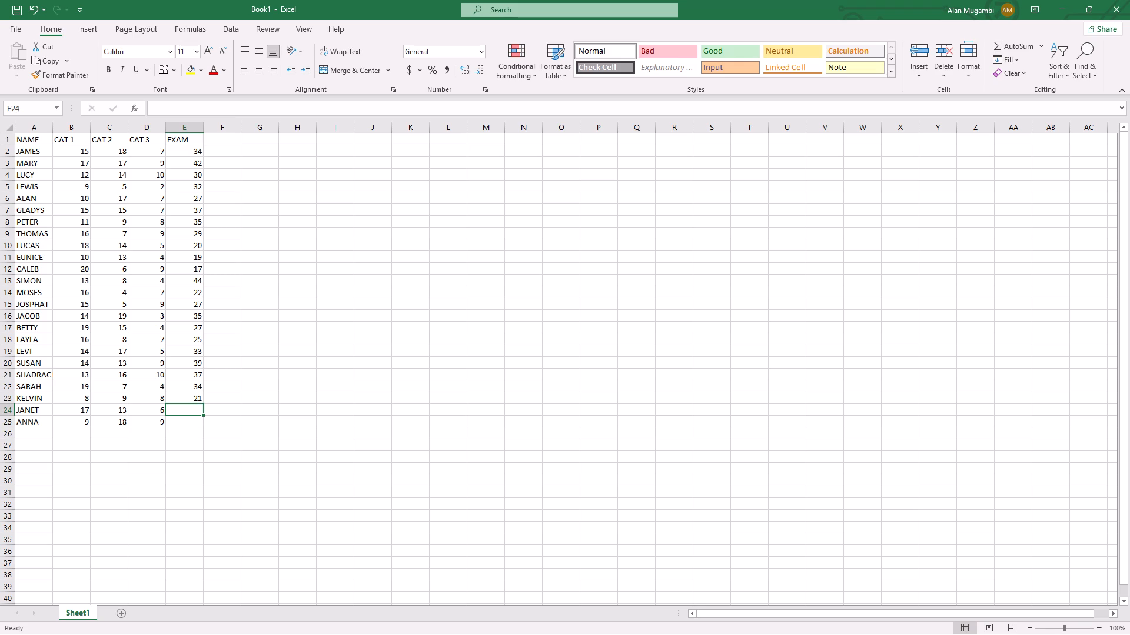
text(33)
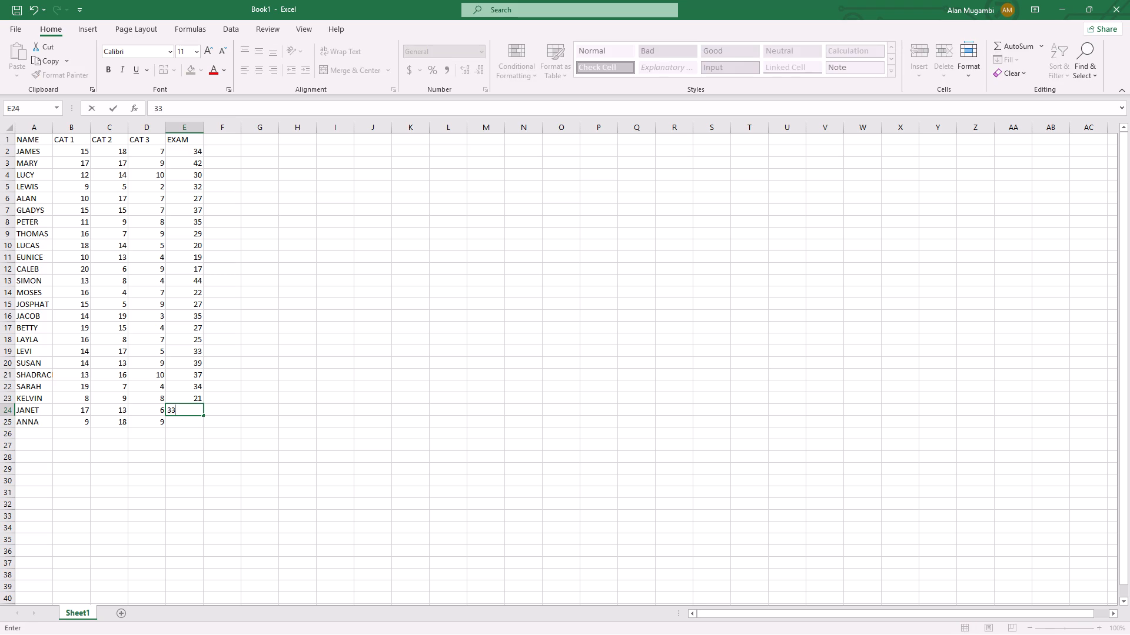
click(184, 423)
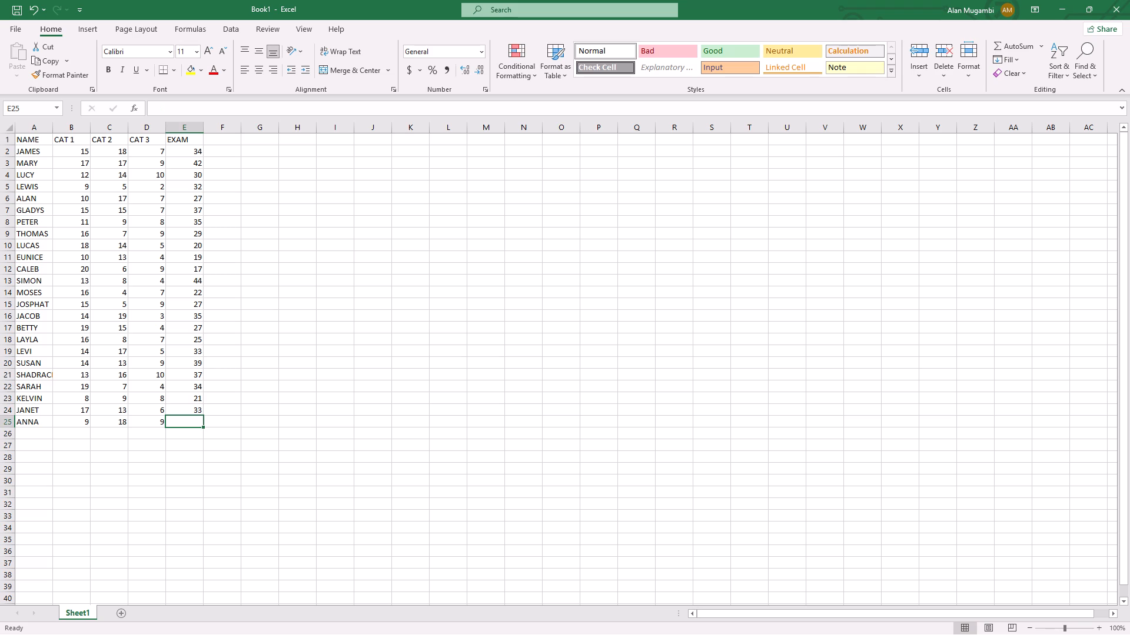
text(37)
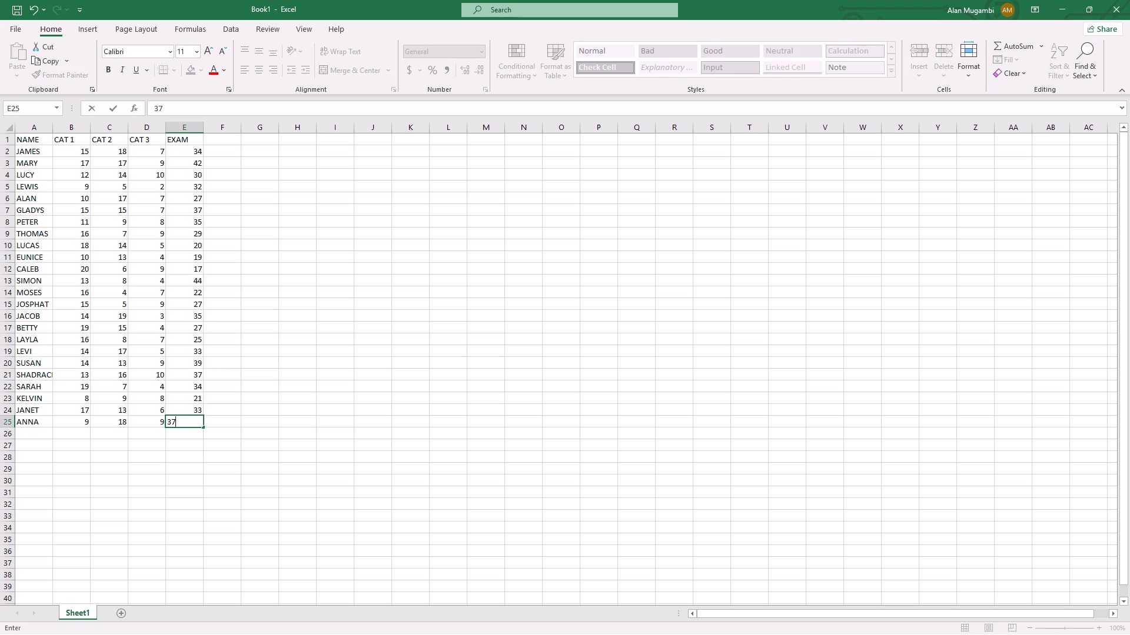
Add the column heading TOTAL in cell F1, next to the EXAM heading.
click(228, 140)
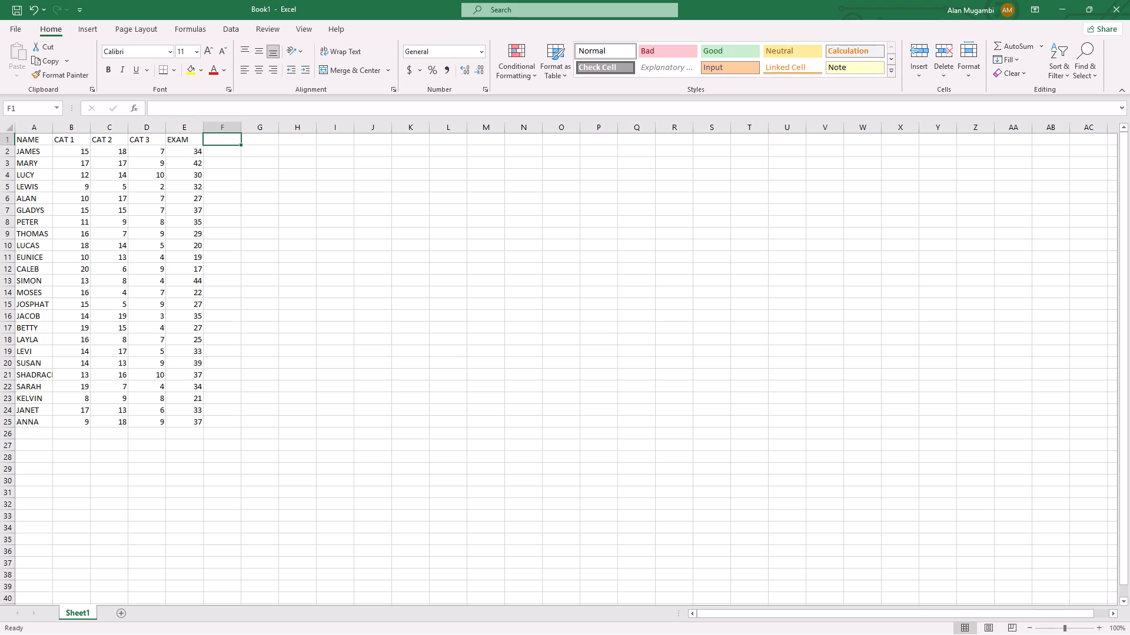
click(225, 152)
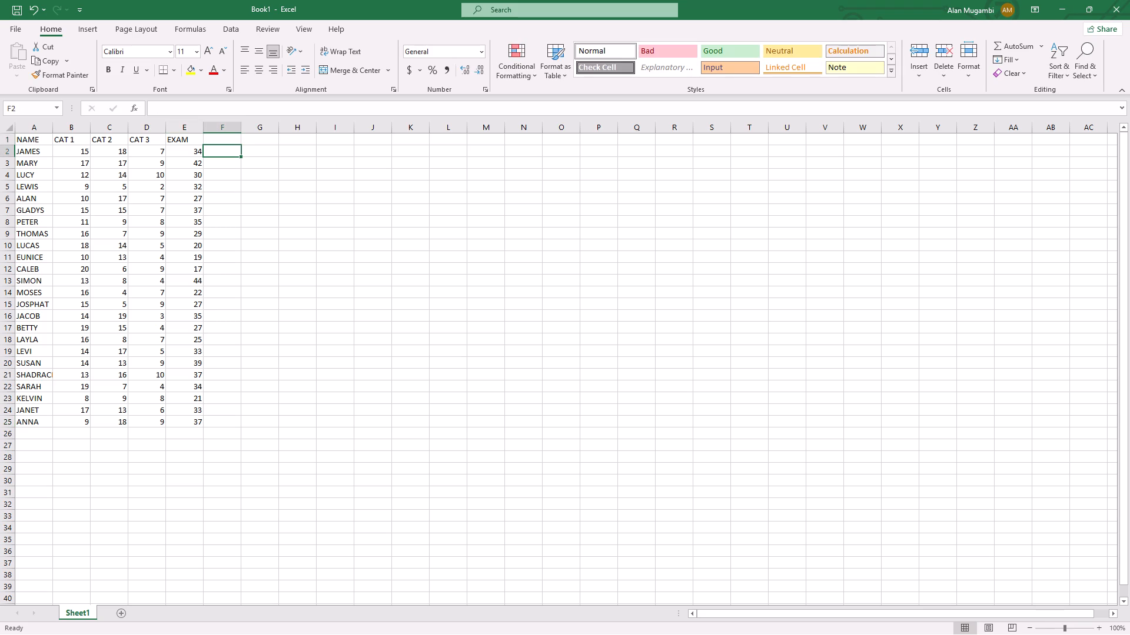
click(225, 139)
key(t)
text(OTAL)
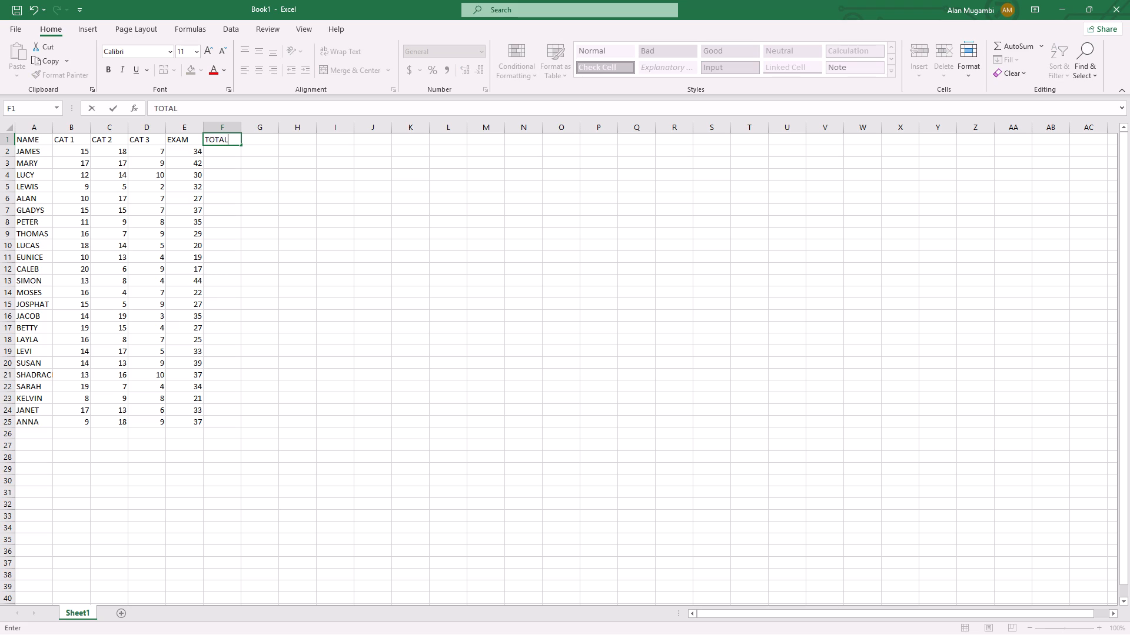
Enter the formula =SUM(B2,E2) in cell F2 as the TOTAL for JAMES.
click(217, 149)
key(equal)
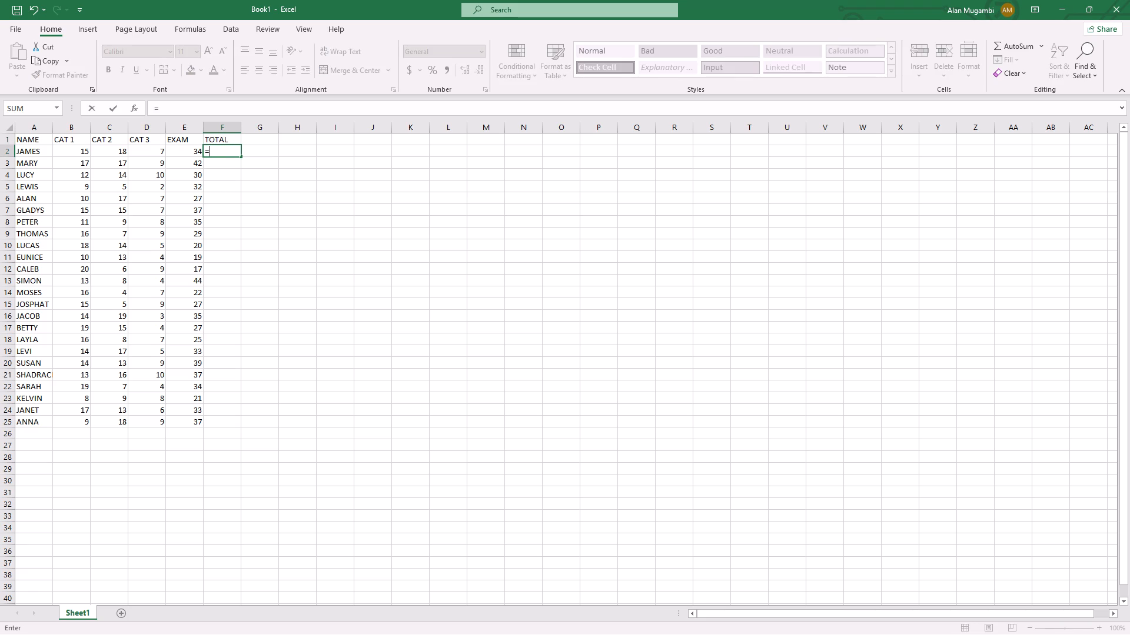
key(s)
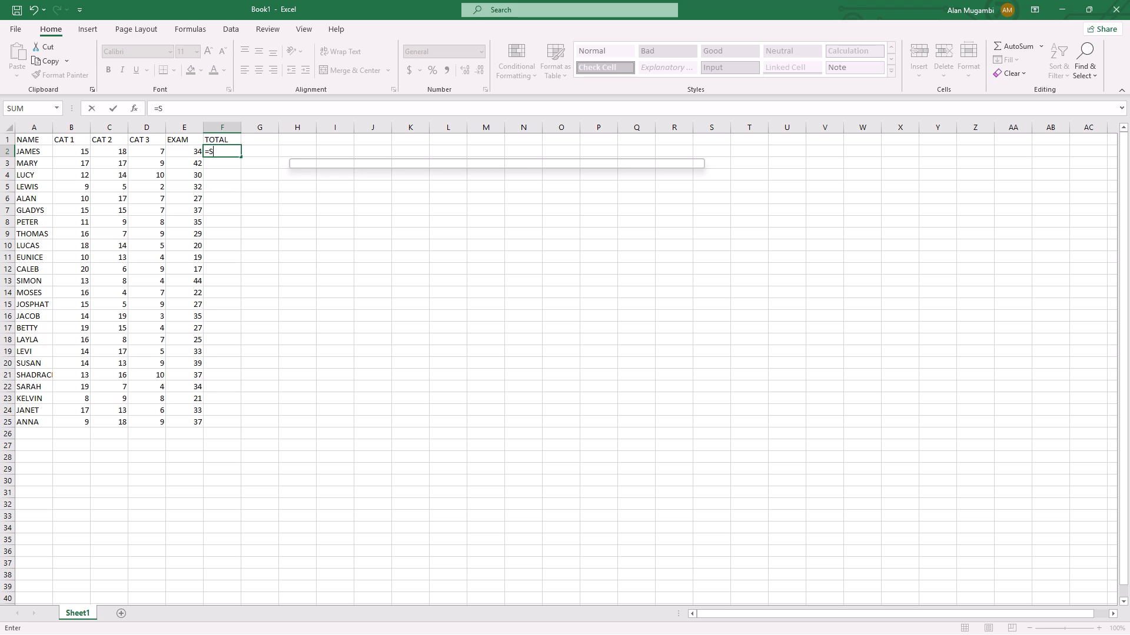
text(UM)
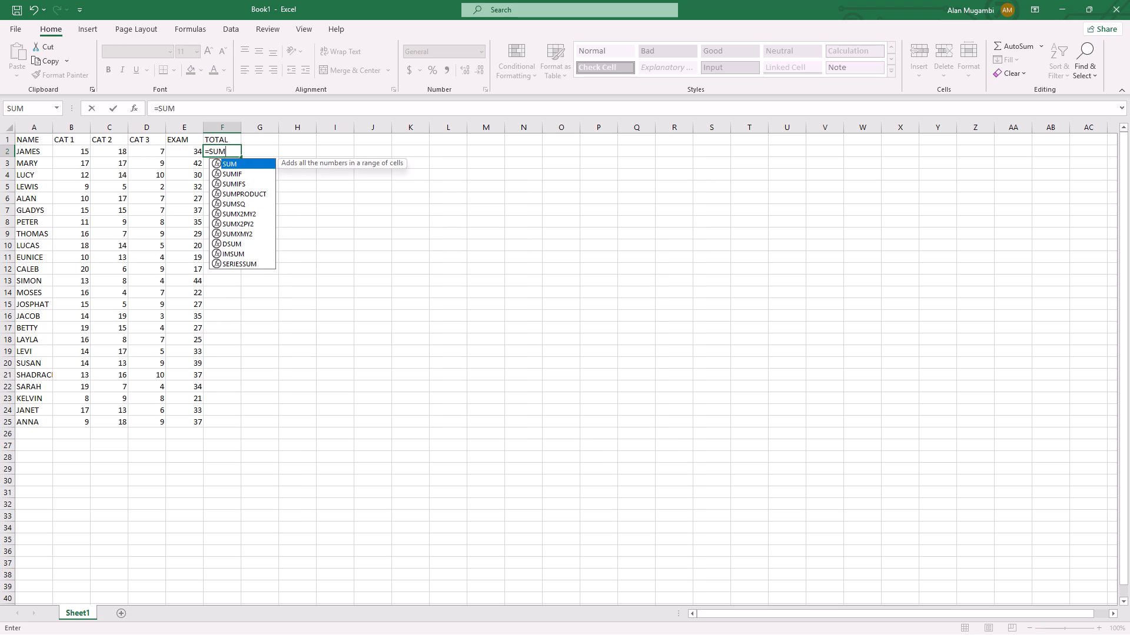
key(shift+parenleft)
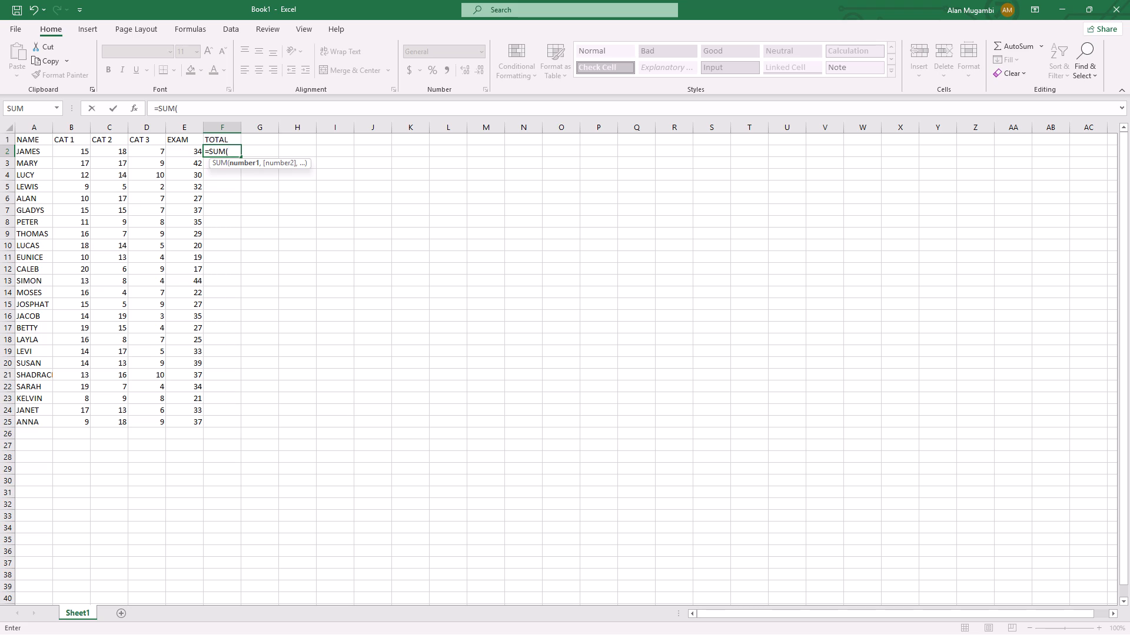
text(B2)
key(comma)
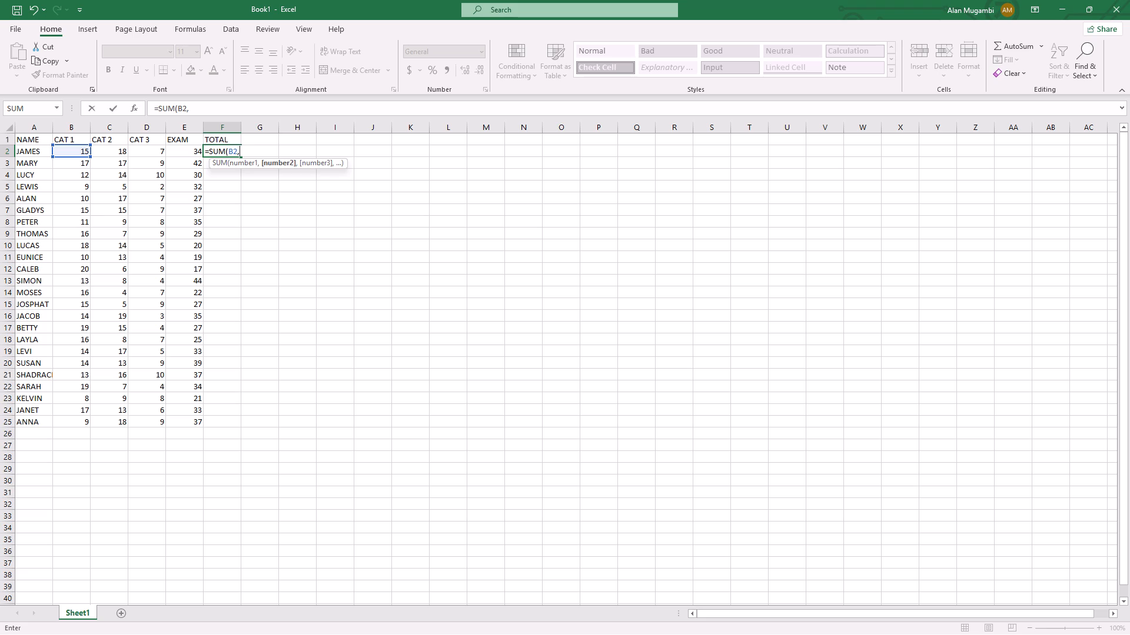
key(e)
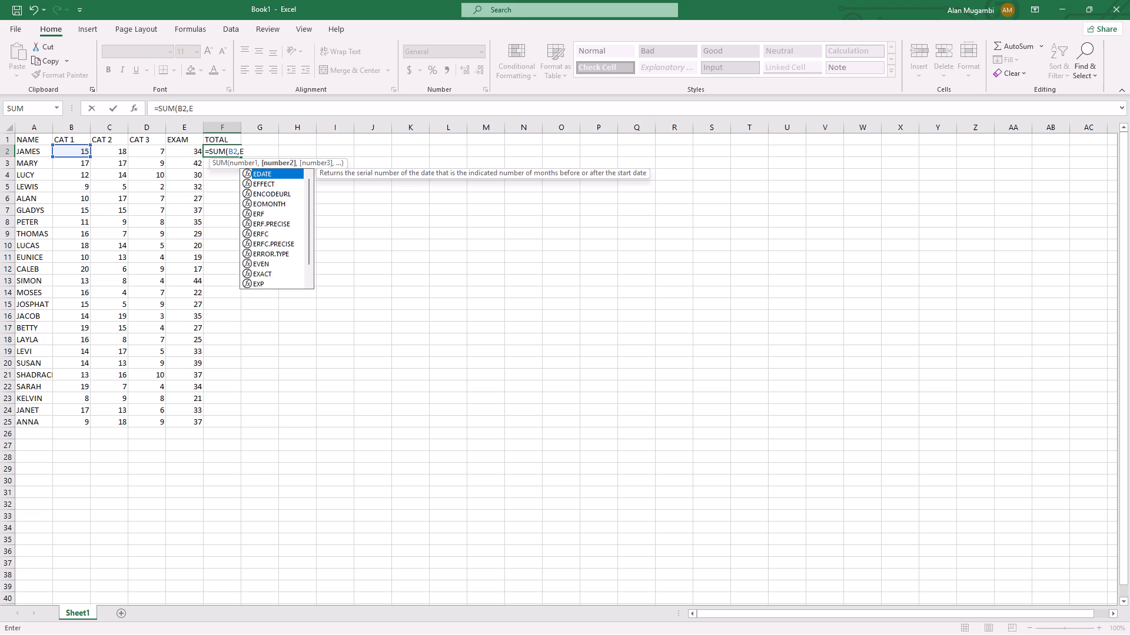
key(2)
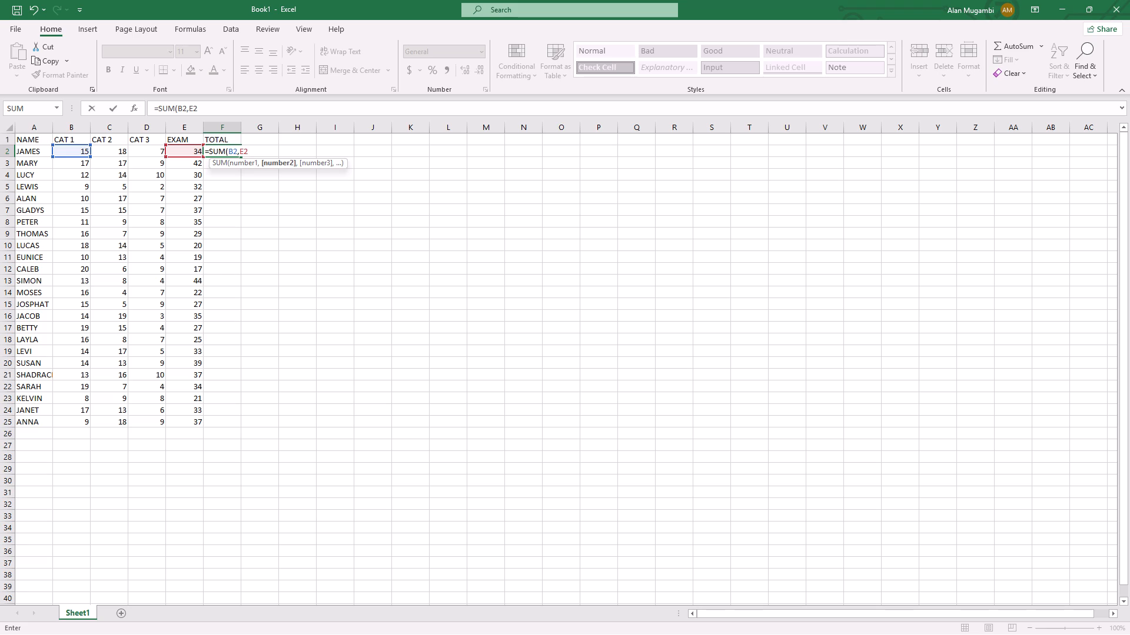
key(Return)
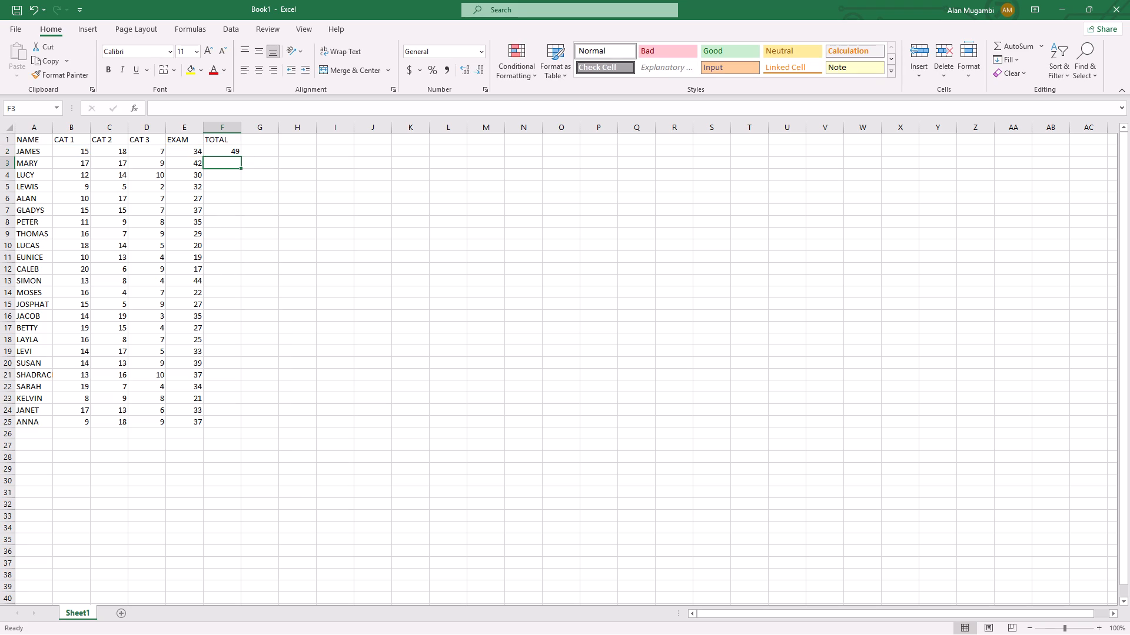
Change the TOTAL formula for JAMES in cell F2 to =SUM(B2:E2).
click(217, 149)
click(217, 149)
click(188, 106)
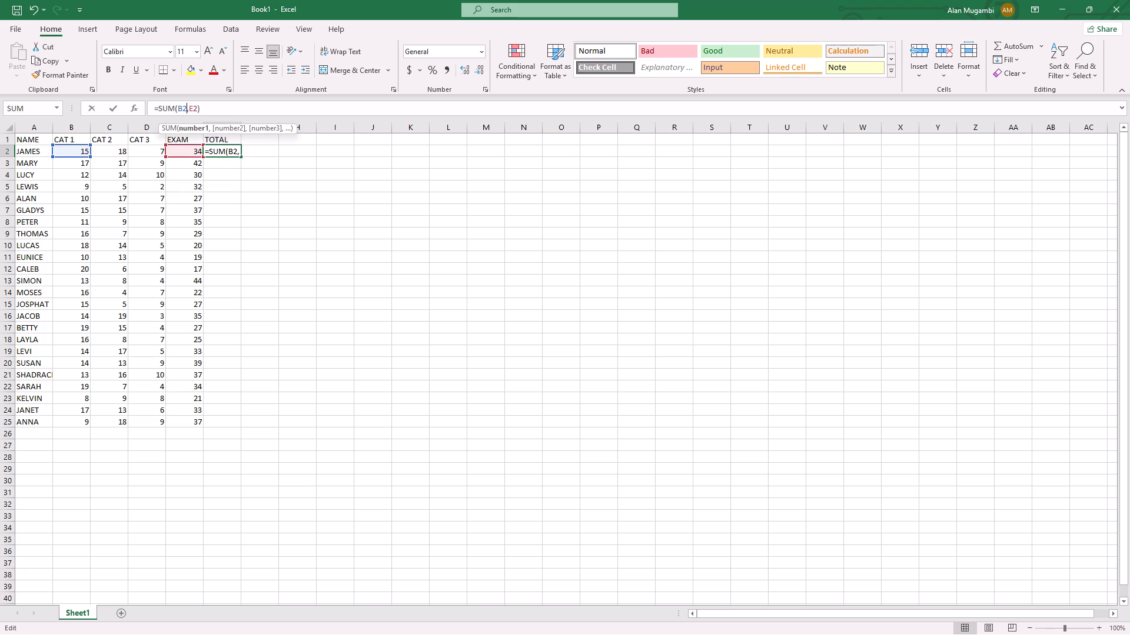
click(188, 109)
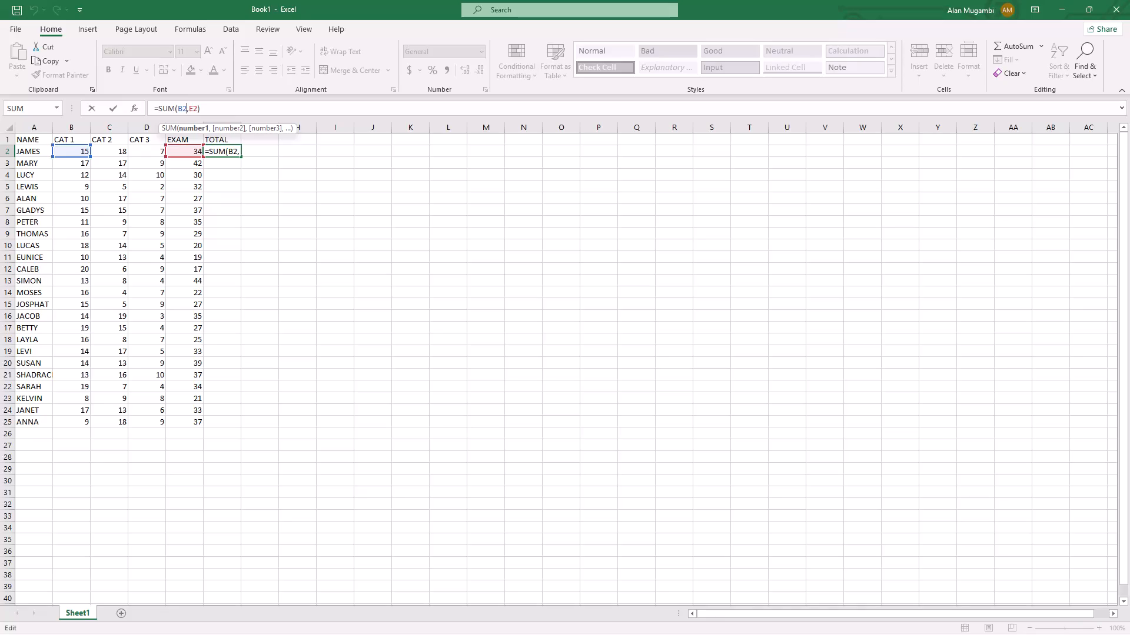
click(188, 109)
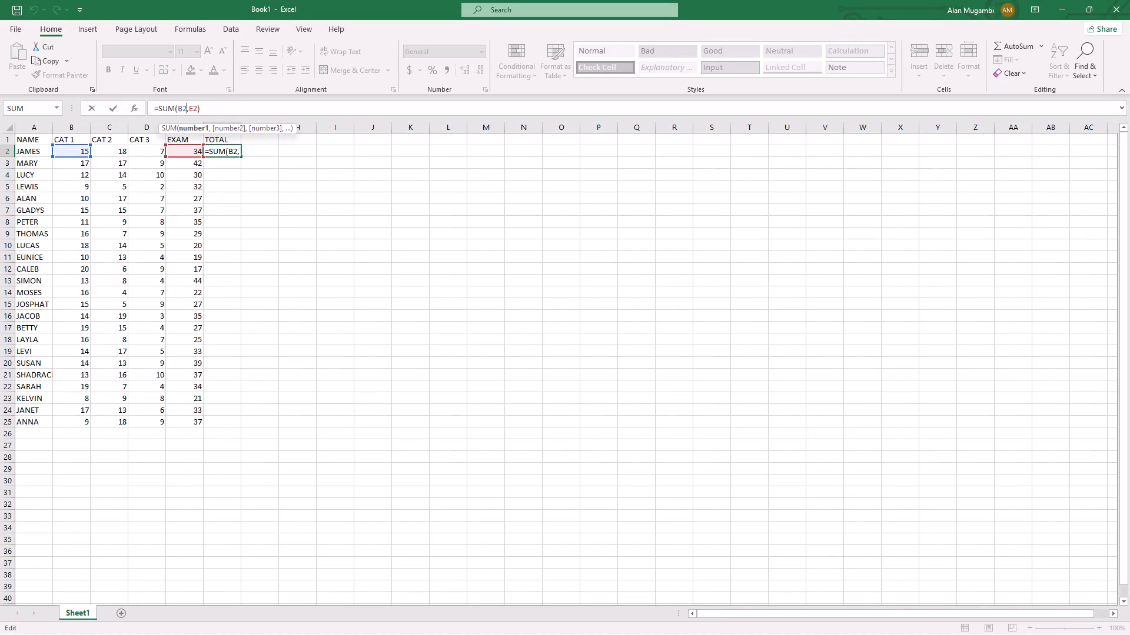
click(190, 109)
key(BackSpace)
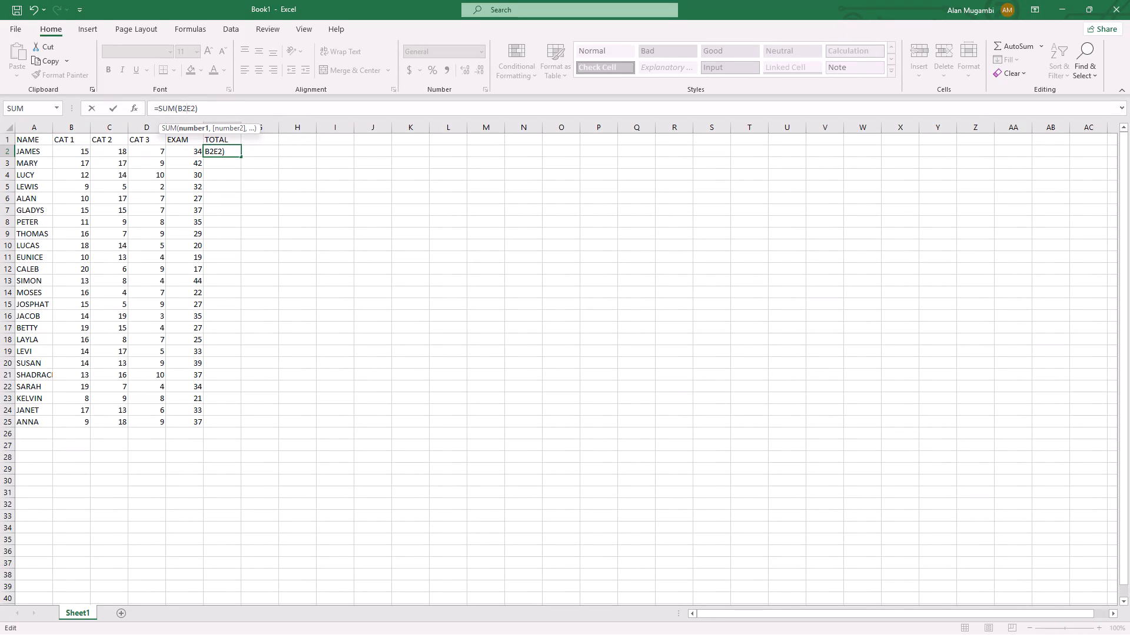
key(semicolon)
key(BackSpace)
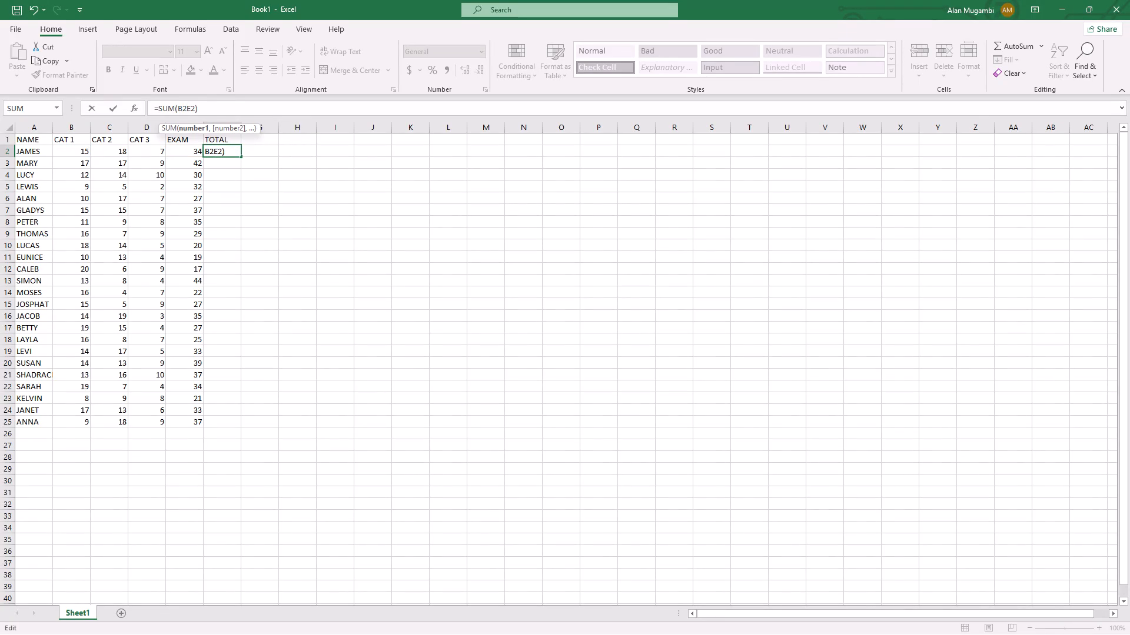
key(shift+colon)
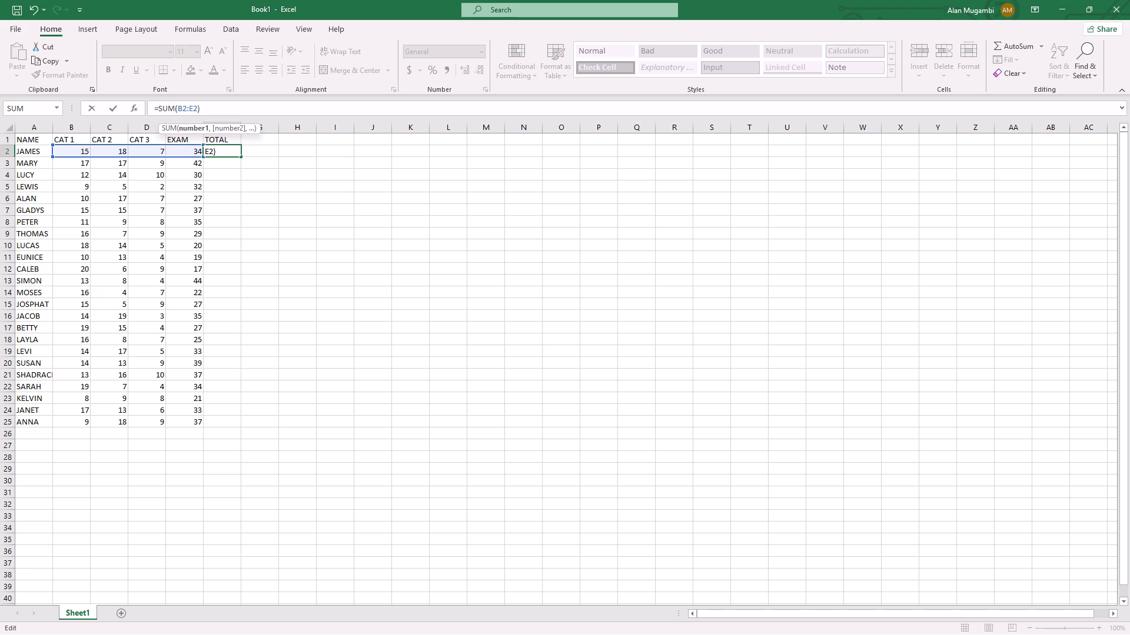
key(Return)
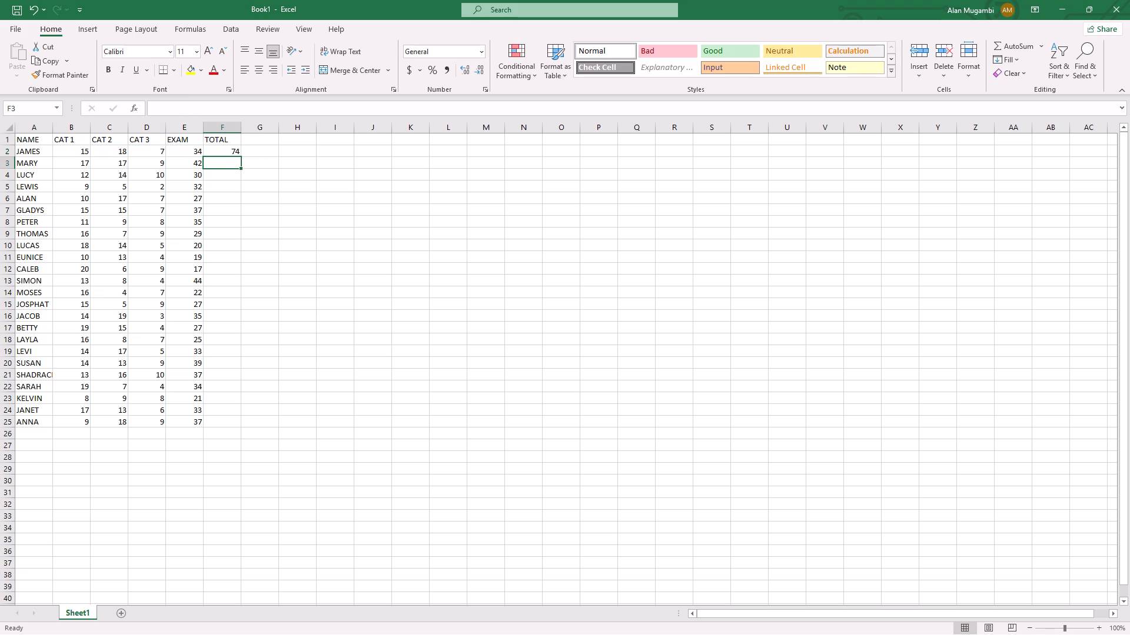
Fill the TOTAL formula from cell F2 down to F25 so every person through ANNA has one.
click(220, 149)
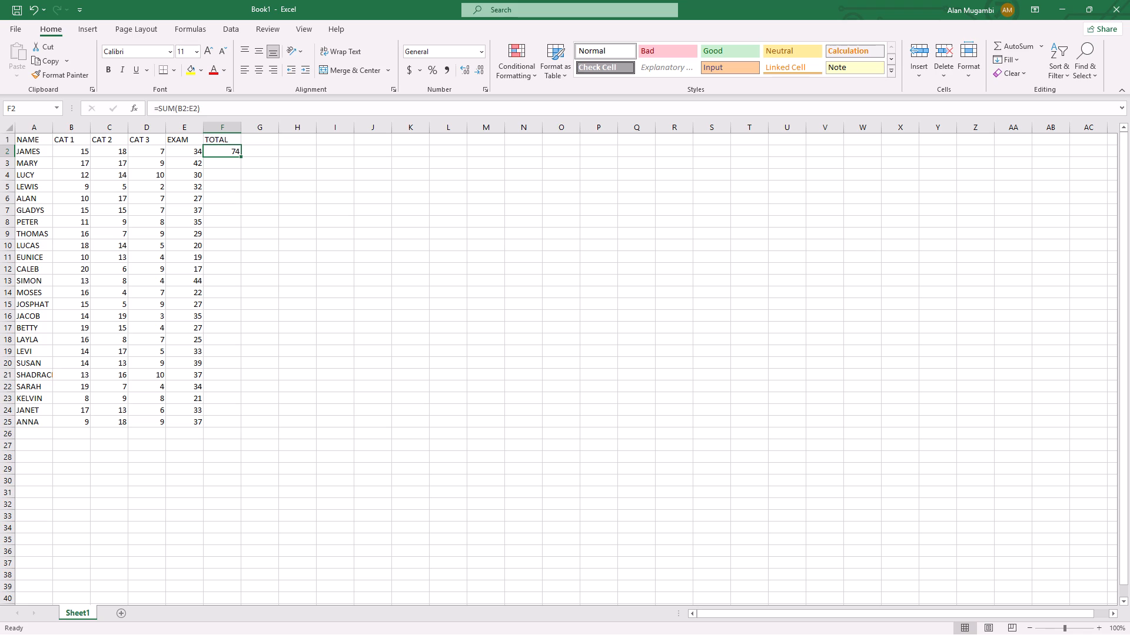
drag(240, 155, 225, 375)
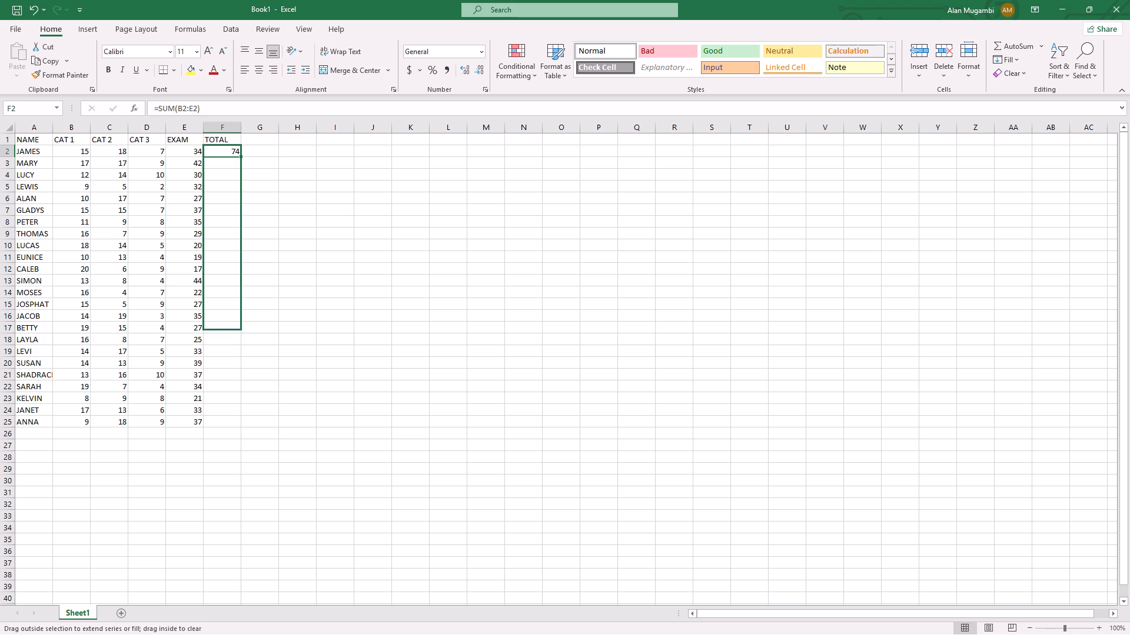
drag(225, 375, 225, 425)
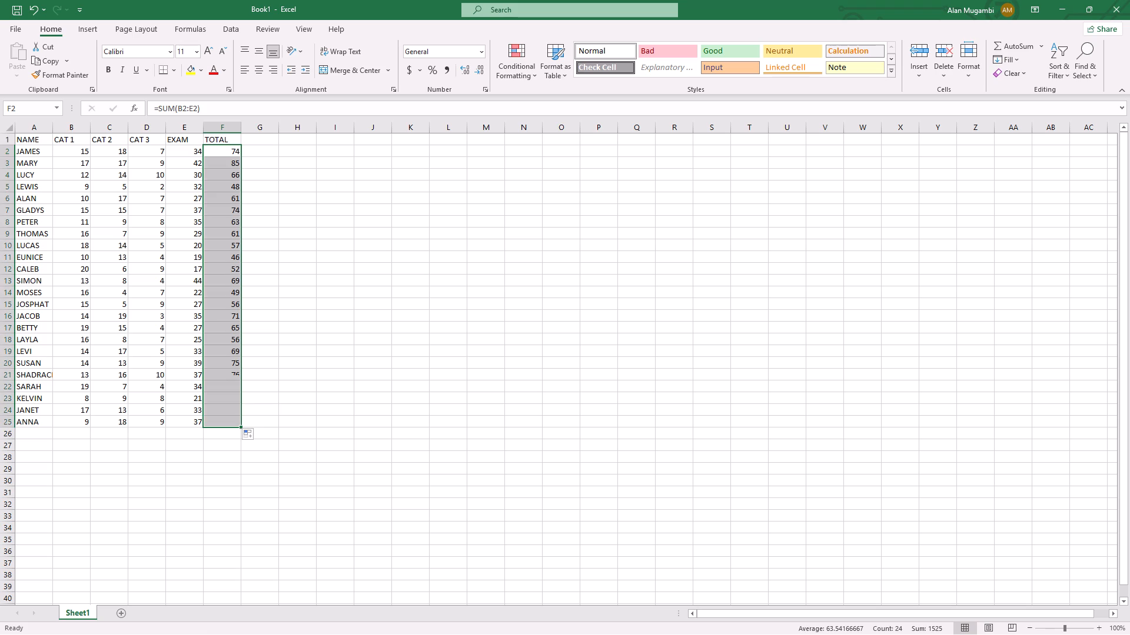
click(275, 326)
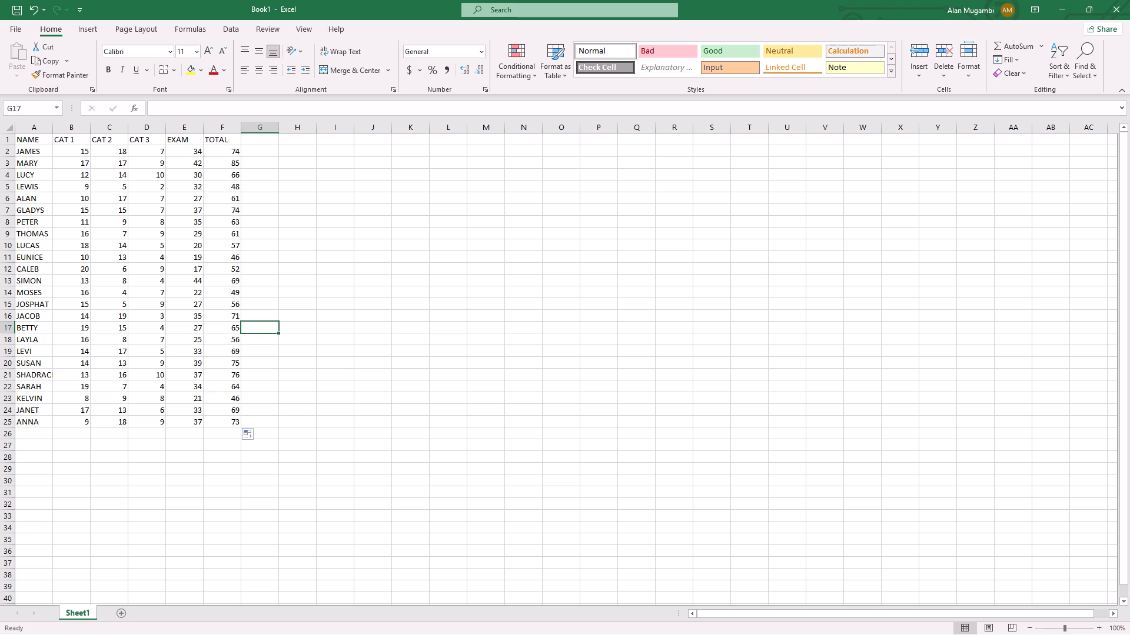
Set SUSAN's EXAM score in cell E20 to 23.
click(195, 362)
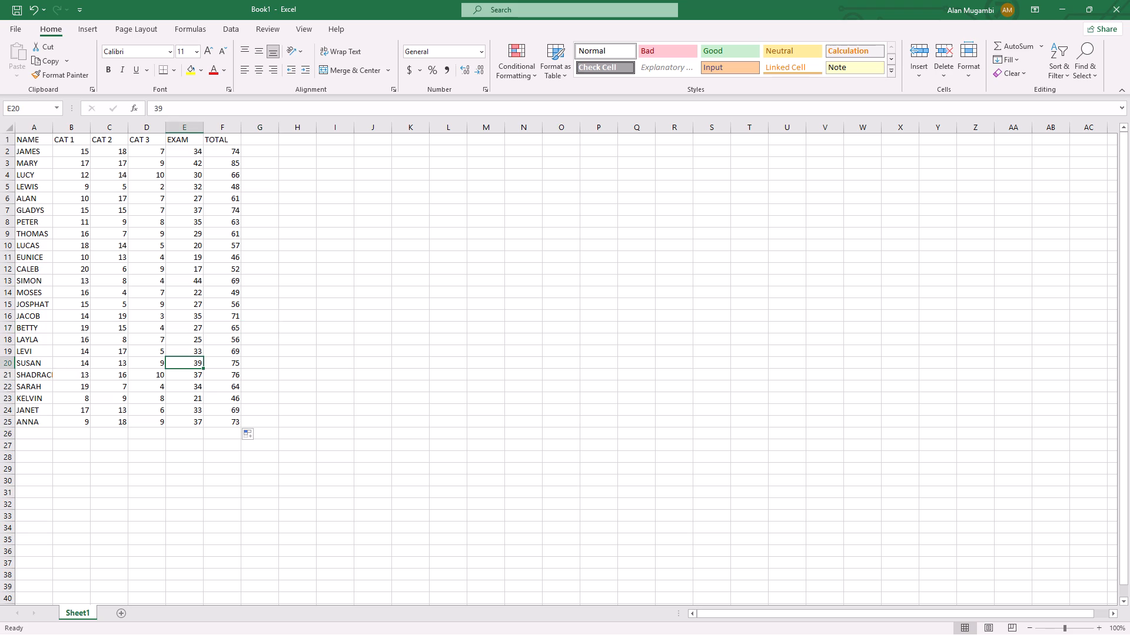
key(BackSpace)
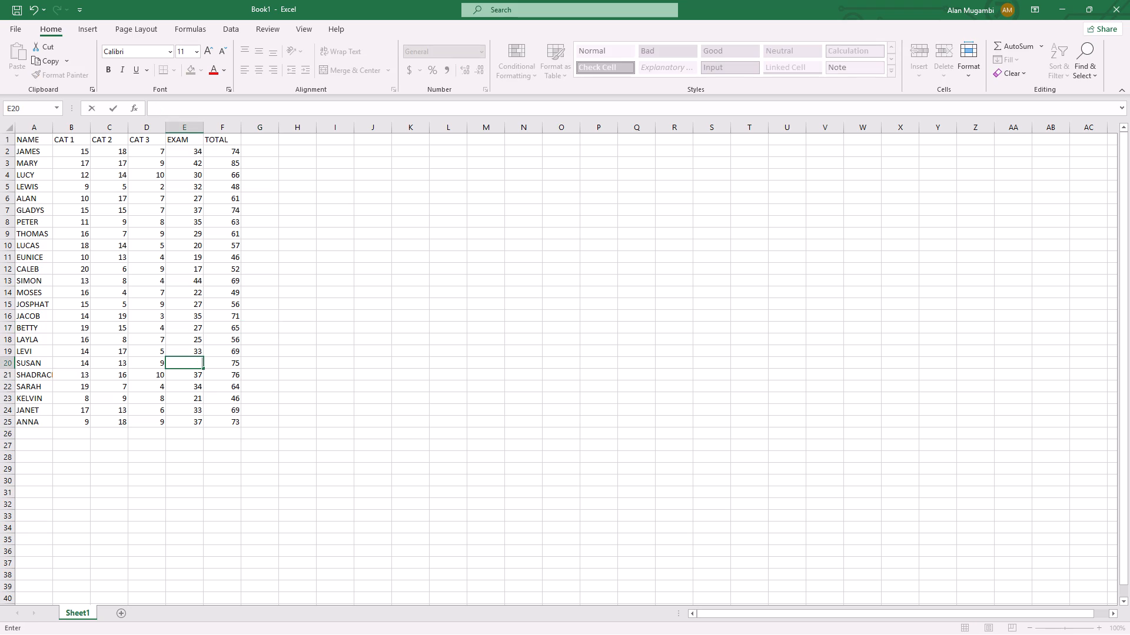
text(23)
click(194, 374)
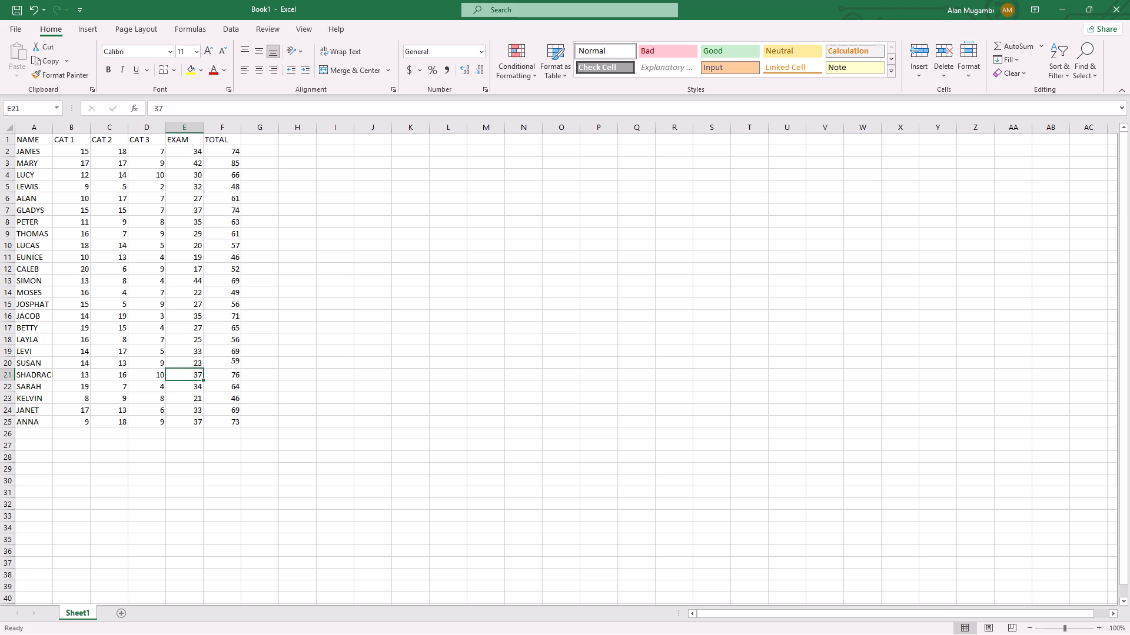
Set LUCAS's CAT 2 score in cell C10 to 7.
click(117, 247)
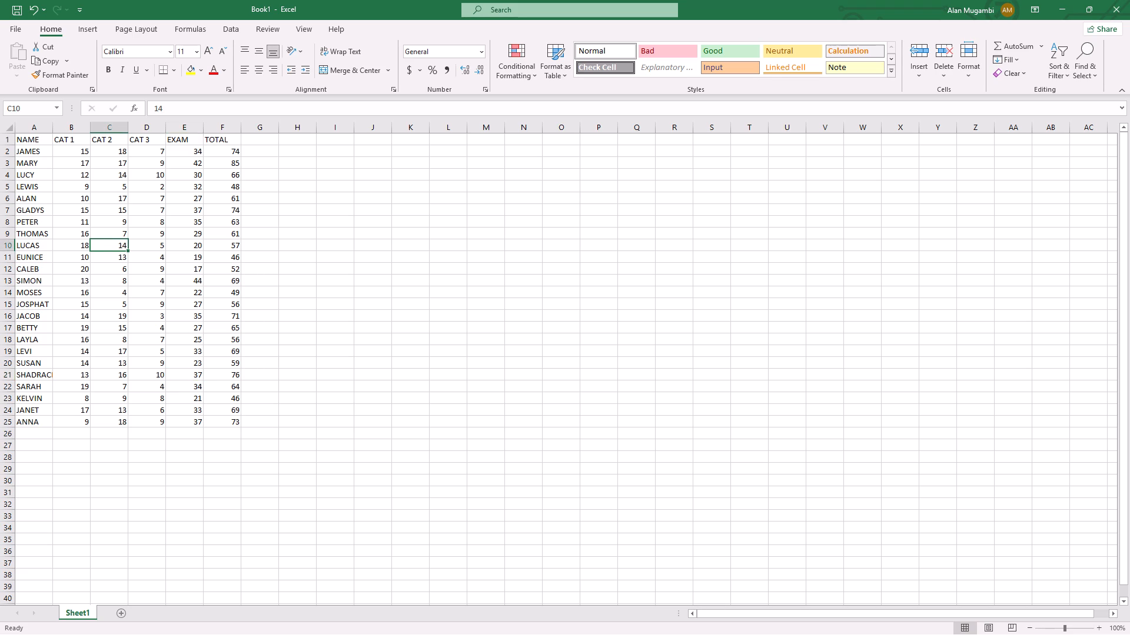
key(BackSpace)
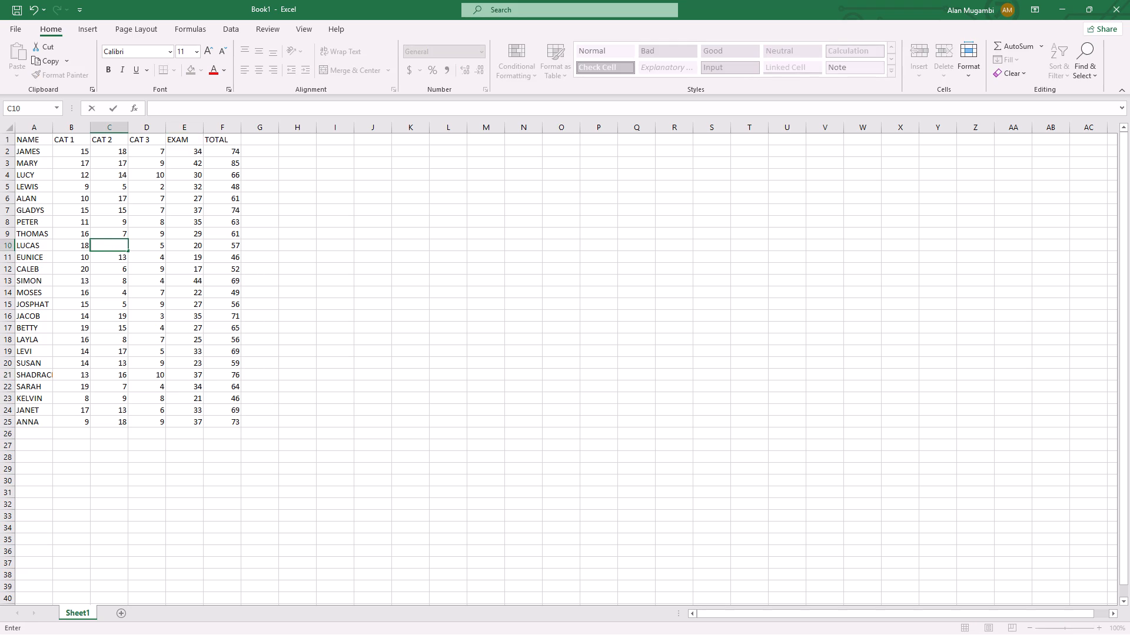
key(7)
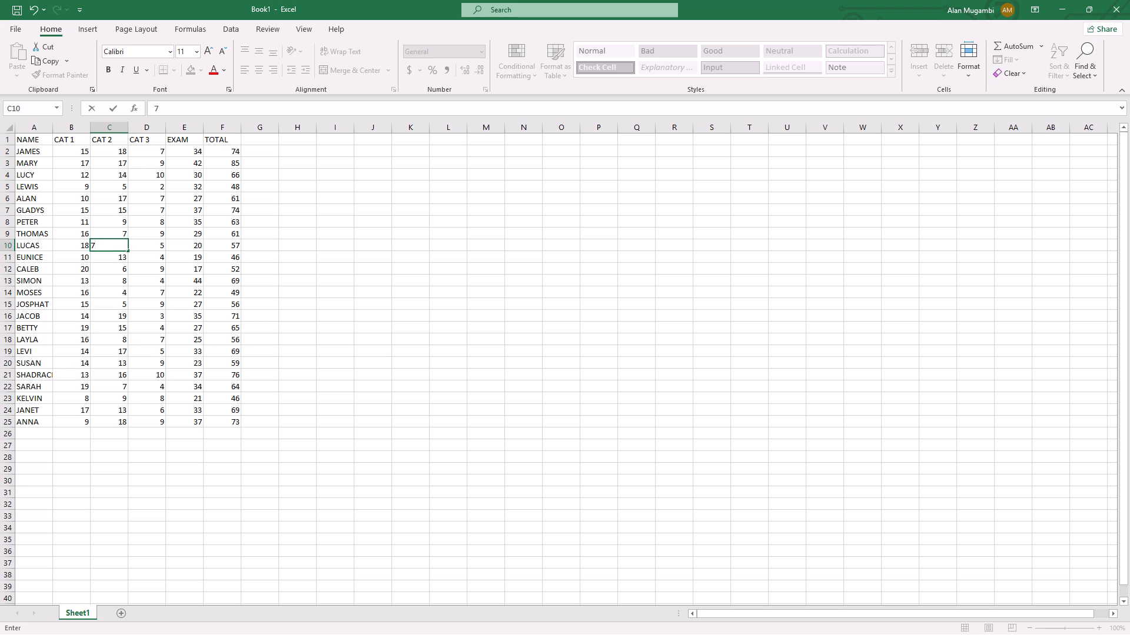
click(117, 261)
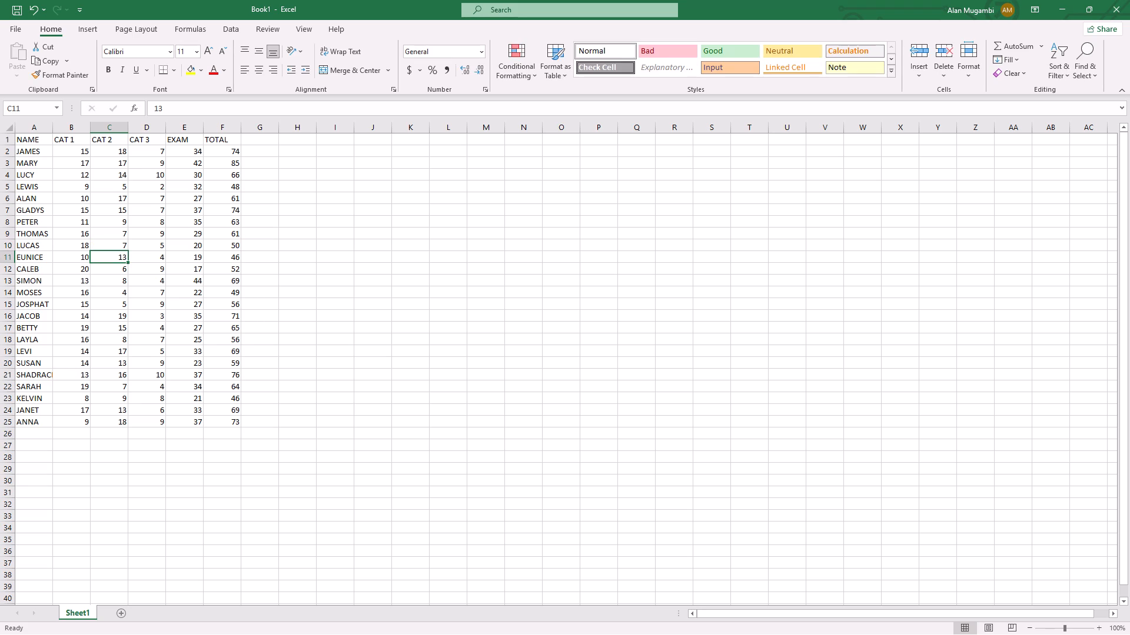
Change the CAT 1 scores to 3 for CALEB in cell B12 and 5 for BETTY in cell B17.
click(78, 269)
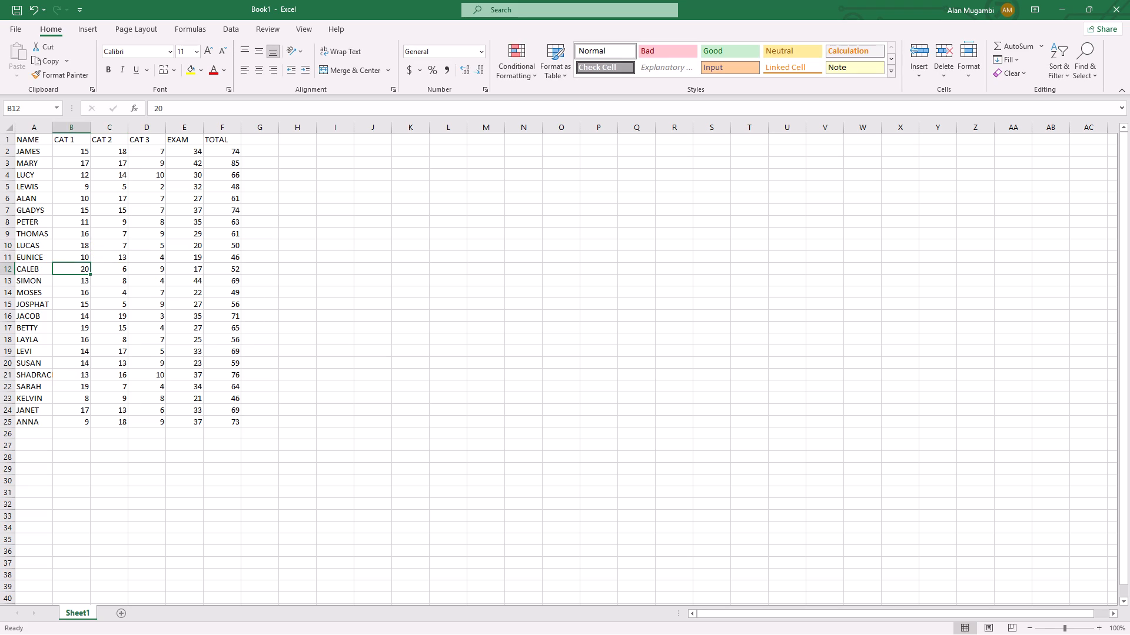
key(BackSpace)
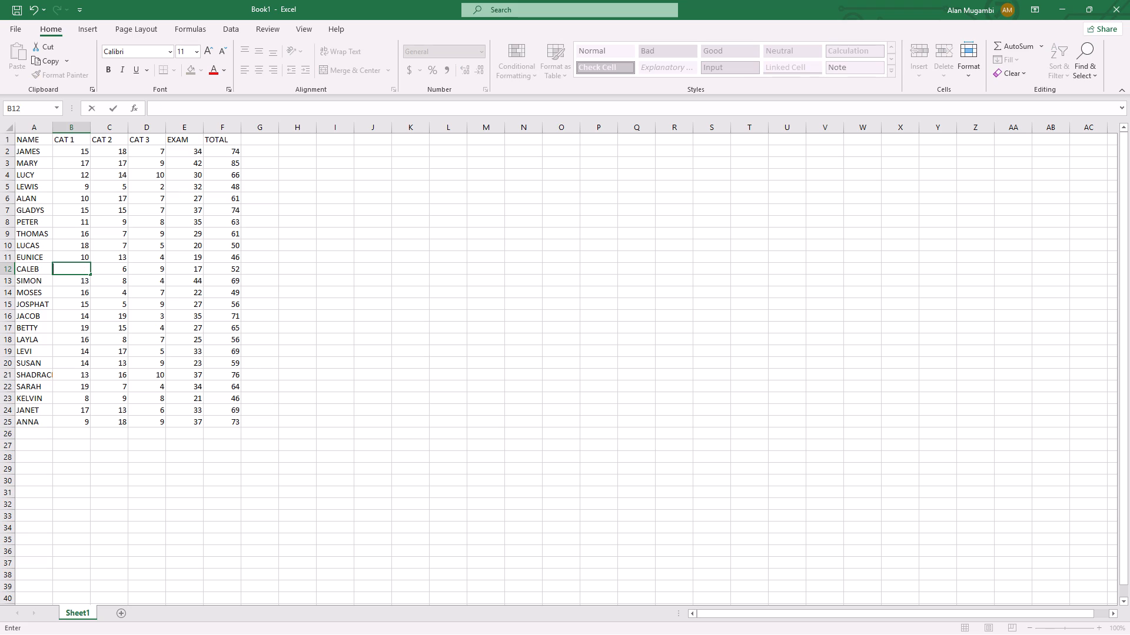
key(3)
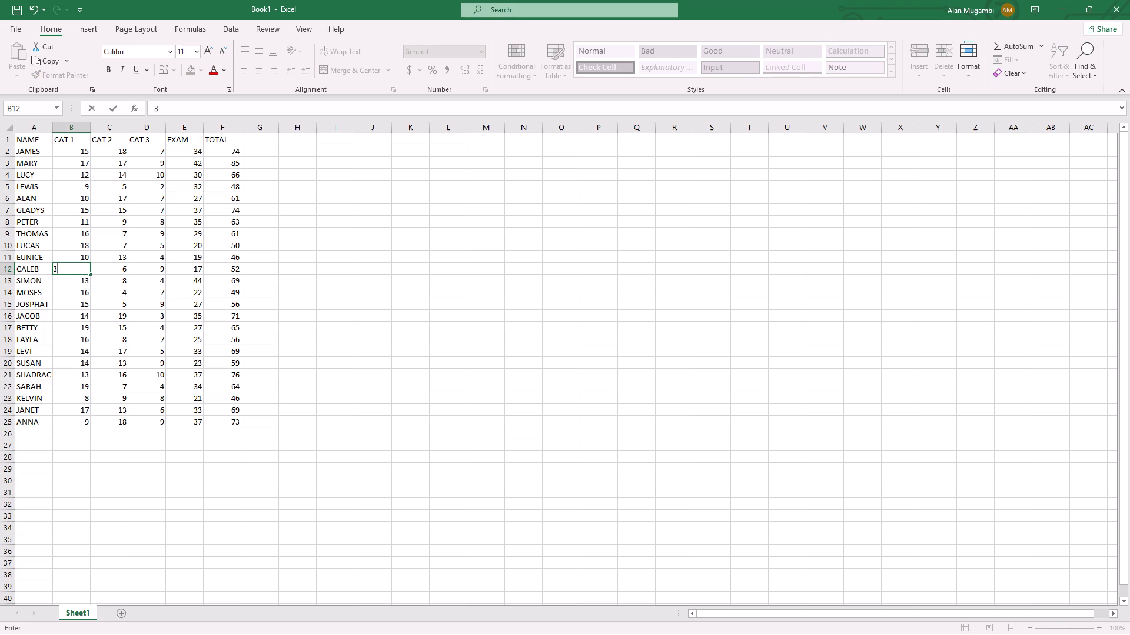
click(77, 283)
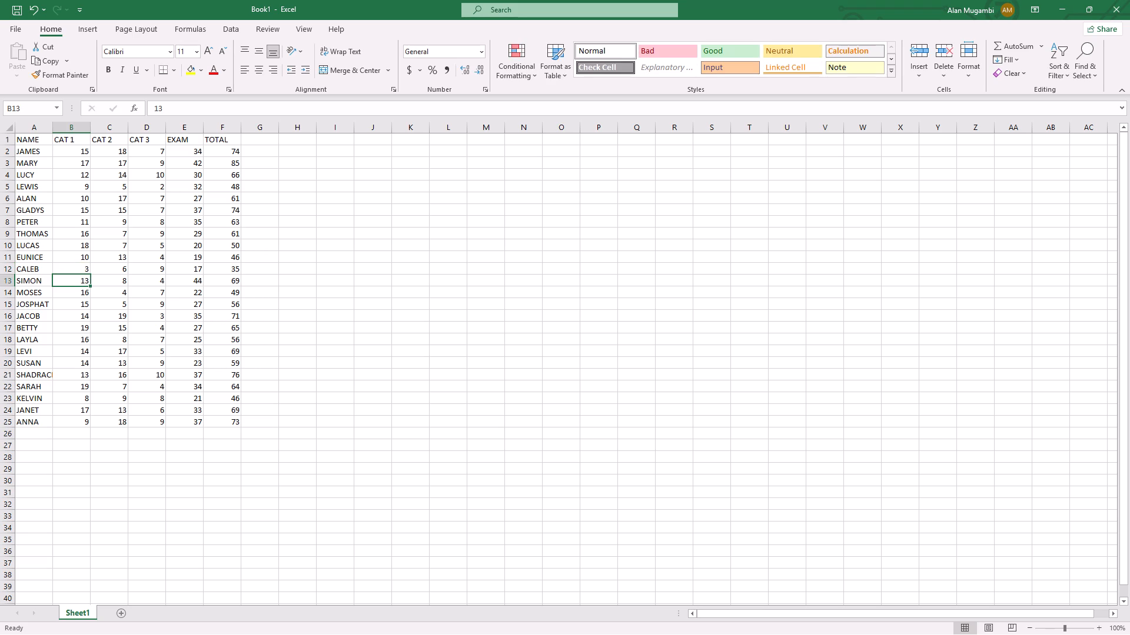
click(79, 332)
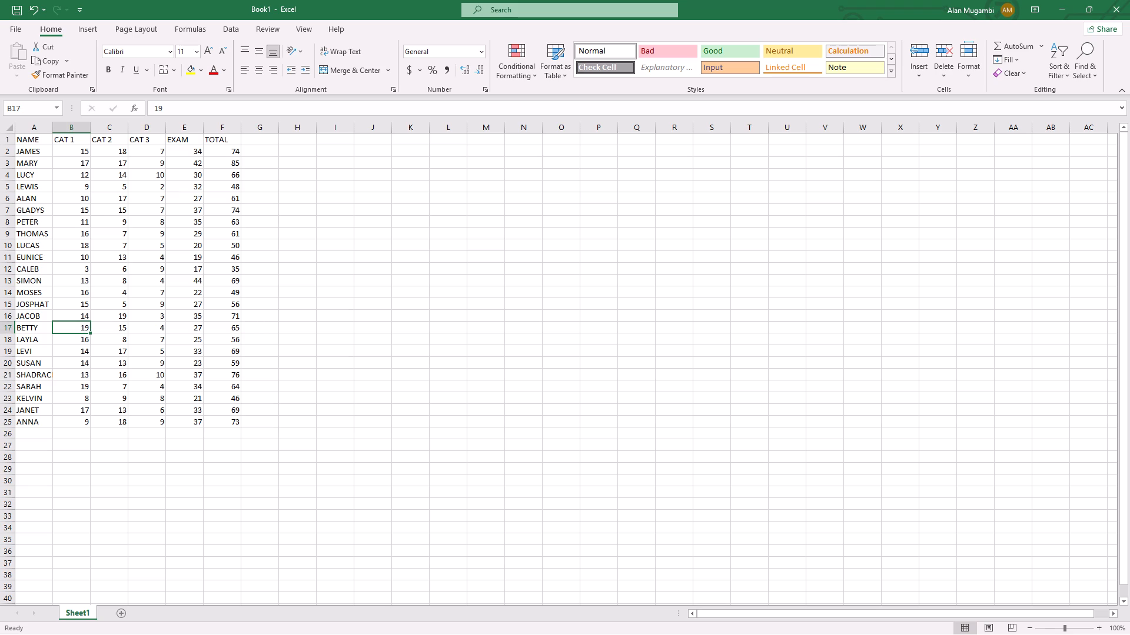
key(BackSpace)
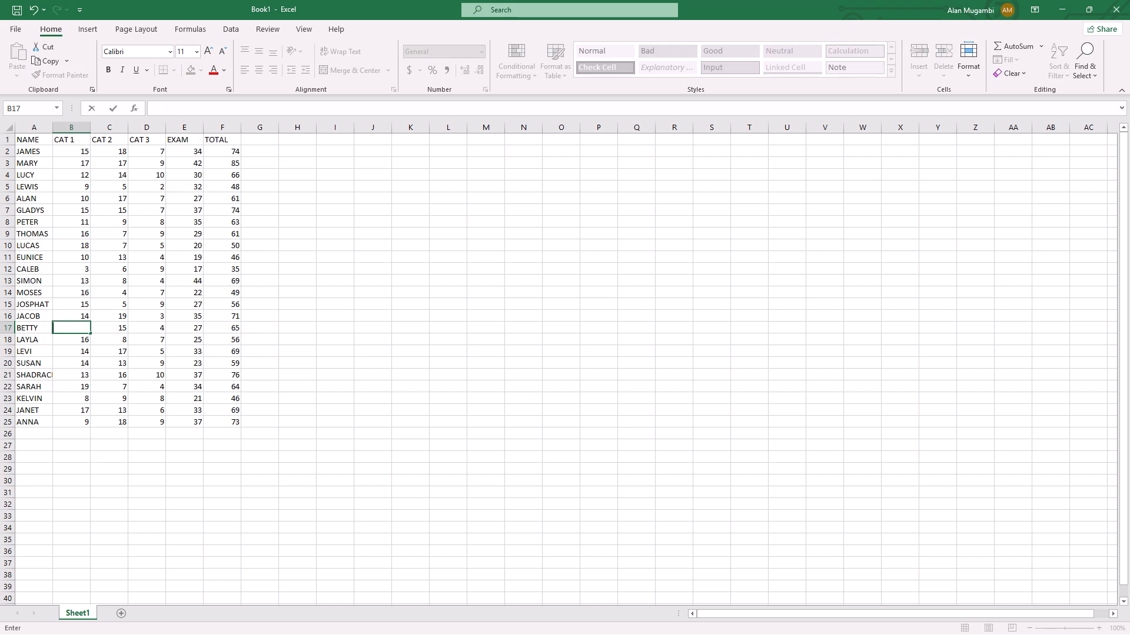
key(5)
Change the CAT 1 scores to 13 for SUSAN, 9 for SARAH and 7 for JANET in cells B20, B22 and B24.
click(81, 362)
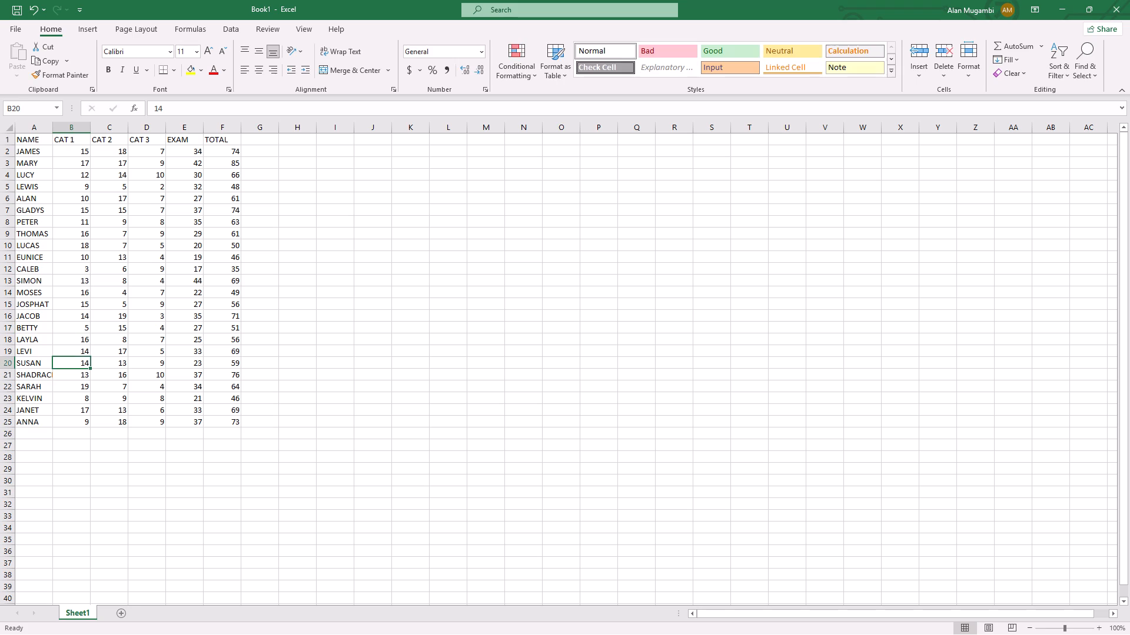
key(BackSpace)
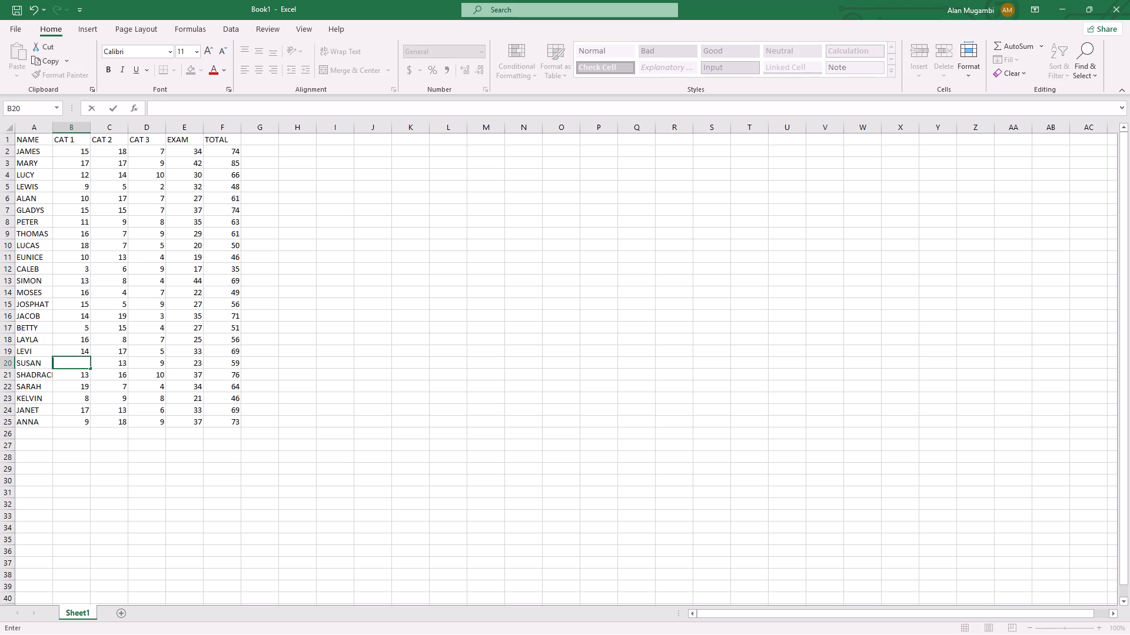
key(6)
key(BackSpace)
text(13)
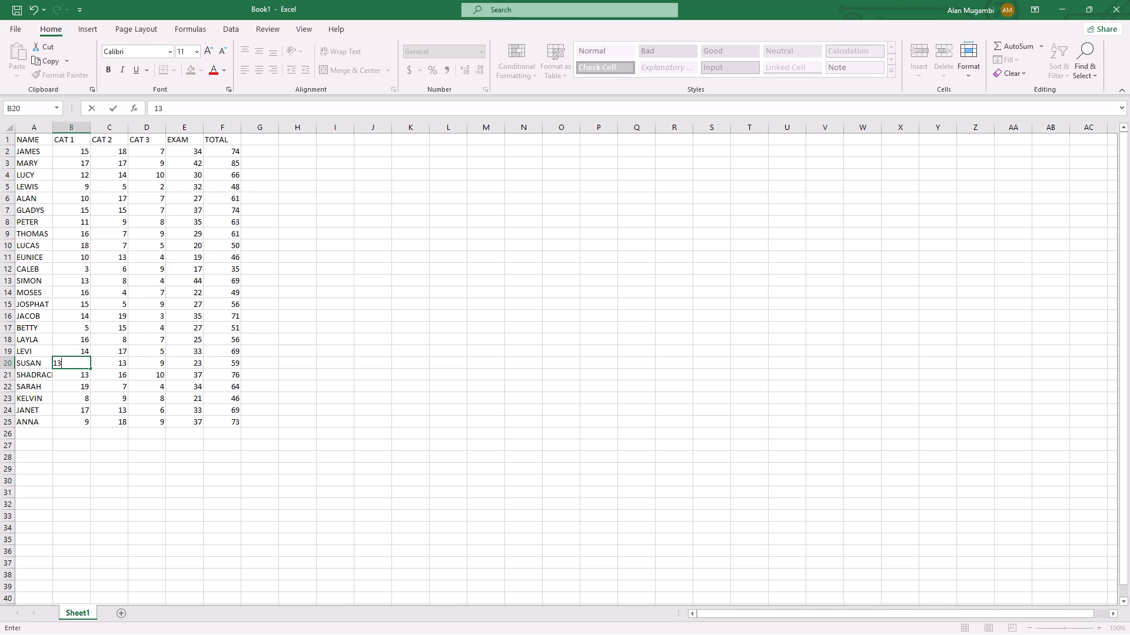
click(81, 387)
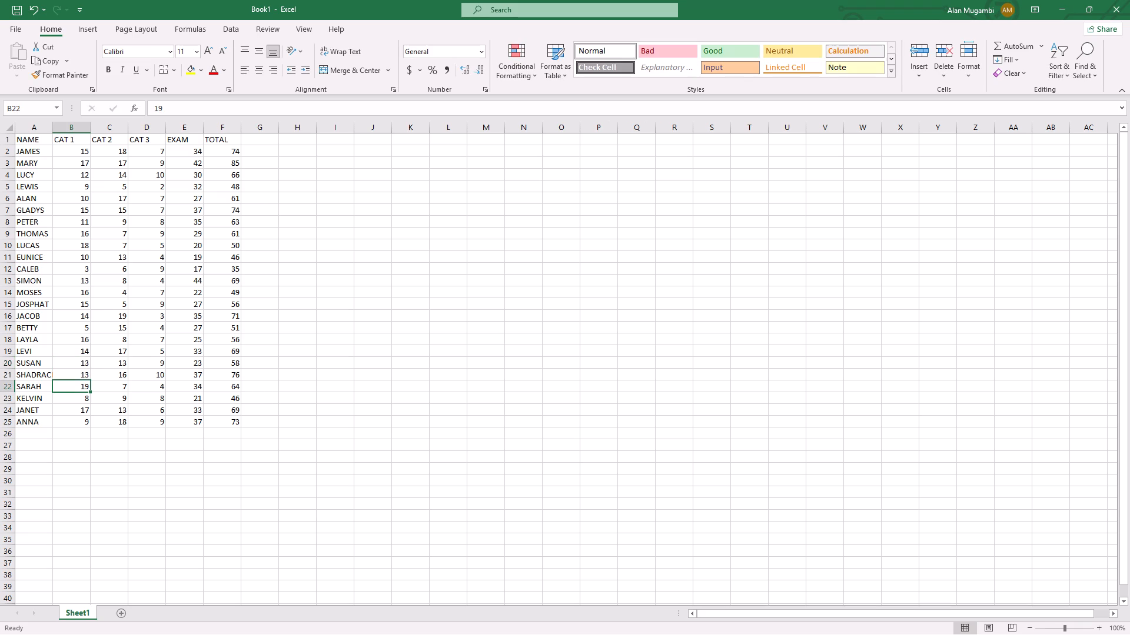
key(BackSpace)
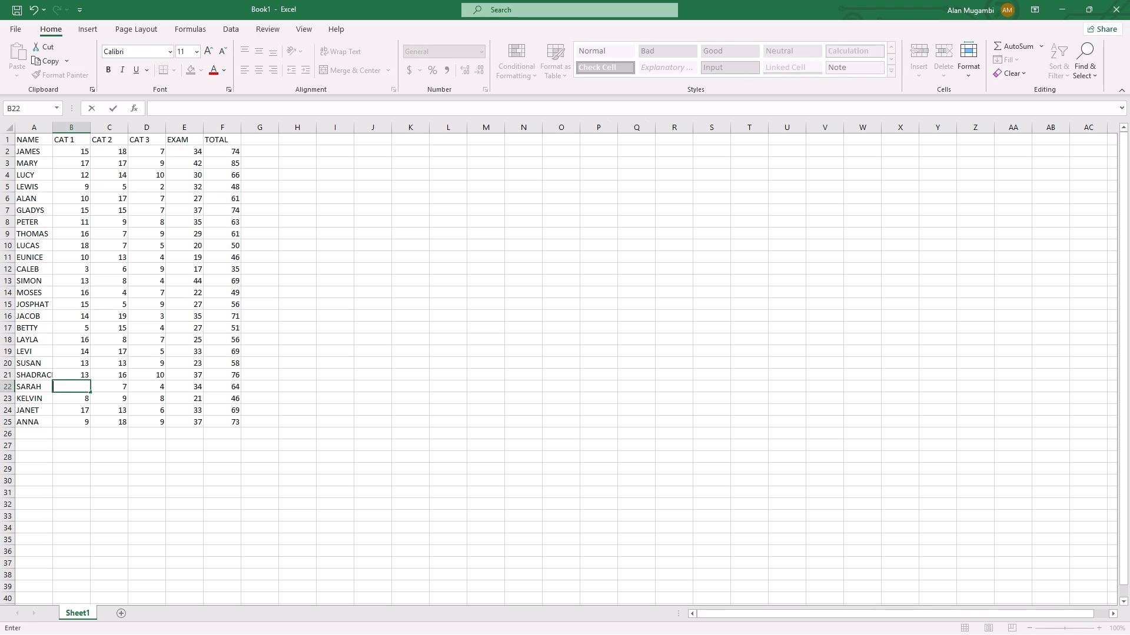
key(9)
click(81, 411)
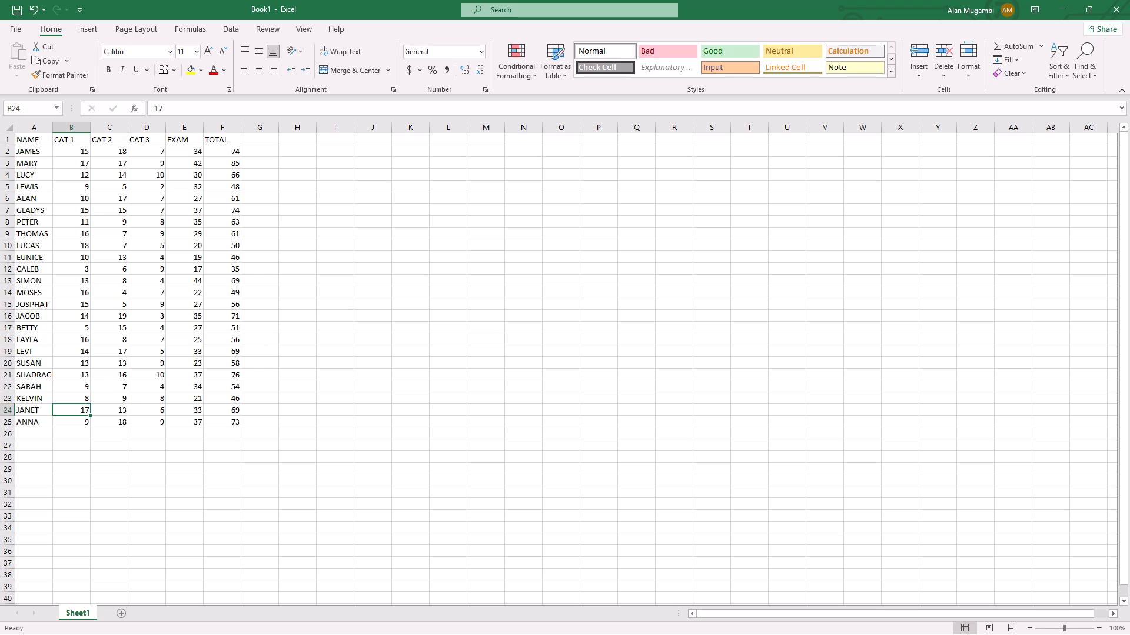
key(BackSpace)
key(7)
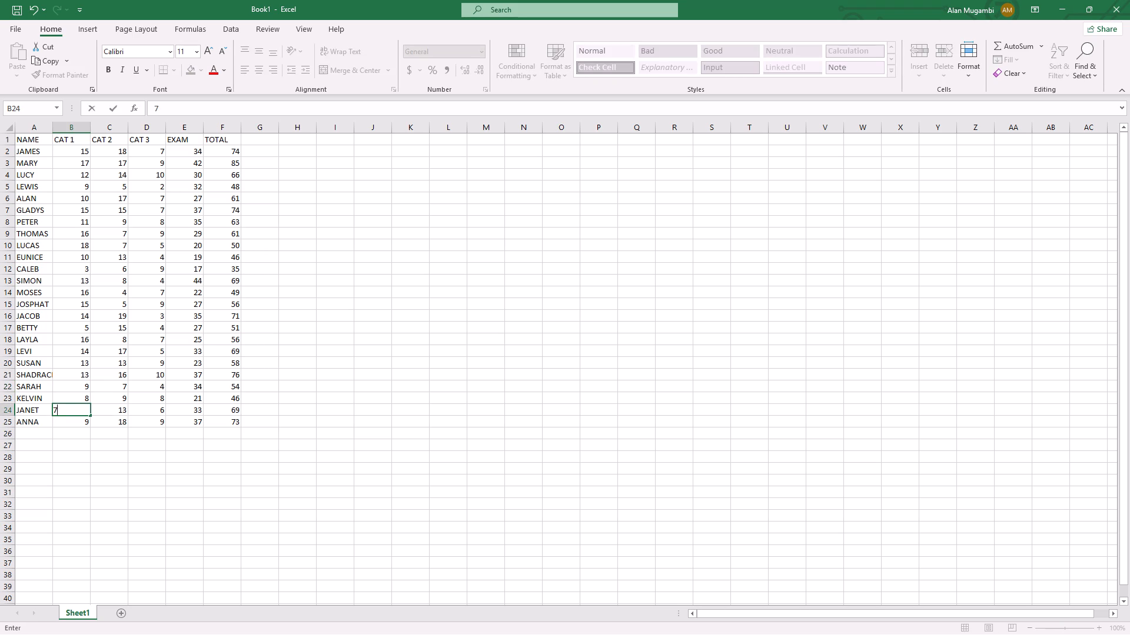
Change the CAT 1 scores to 11 for LUCAS in cell B10 and 4 for SIMON in cell B13.
click(76, 246)
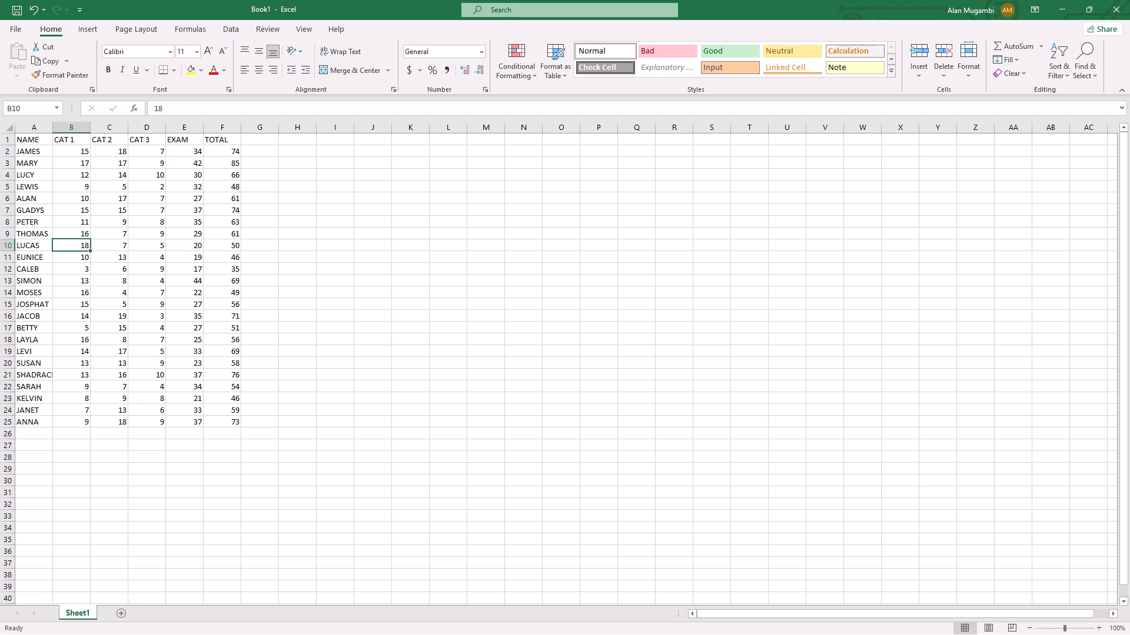
key(BackSpace)
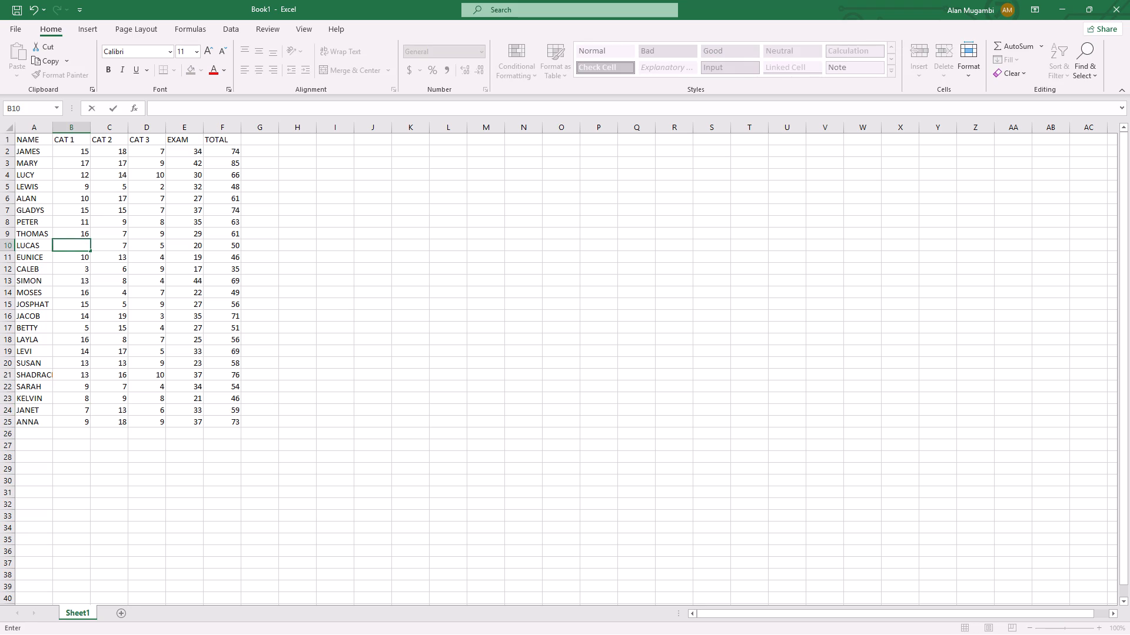
text(11)
click(79, 292)
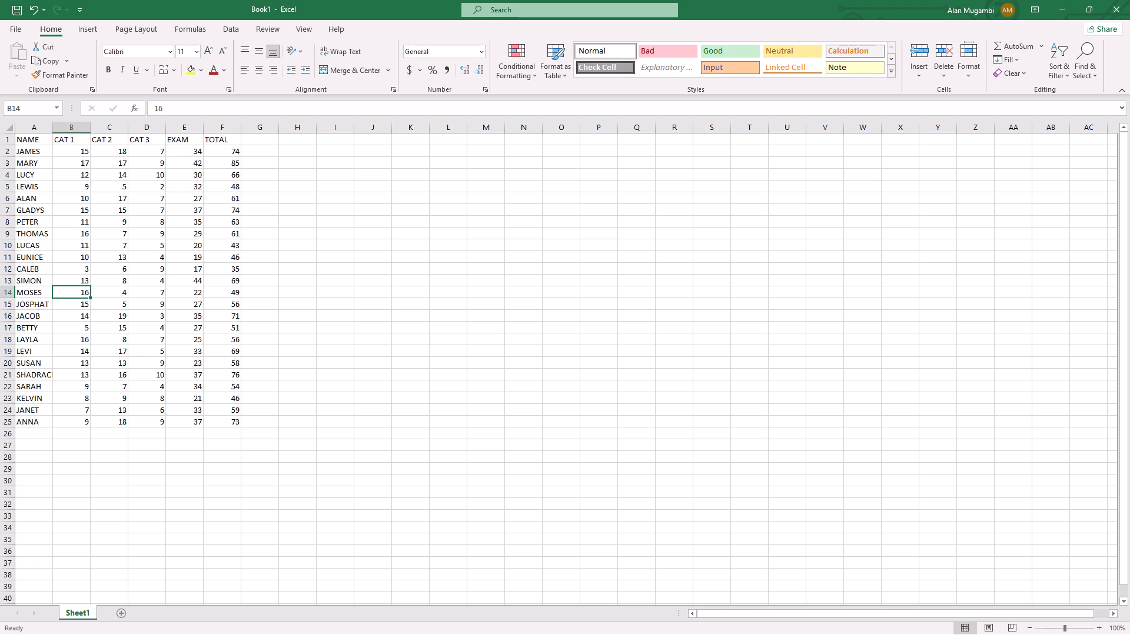
click(79, 279)
key(BackSpace)
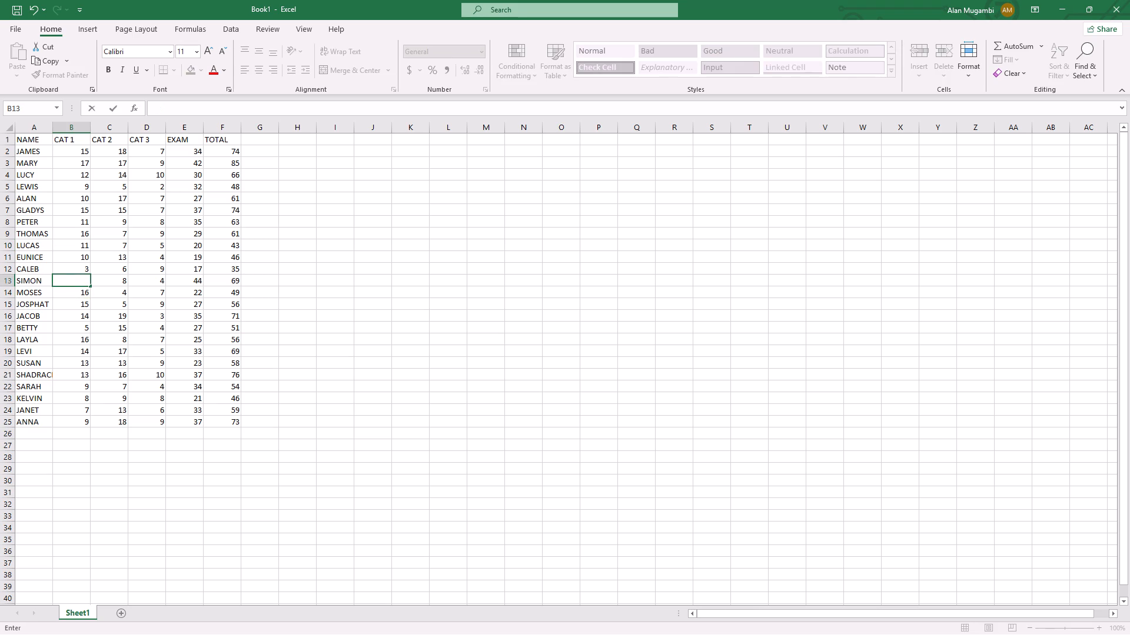
key(4)
Change the CAT 1 scores to 8 for LEVI in cell B19 and 9 for PETER in cell B8.
click(80, 337)
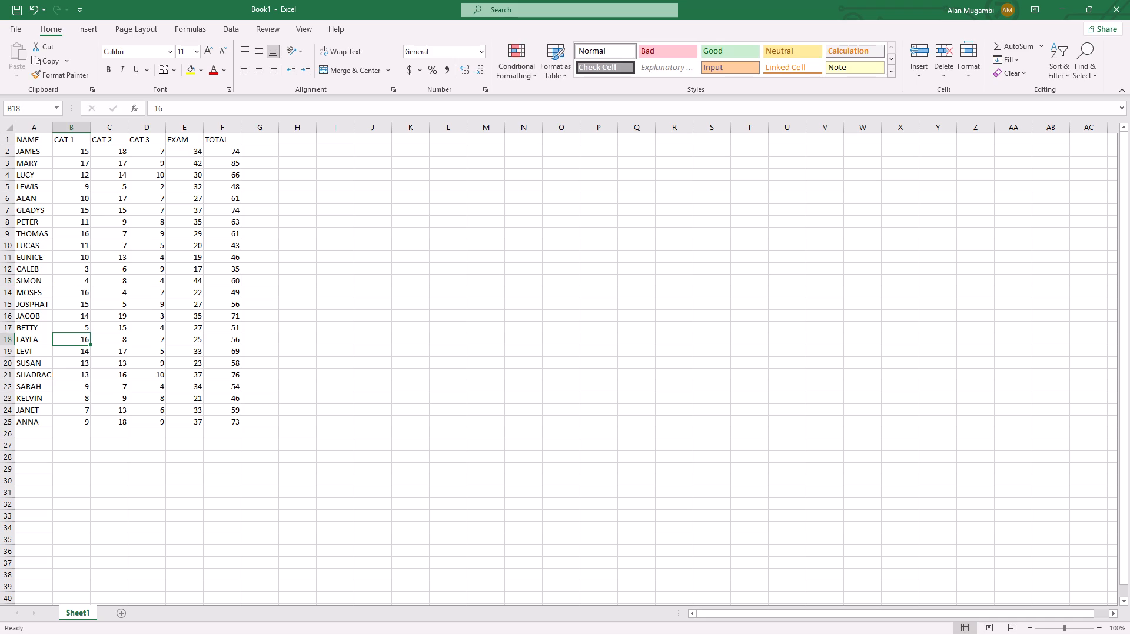
click(81, 353)
key(BackSpace)
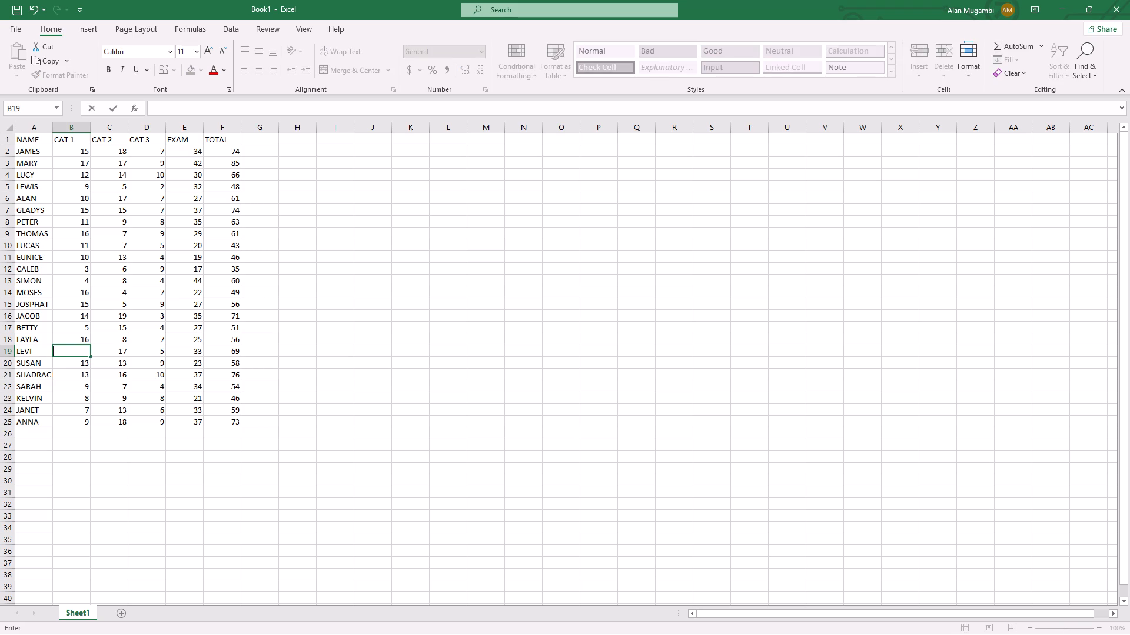
key(8)
click(80, 223)
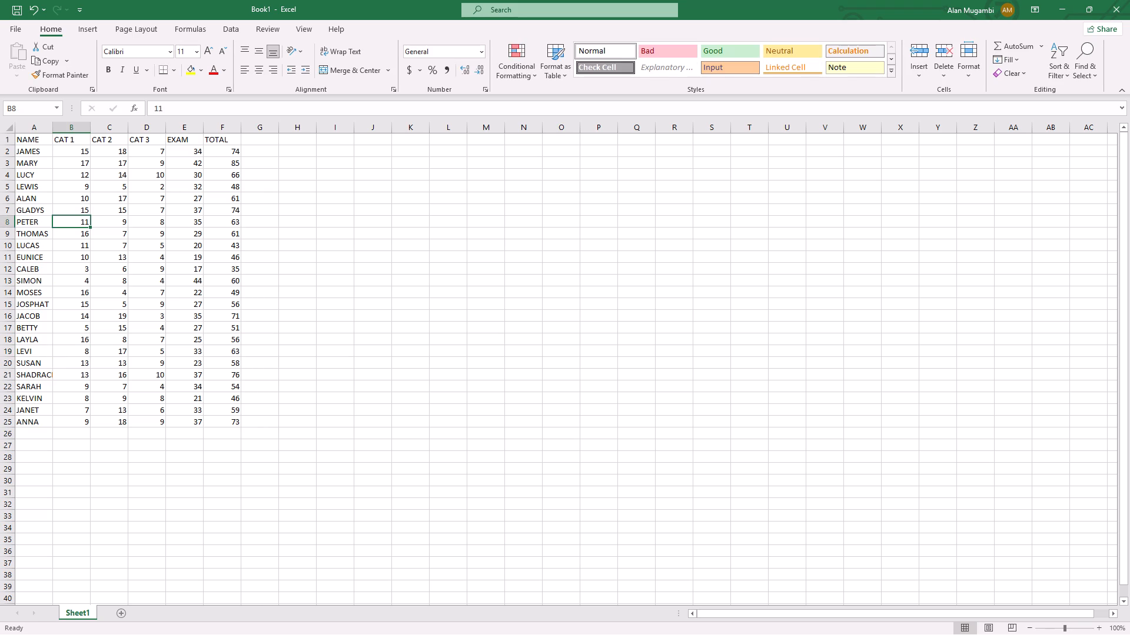
key(BackSpace)
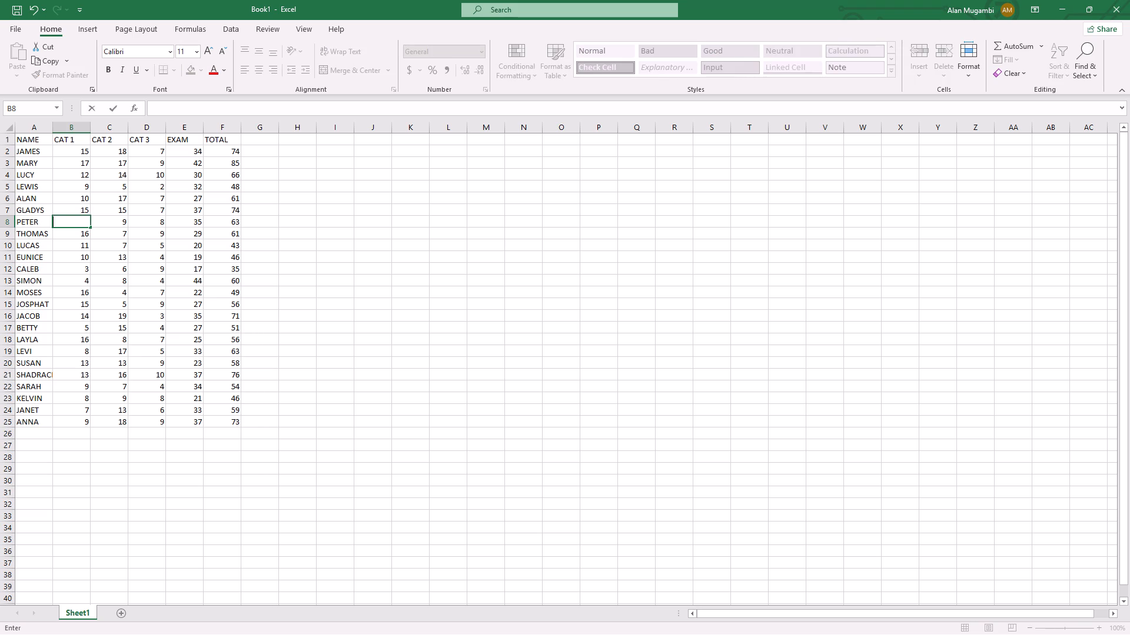
key(9)
Change the CAT 1 scores to 12 for JOSPHAT in cell B15 and 6 for JACOB in cell B16.
click(82, 239)
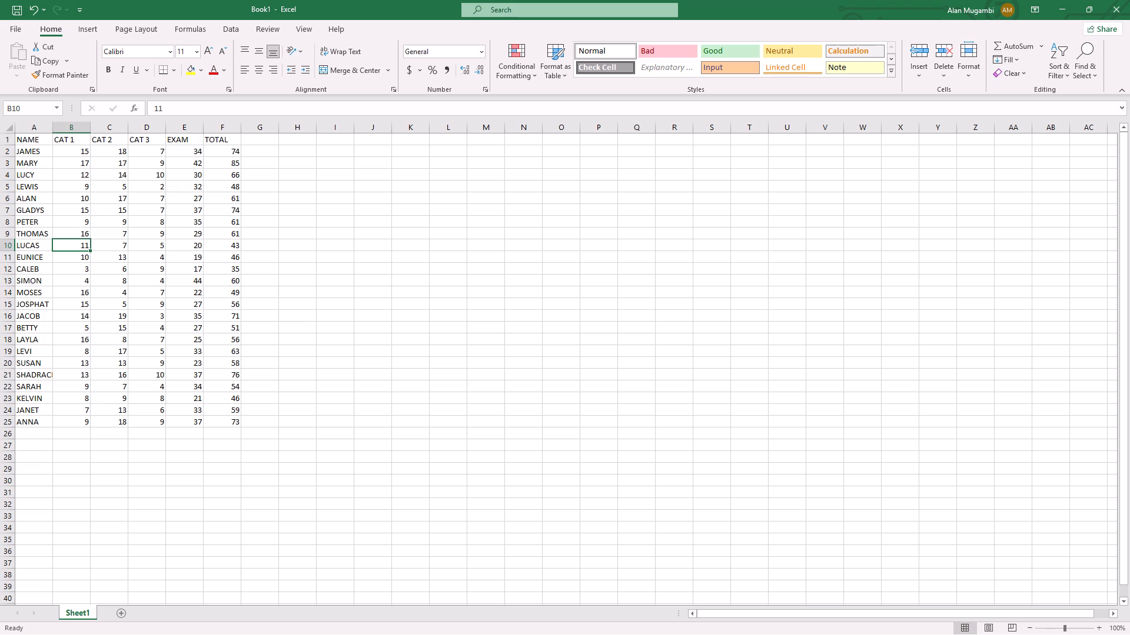
click(82, 303)
key(BackSpace)
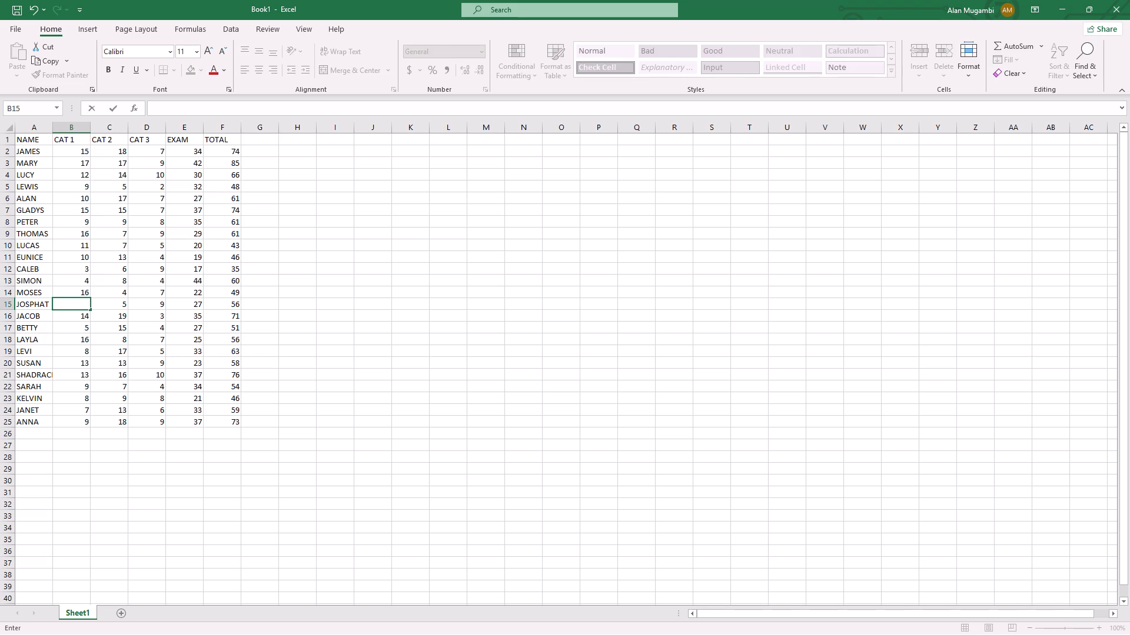
text(11)
key(BackSpace)
key(2)
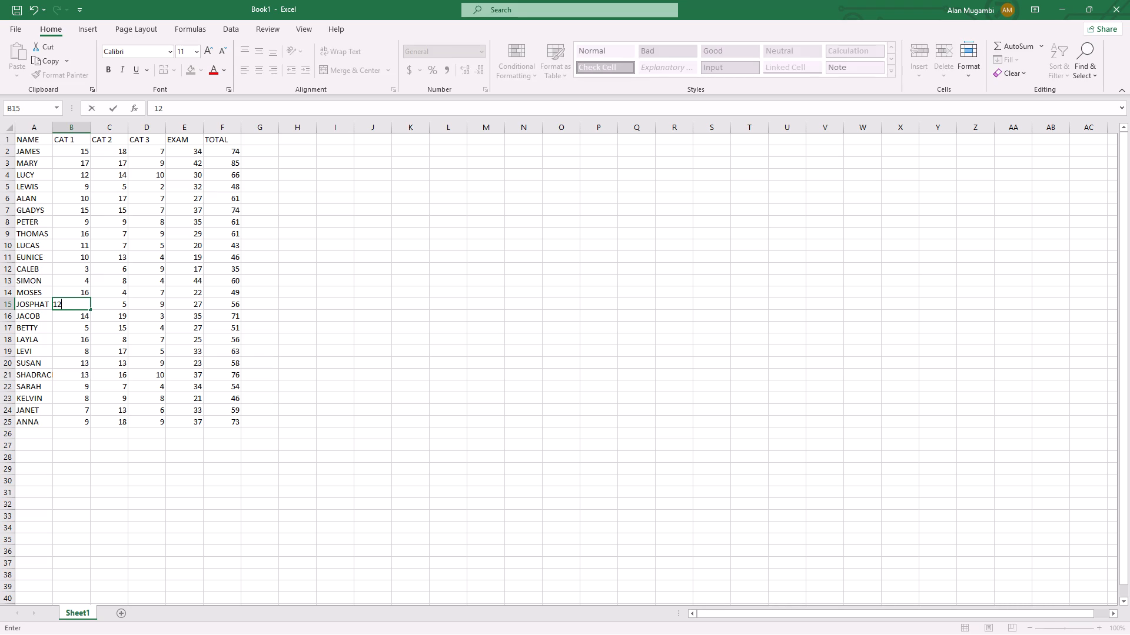
click(84, 314)
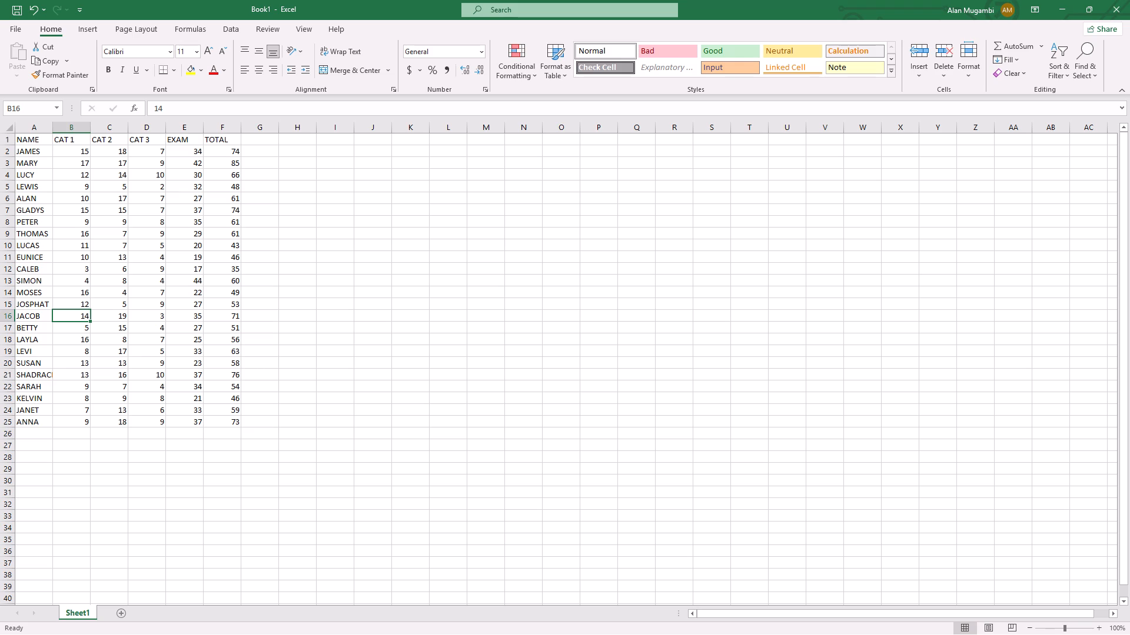
key(BackSpace)
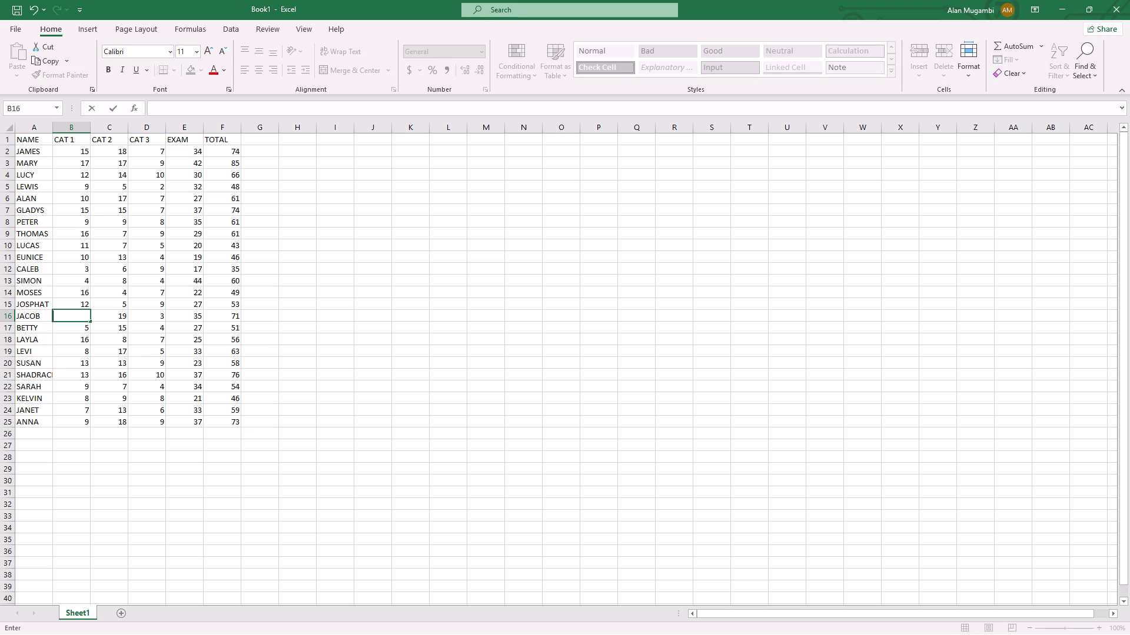
key(6)
Change the EXAM scores to 23 for ANNA in cell E25 and 18 for BETTY in cell E17.
click(187, 422)
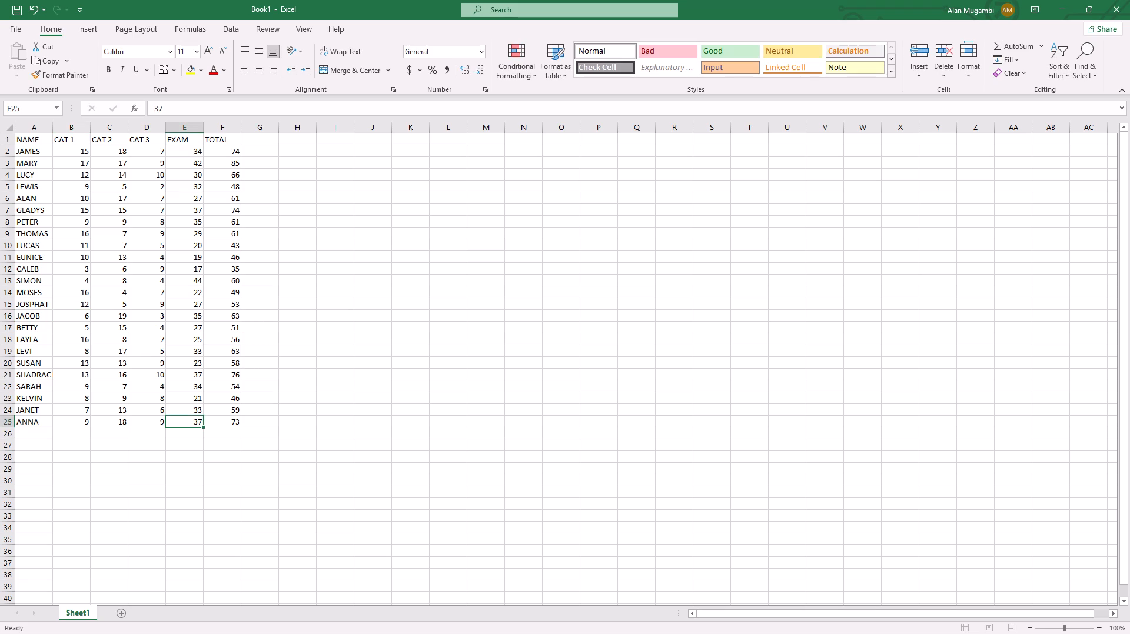
key(BackSpace)
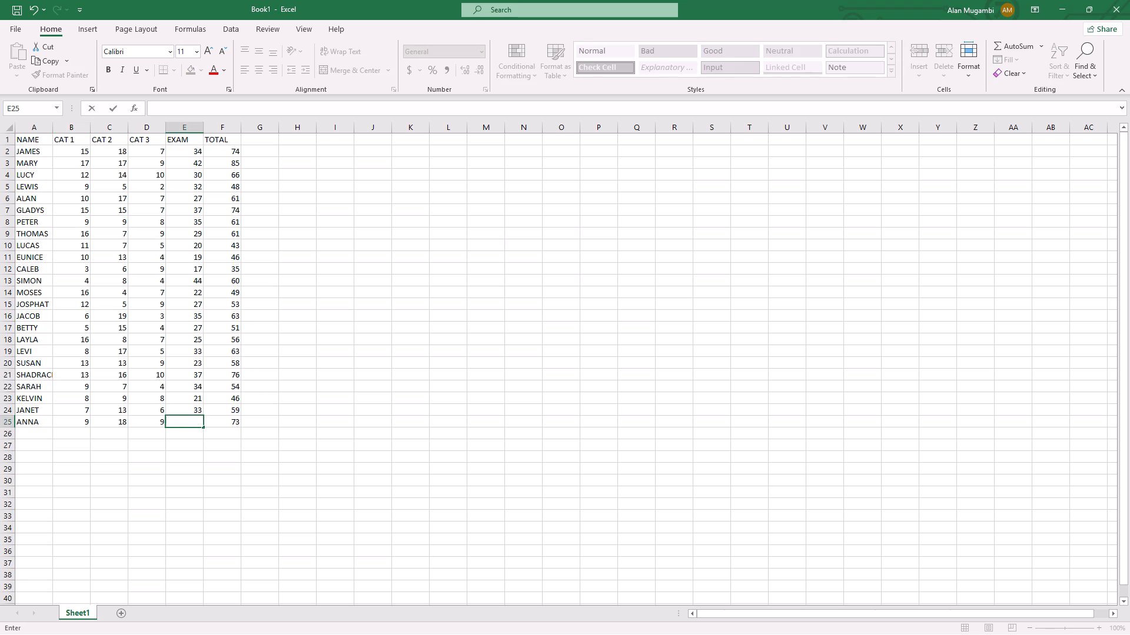
text(23)
click(192, 326)
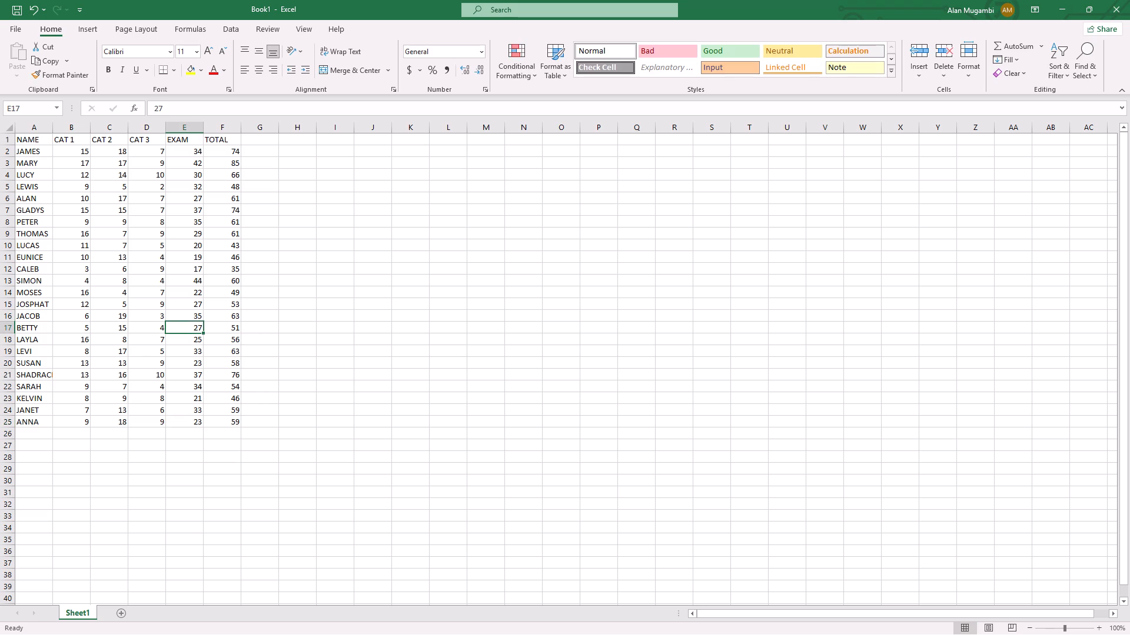
key(BackSpace)
text(18)
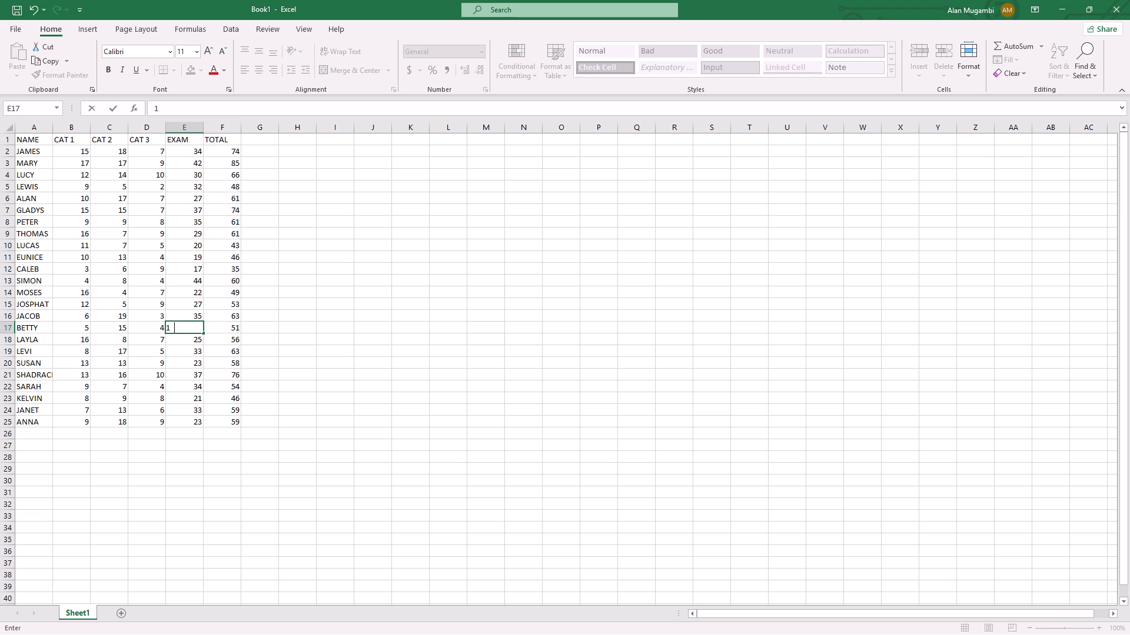
Set MOSES's CAT 1 score in cell B14 to 8.
click(198, 306)
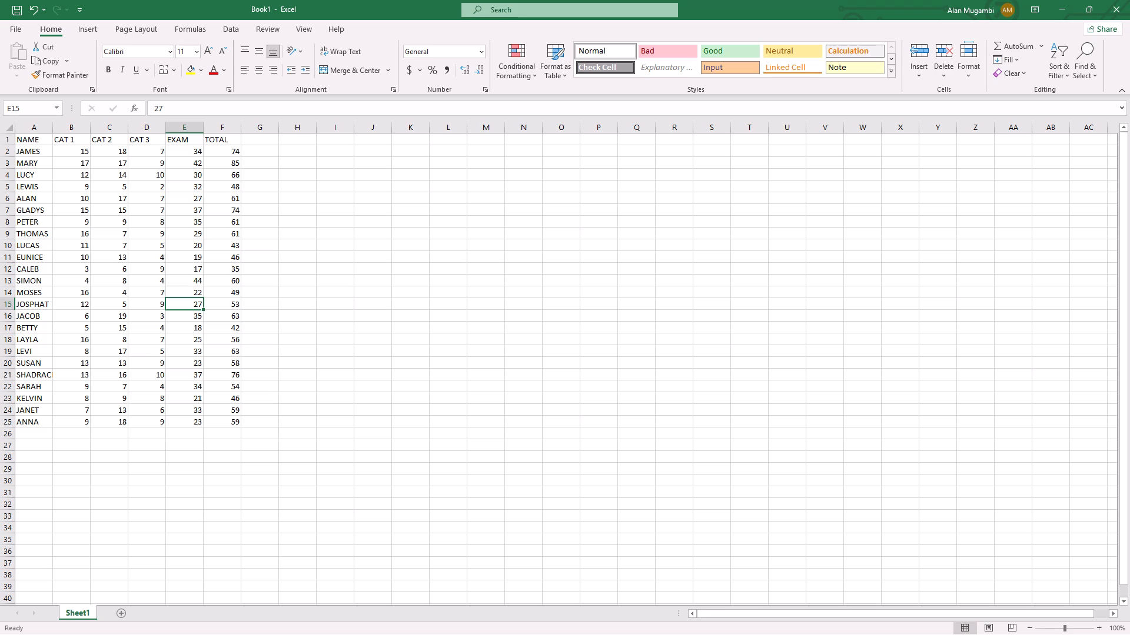
click(83, 295)
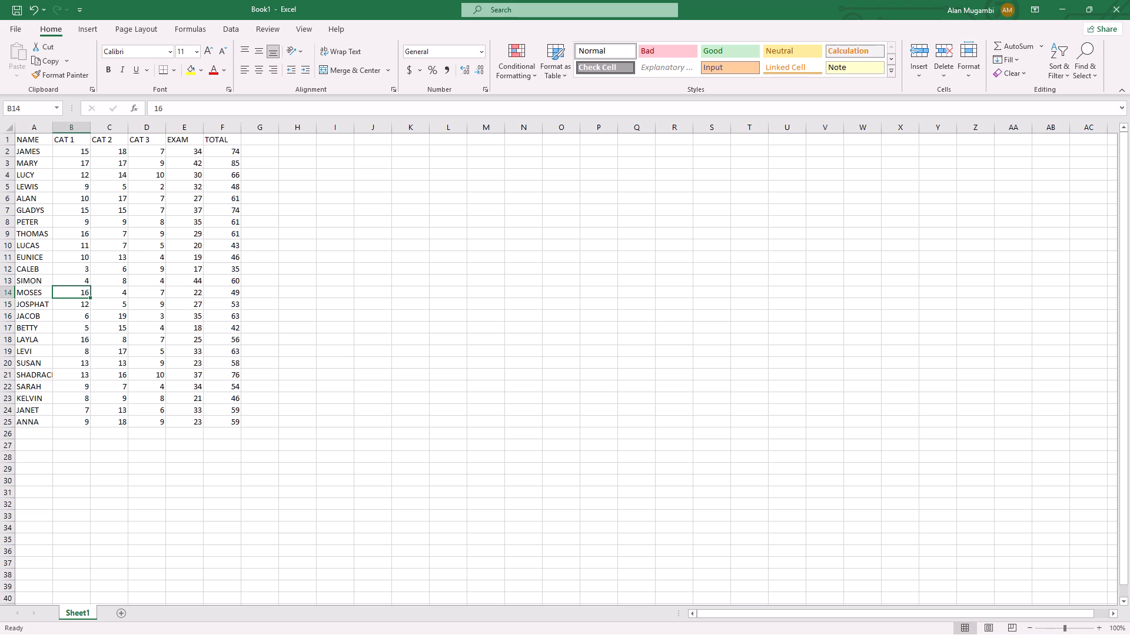
key(BackSpace)
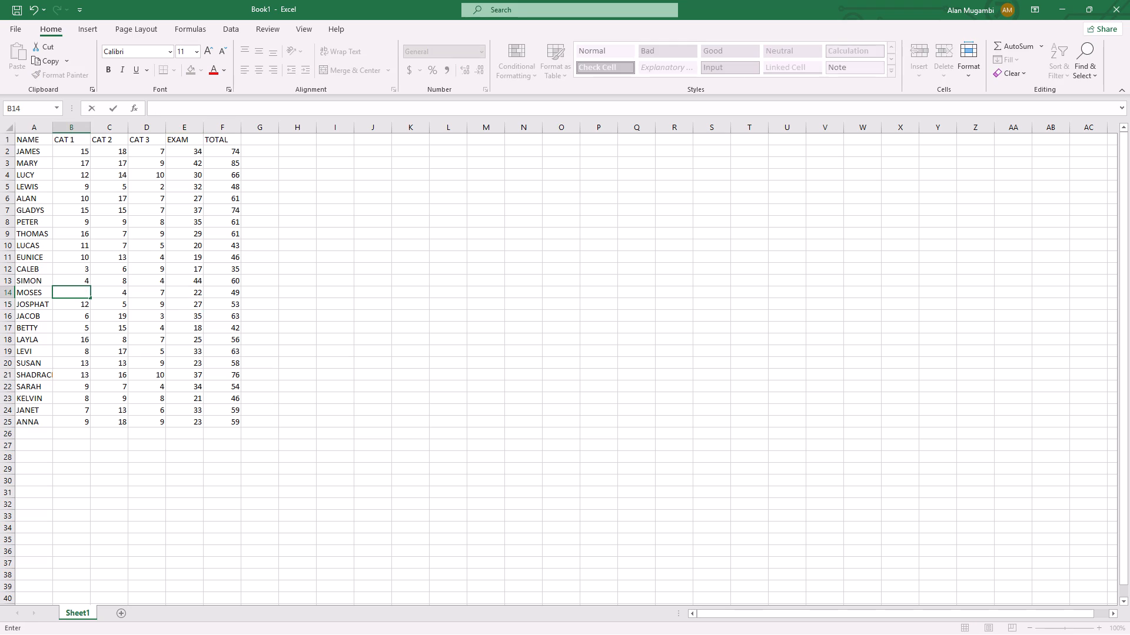
key(8)
click(86, 248)
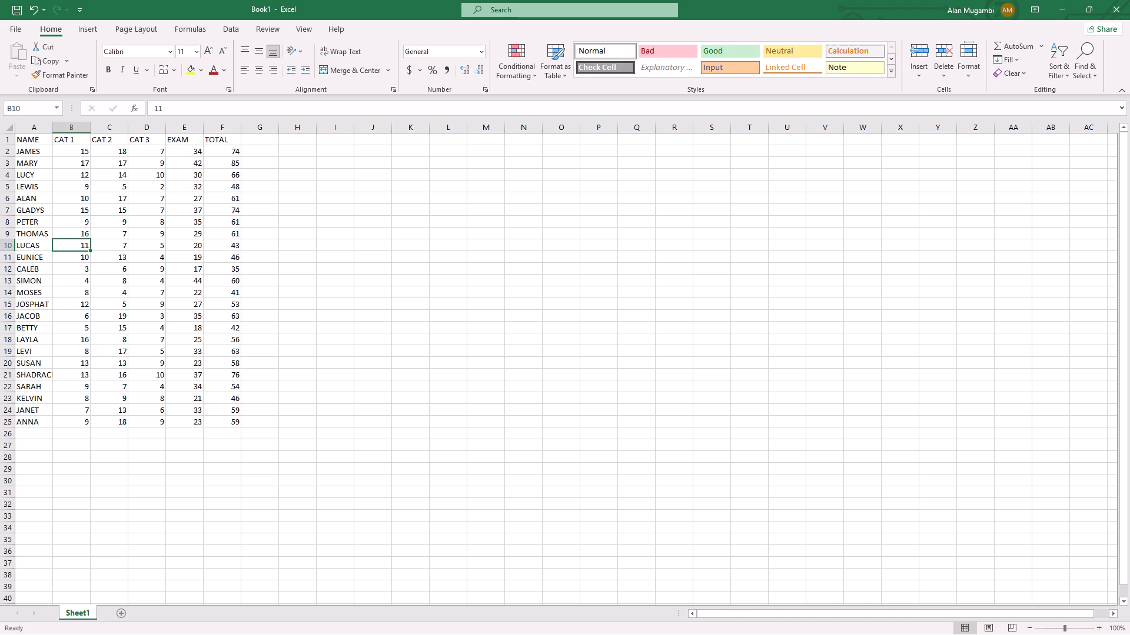
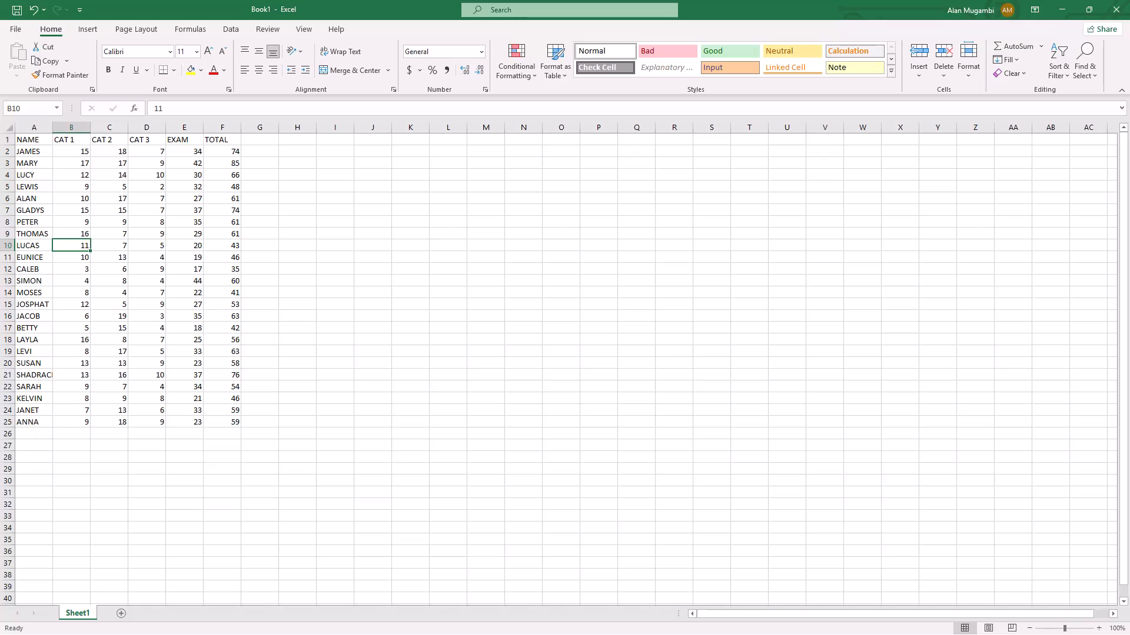
Change the EXAM scores to 22 for PETER in cell E8 and 27 for JANET in cell E24.
click(195, 223)
key(BackSpace)
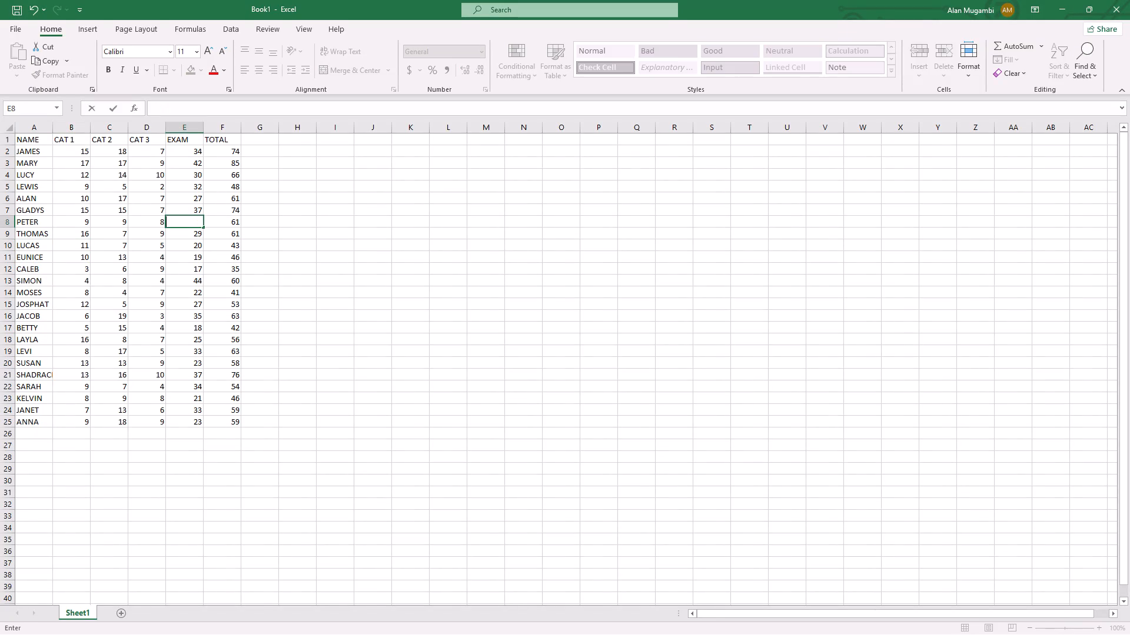
text(22)
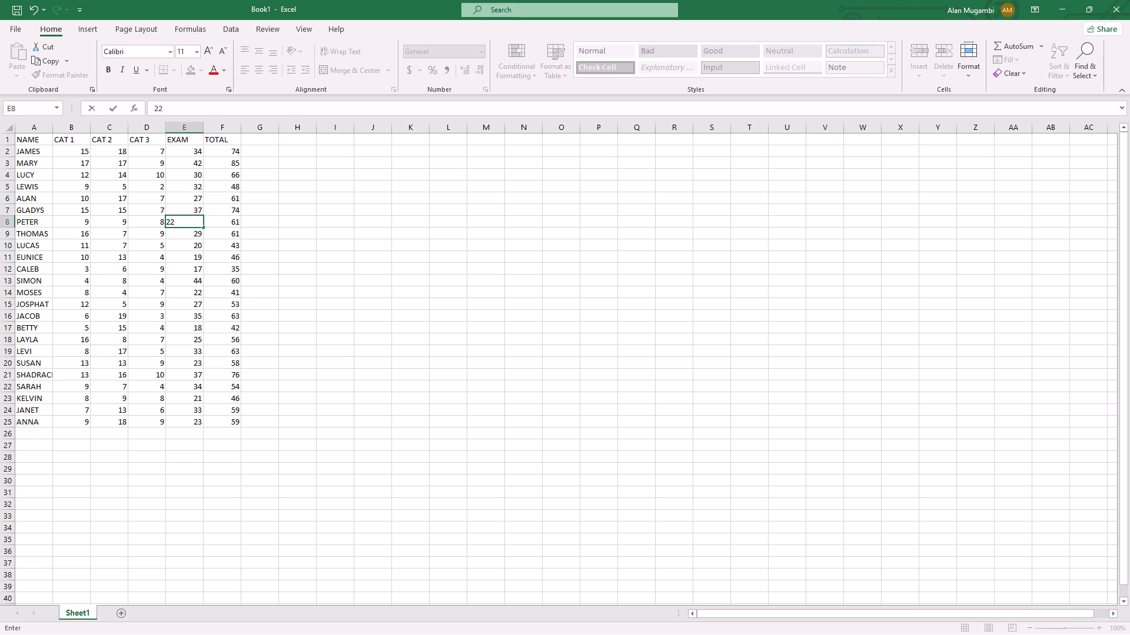
click(197, 235)
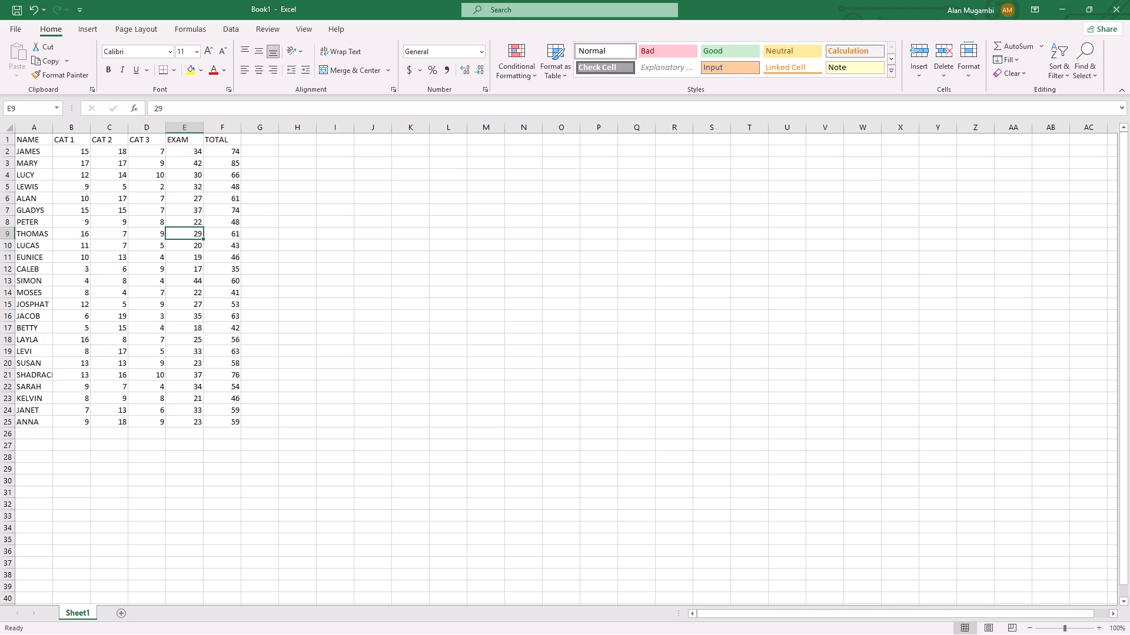
click(194, 409)
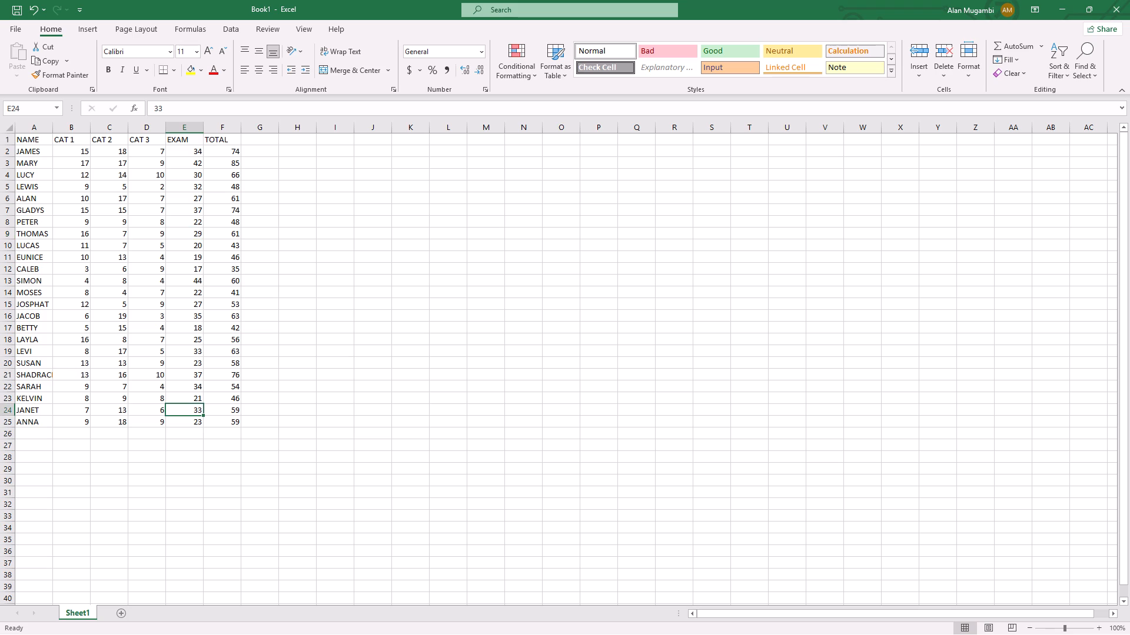
key(BackSpace)
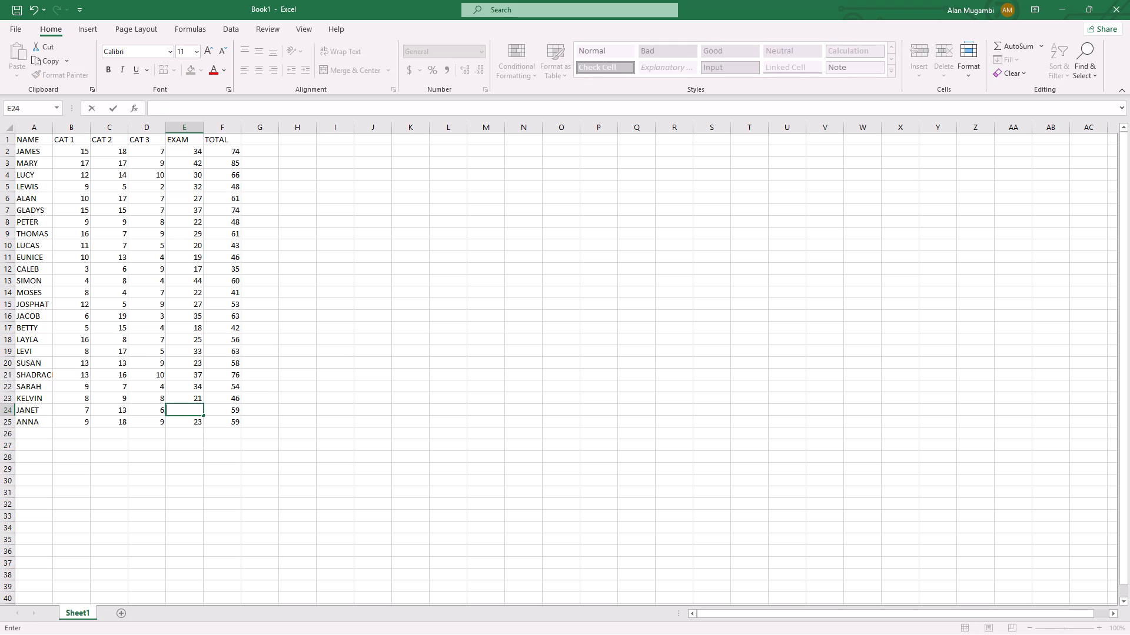
text(27)
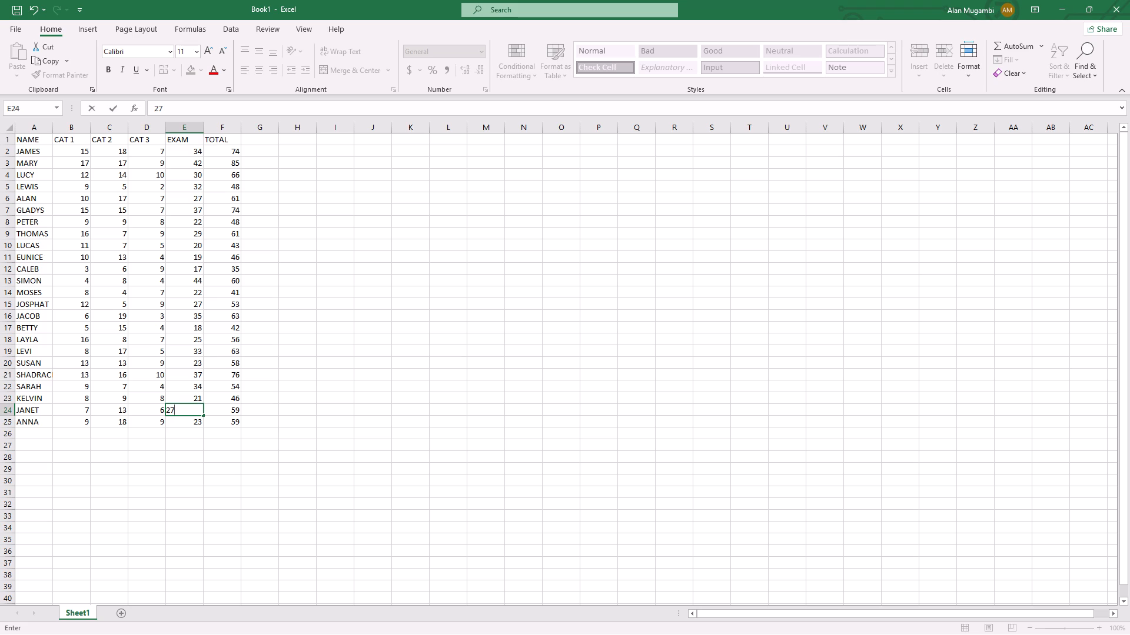
click(195, 399)
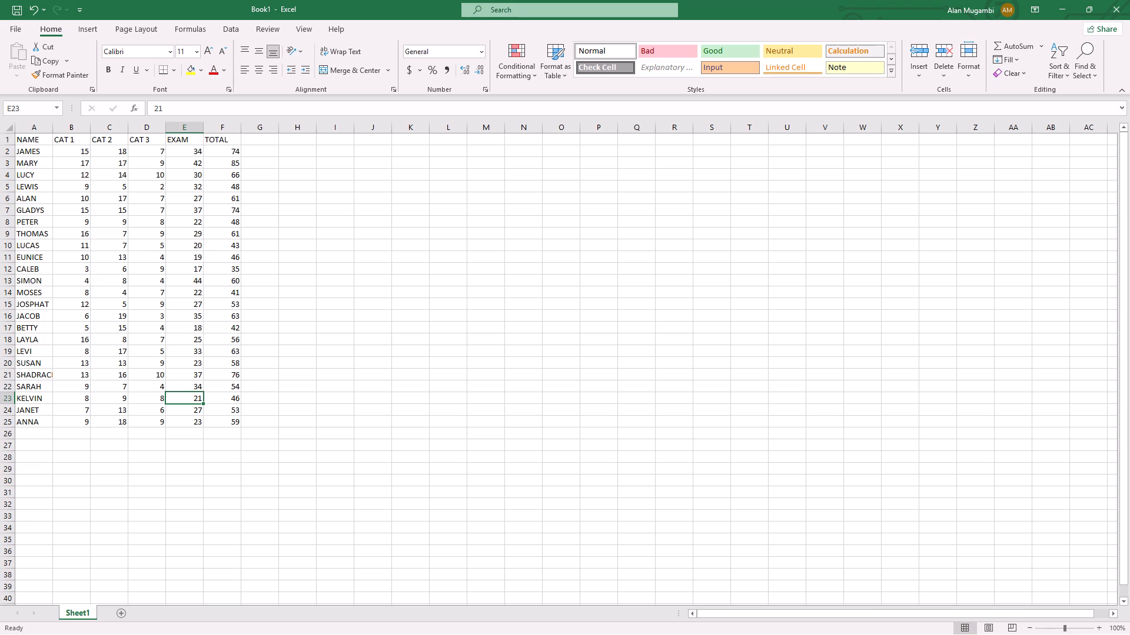
Set the font of the header row cells A1:F1, from NAME to TOTAL, to Bahnschrift Condensed.
drag(23, 138, 175, 114)
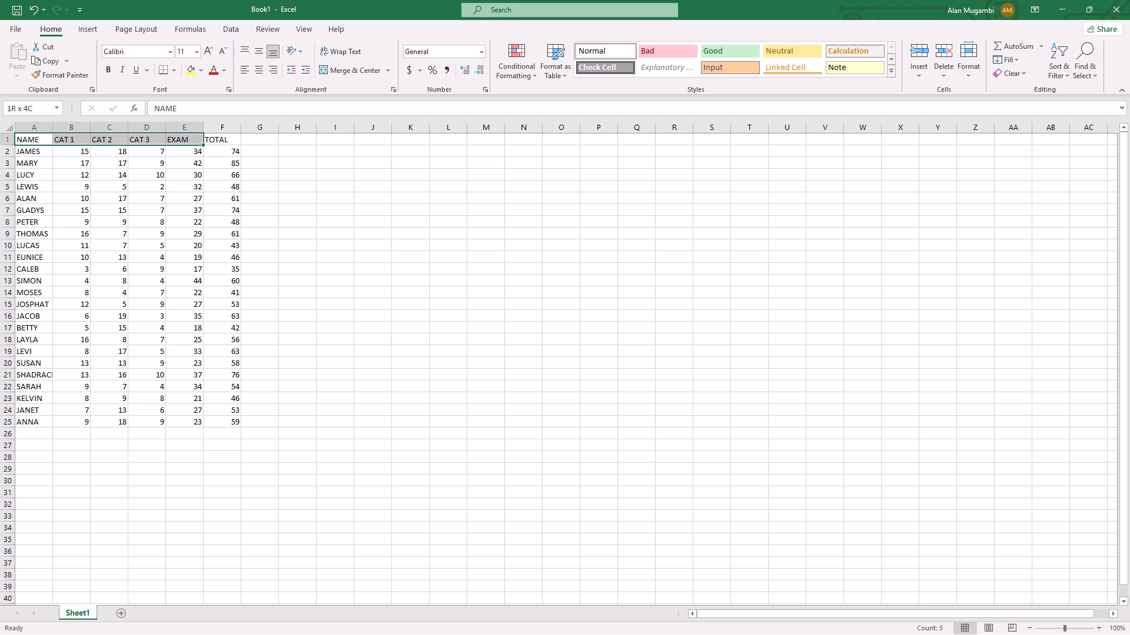
drag(175, 114, 211, 121)
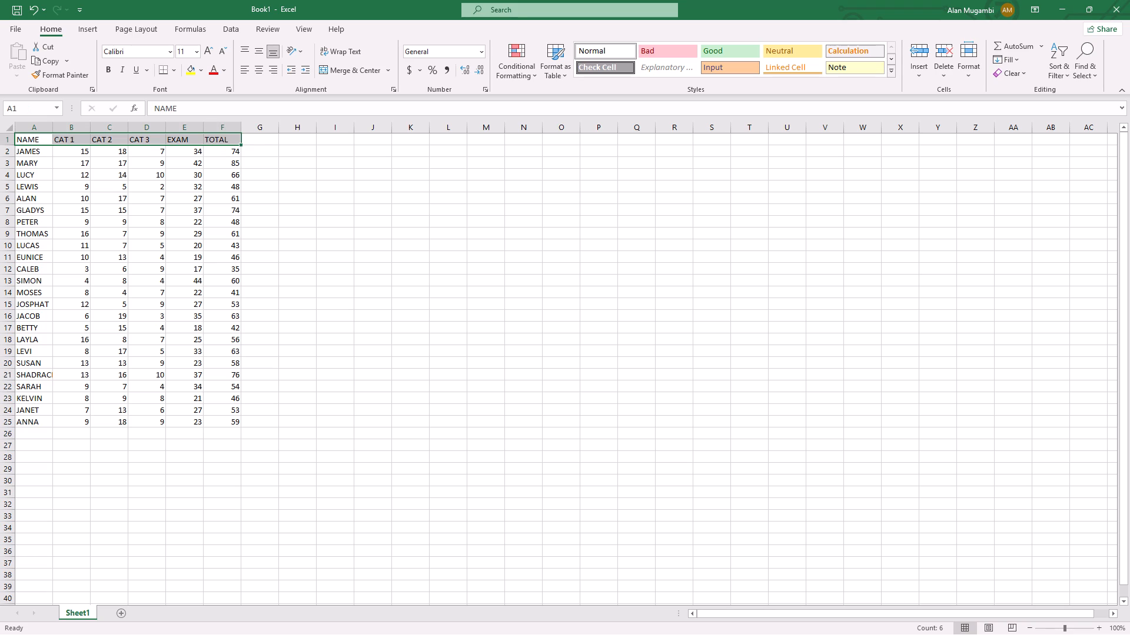
right_click(200, 140)
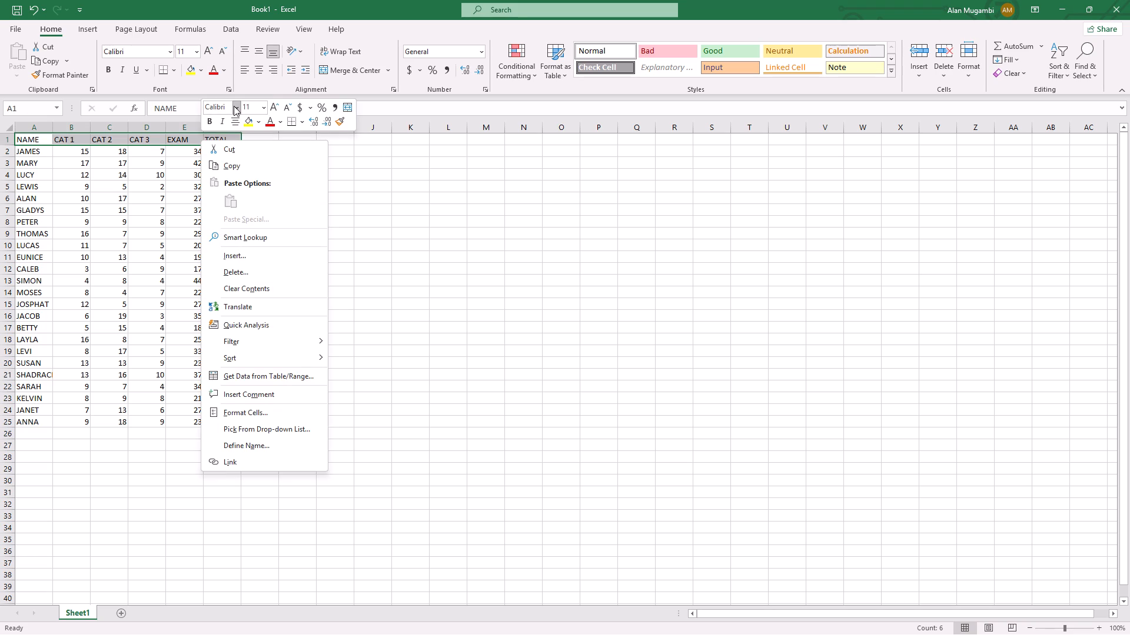
click(234, 106)
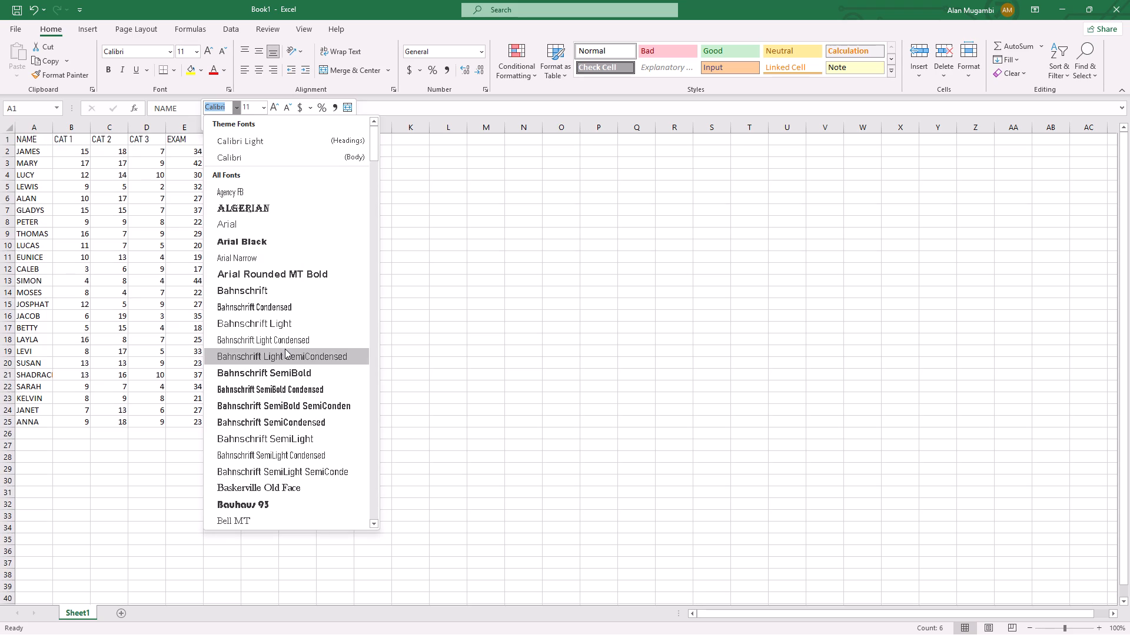
click(285, 312)
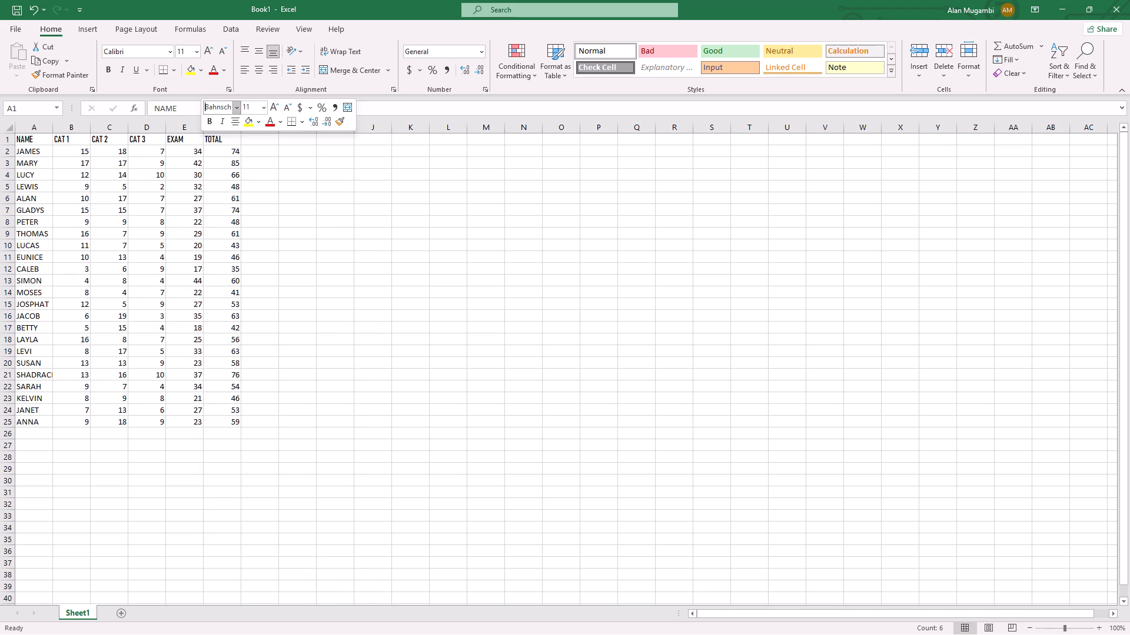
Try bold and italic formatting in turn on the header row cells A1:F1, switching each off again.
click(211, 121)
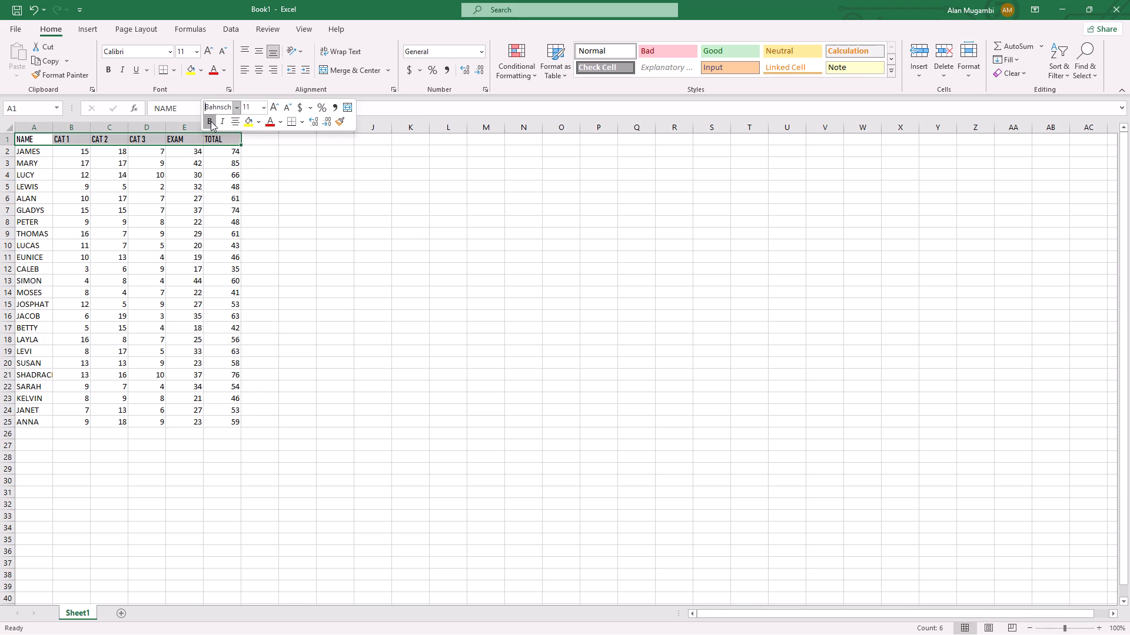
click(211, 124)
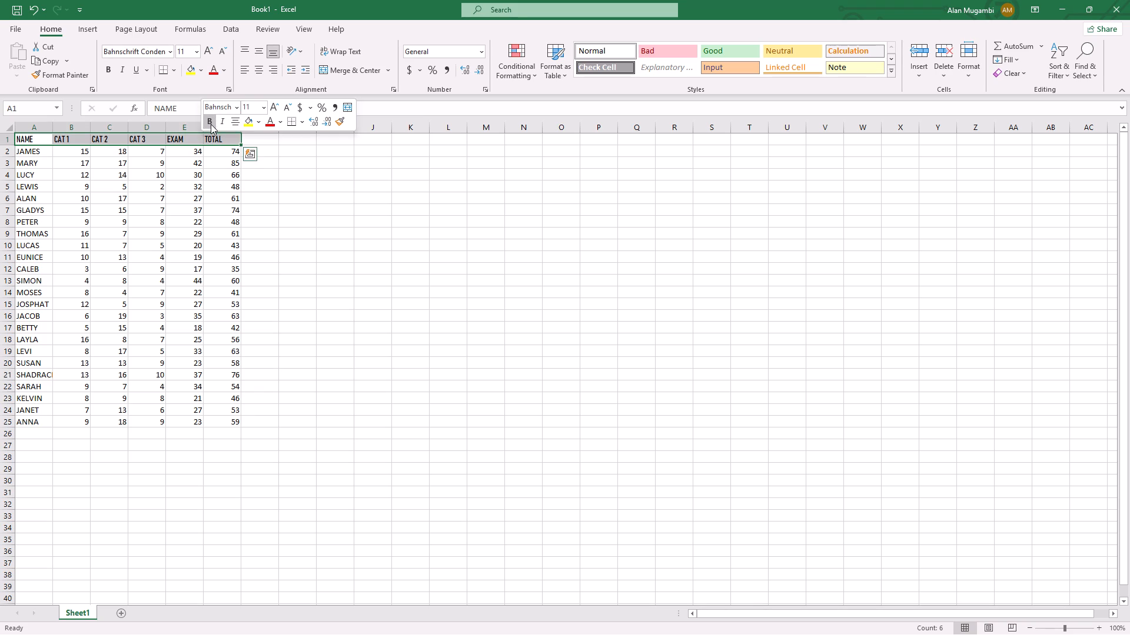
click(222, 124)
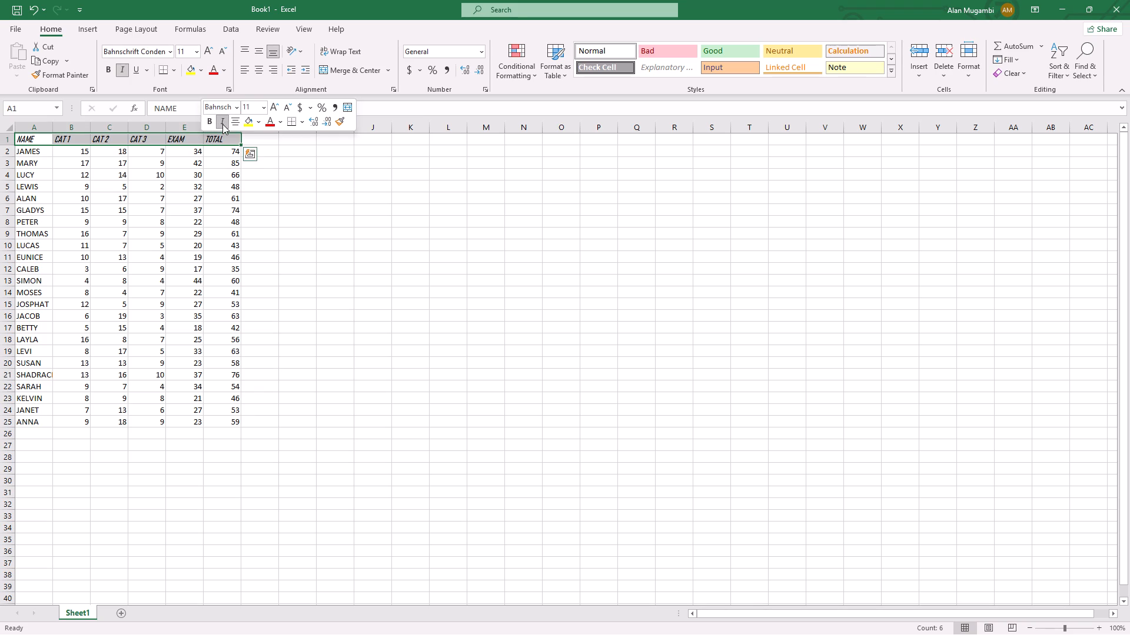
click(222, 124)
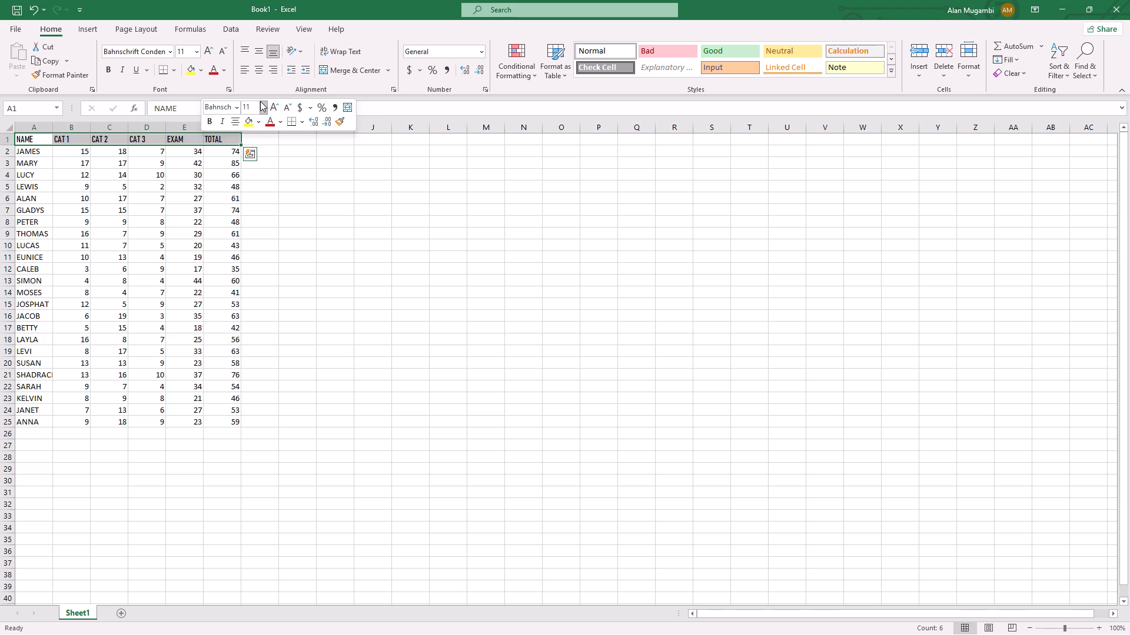
Set the font size of the header row cells A1:F1 to 12.
click(261, 103)
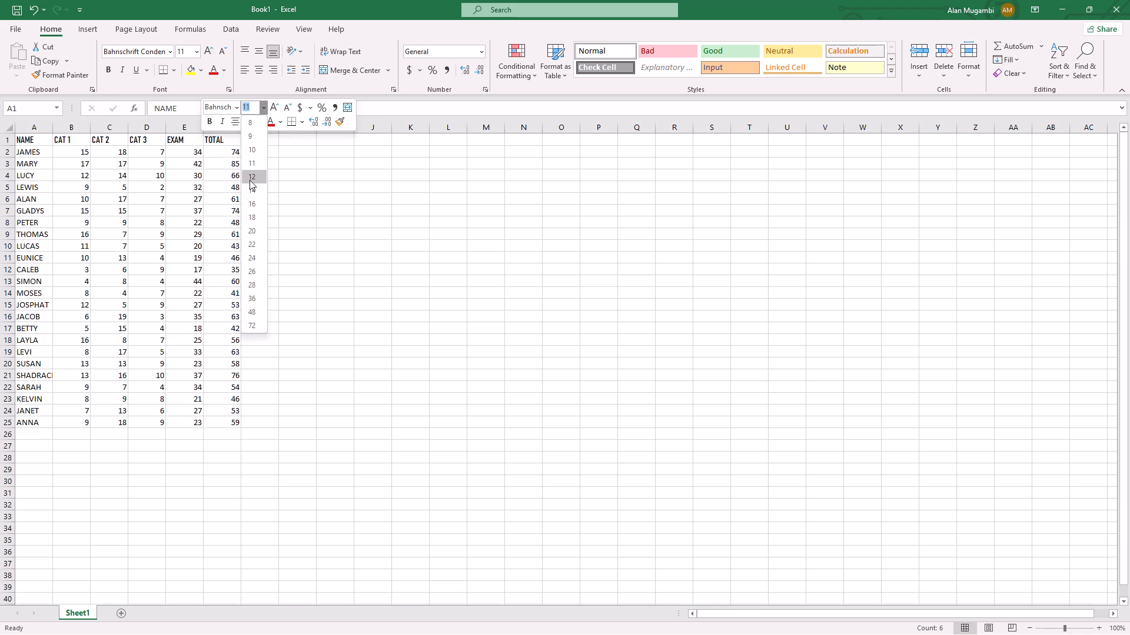
click(250, 180)
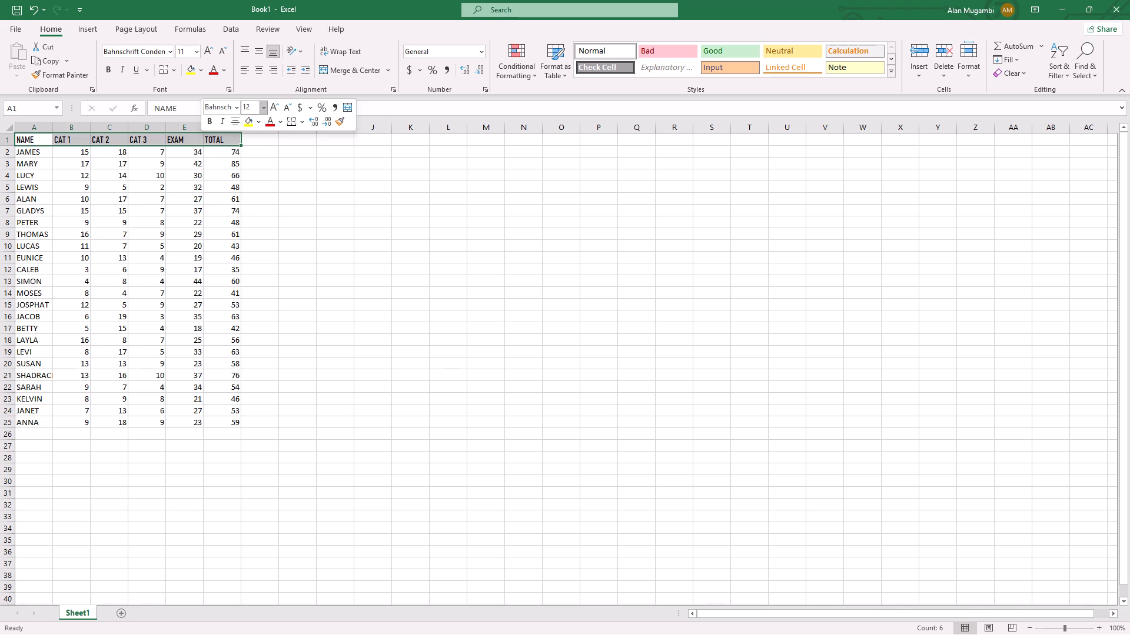
Set the font of the names in cells A2:A25, from JAMES to ANNA, to Bahnschrift Condensed.
drag(19, 151, 0, 422)
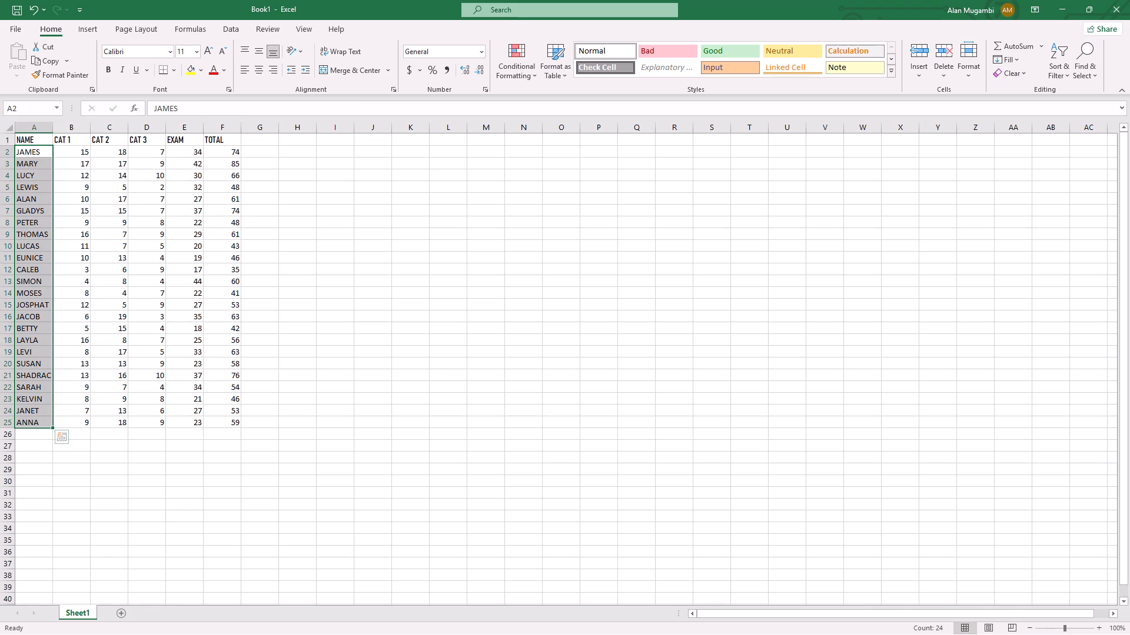
right_click(41, 325)
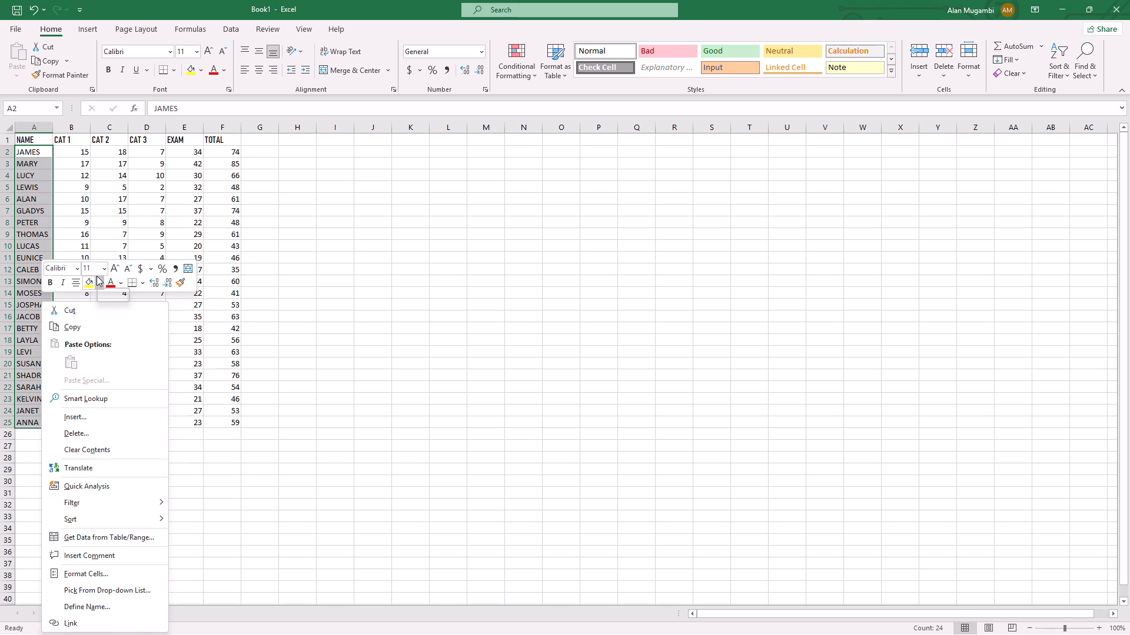
click(76, 271)
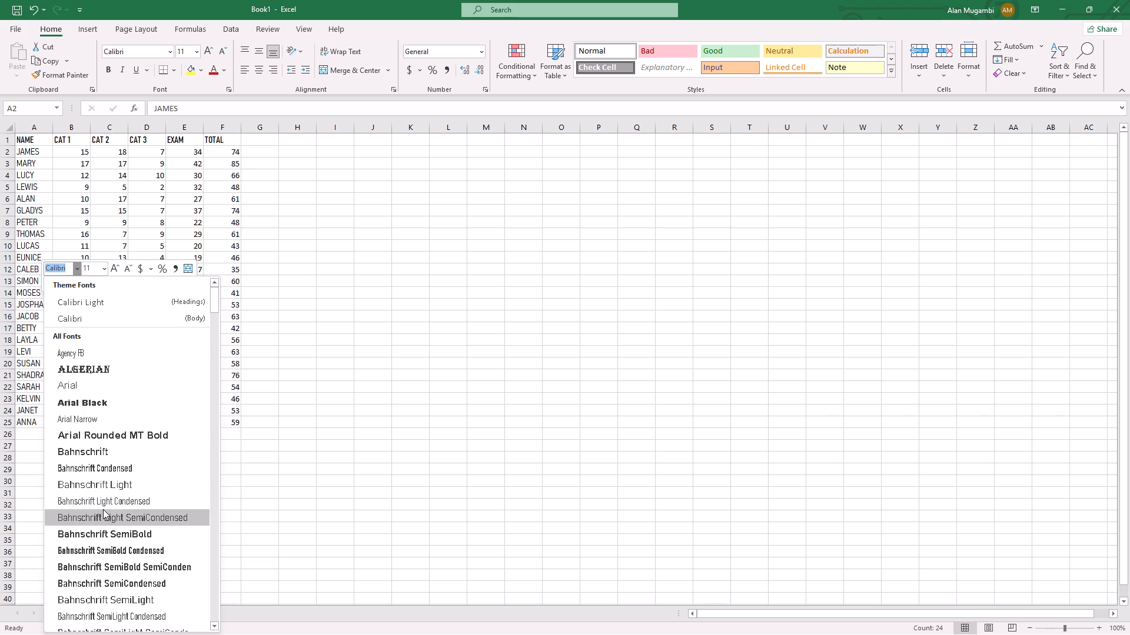
click(110, 473)
click(110, 473)
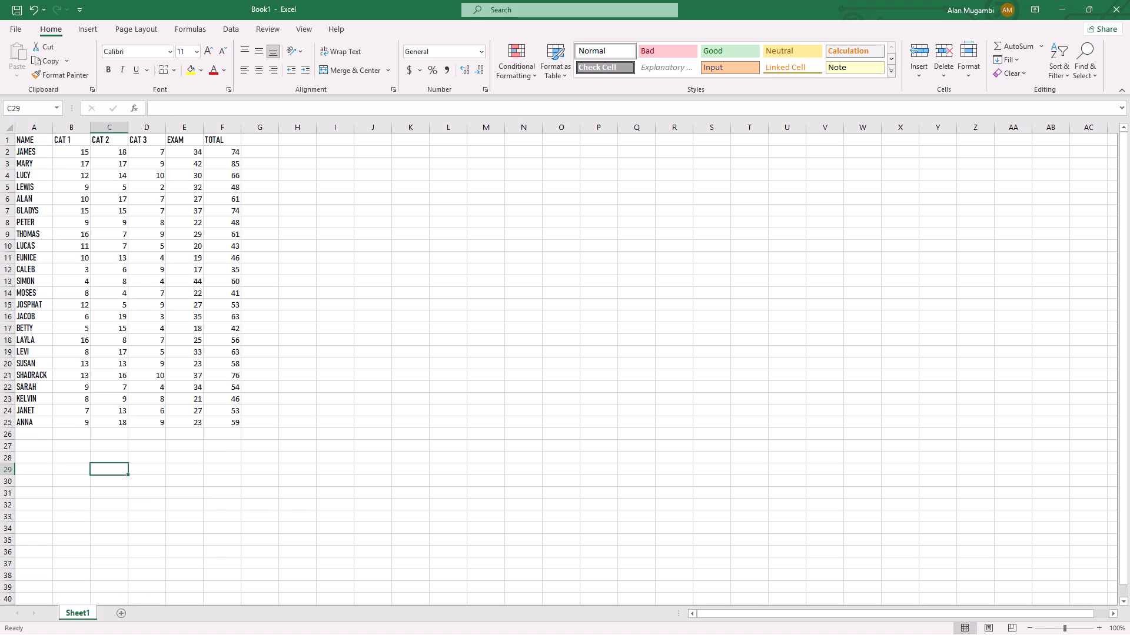
Add the column header STATUS in cell G1 beside TOTAL and select cell G2 beneath it.
click(257, 142)
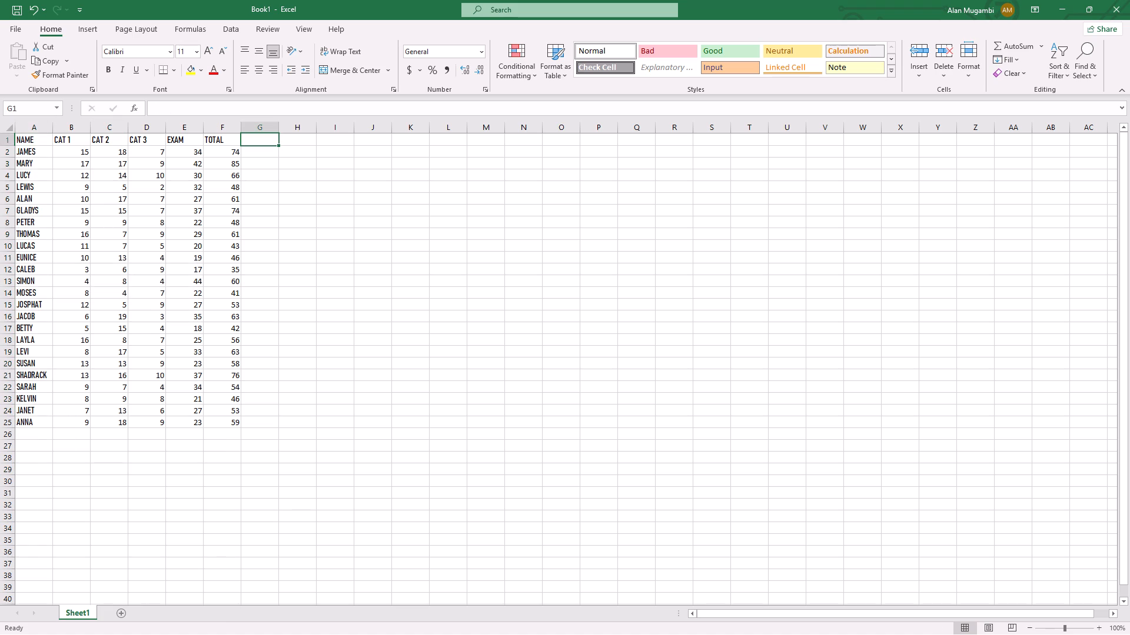
key(s)
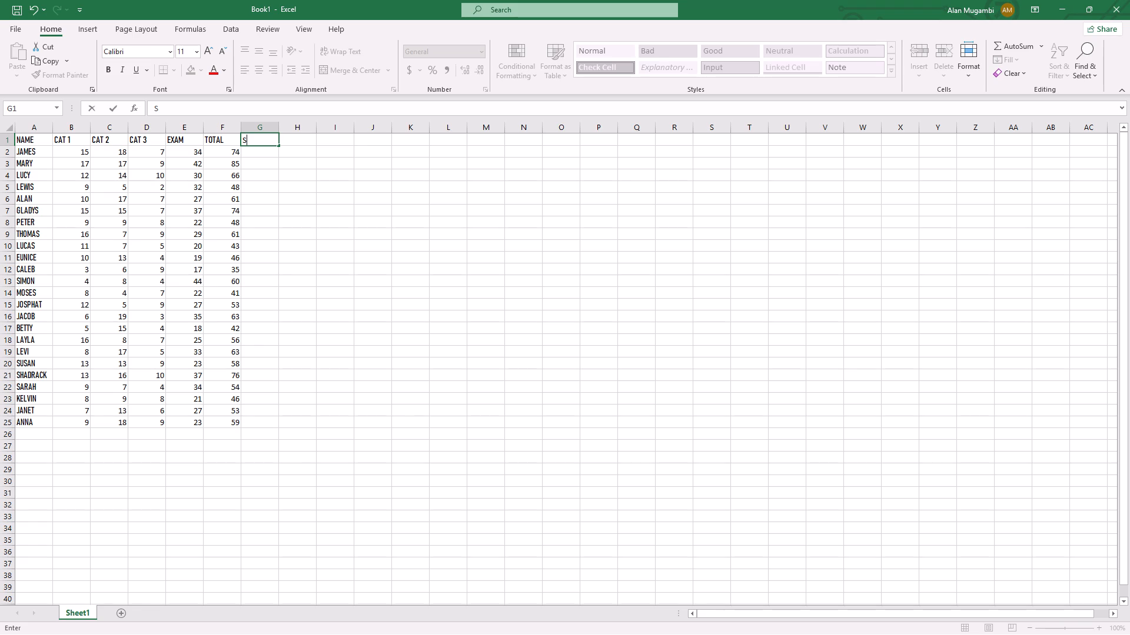
key(t)
key(a)
key(t)
text(US)
click(256, 186)
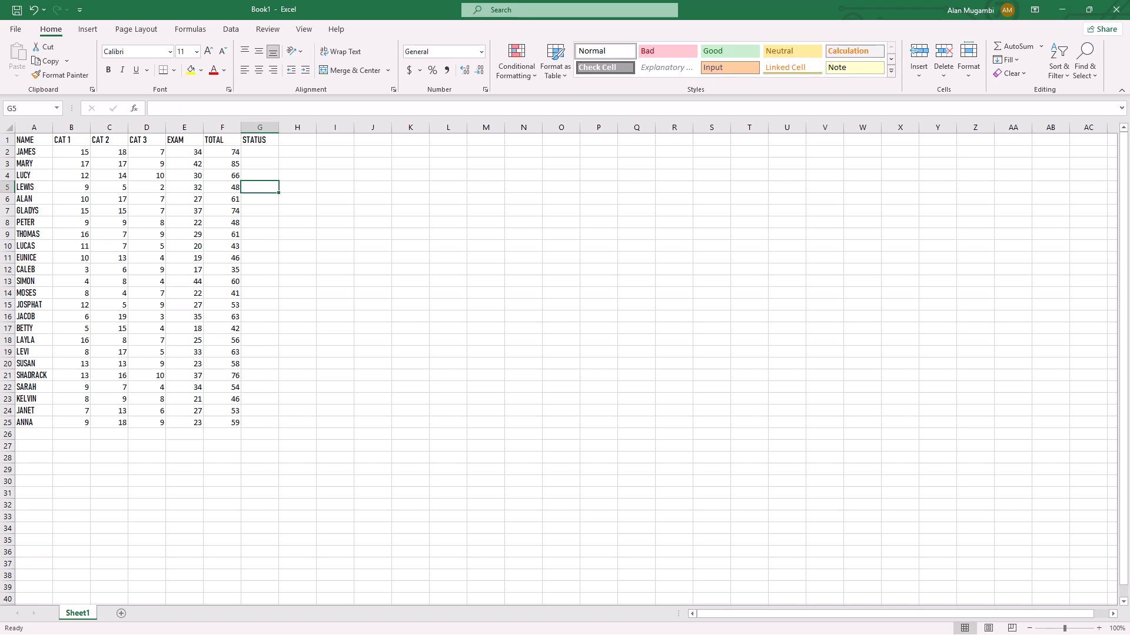
click(258, 150)
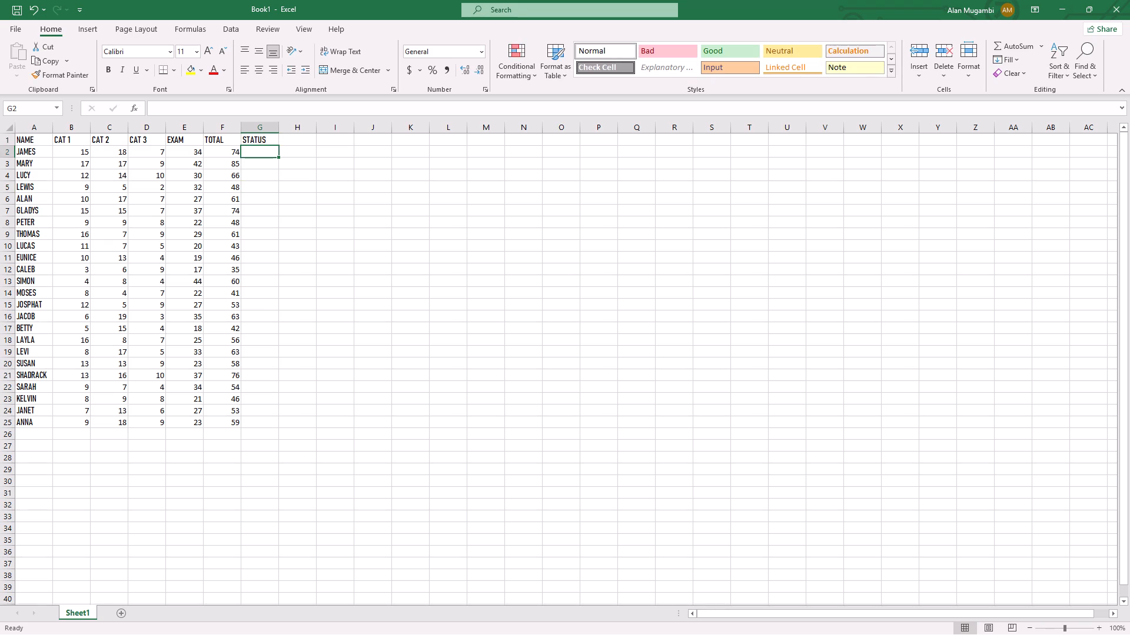
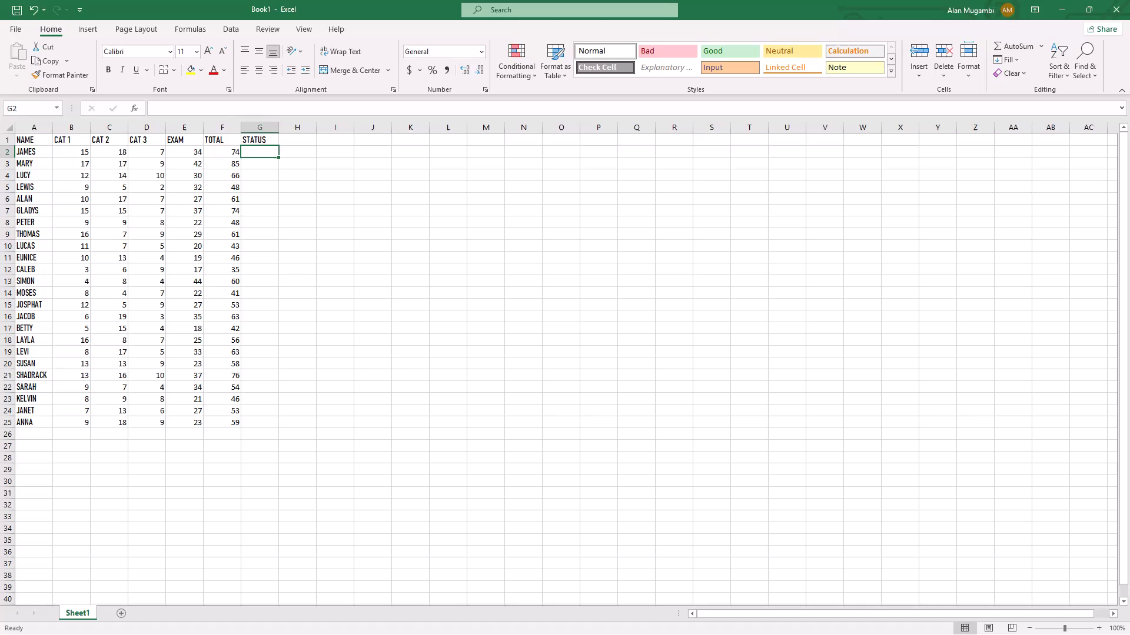
Begin a status formula for JAMES in cell G2 with an opening parenthesis and a reference to his total, =(F2.
click(255, 151)
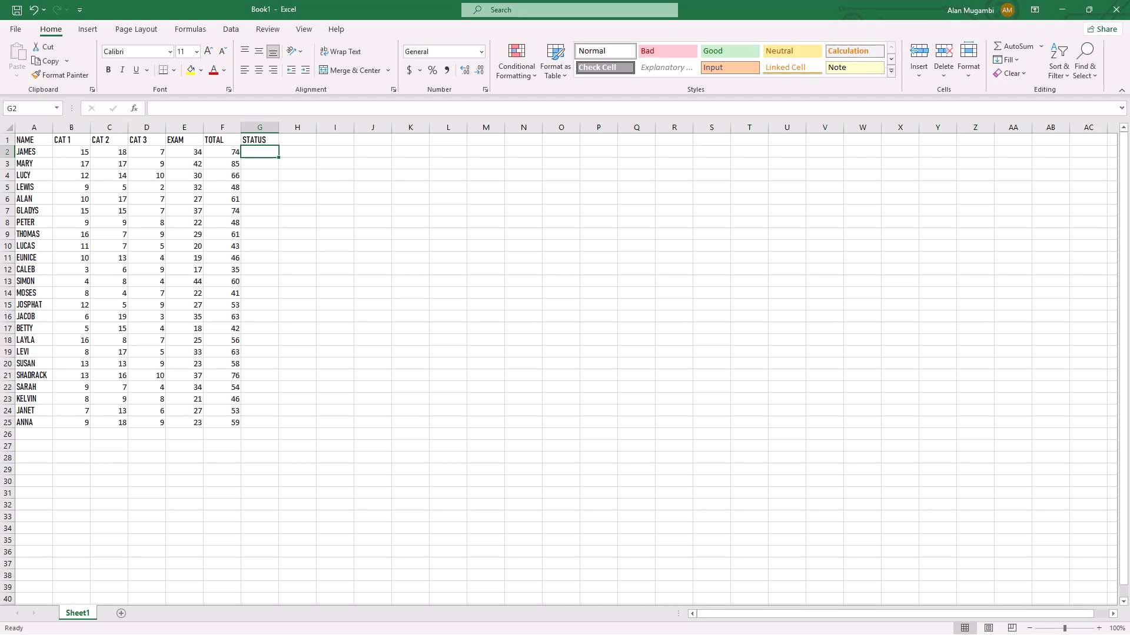
click(255, 151)
key(equal)
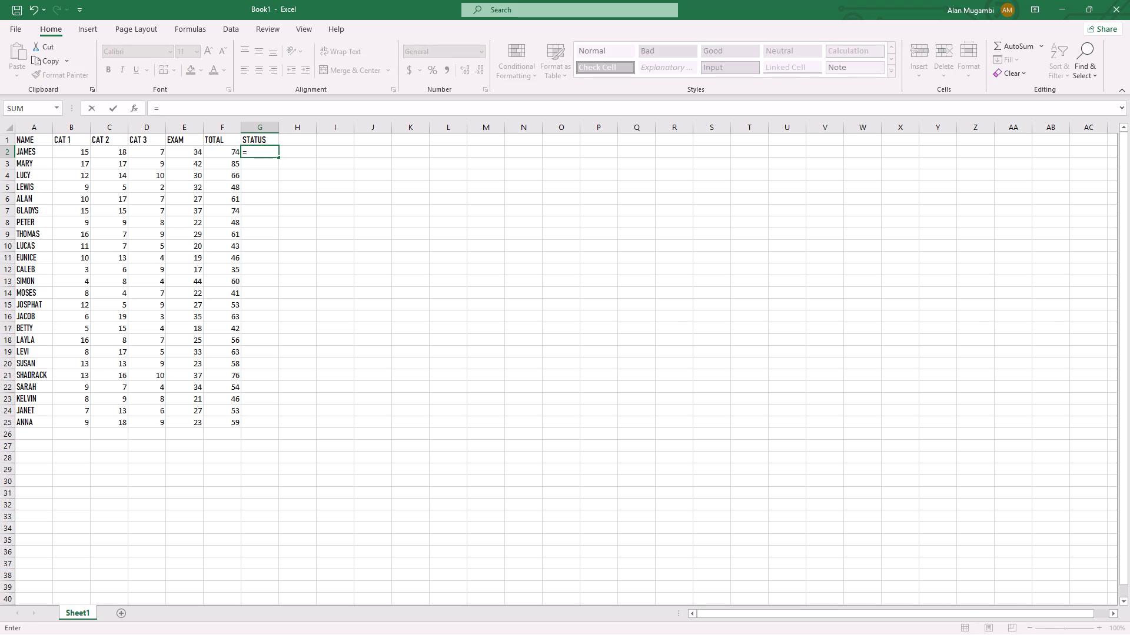
key(shift+parenleft)
key(f)
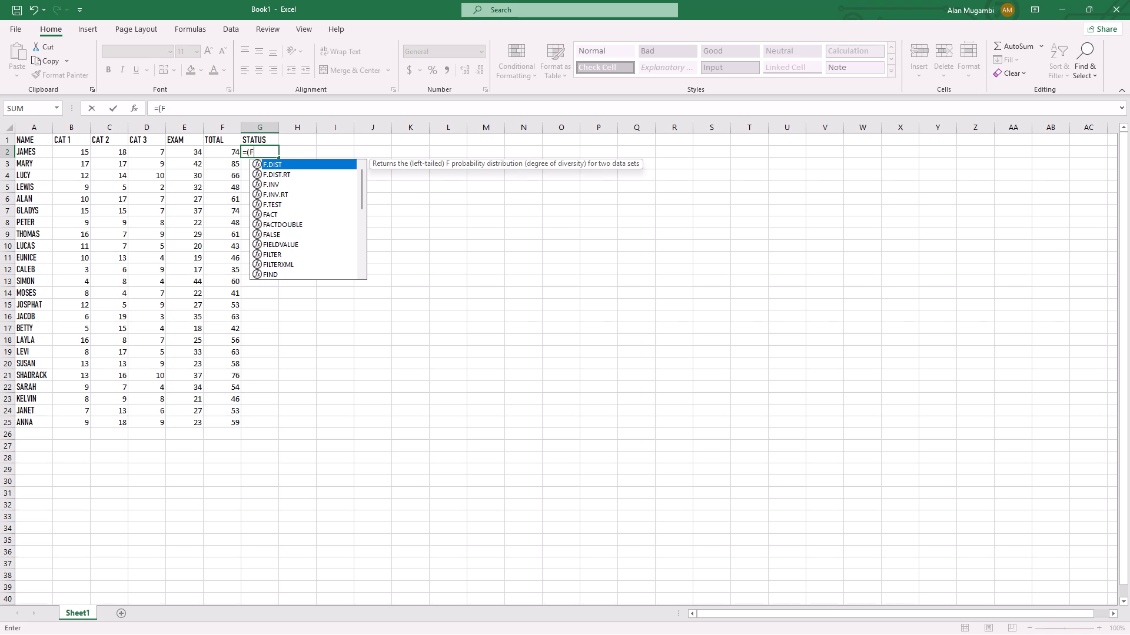
key(2)
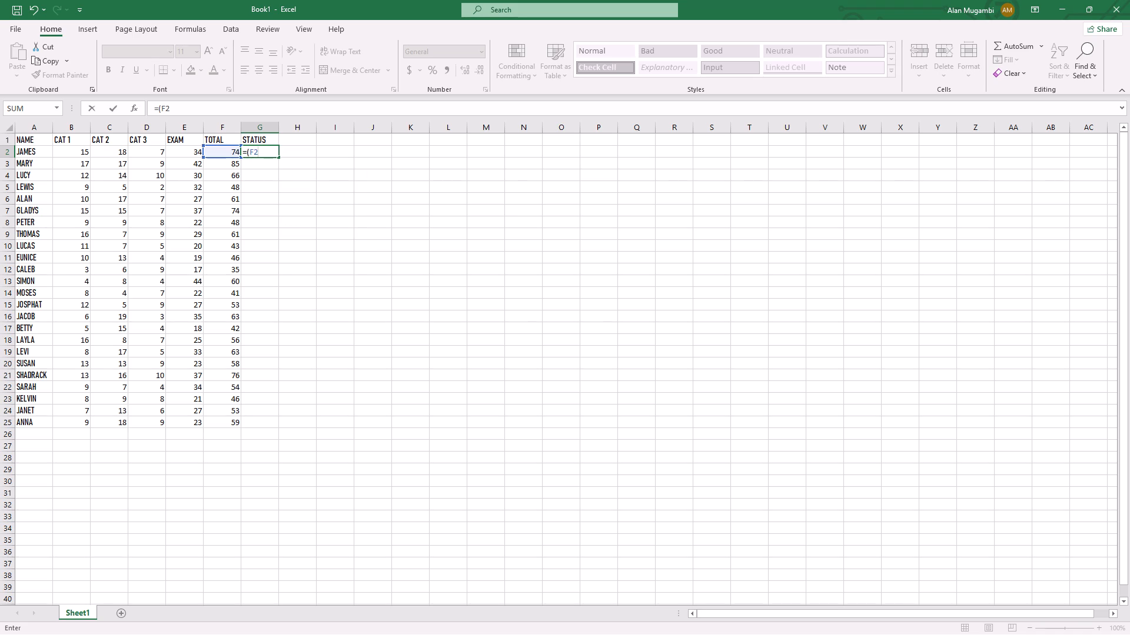
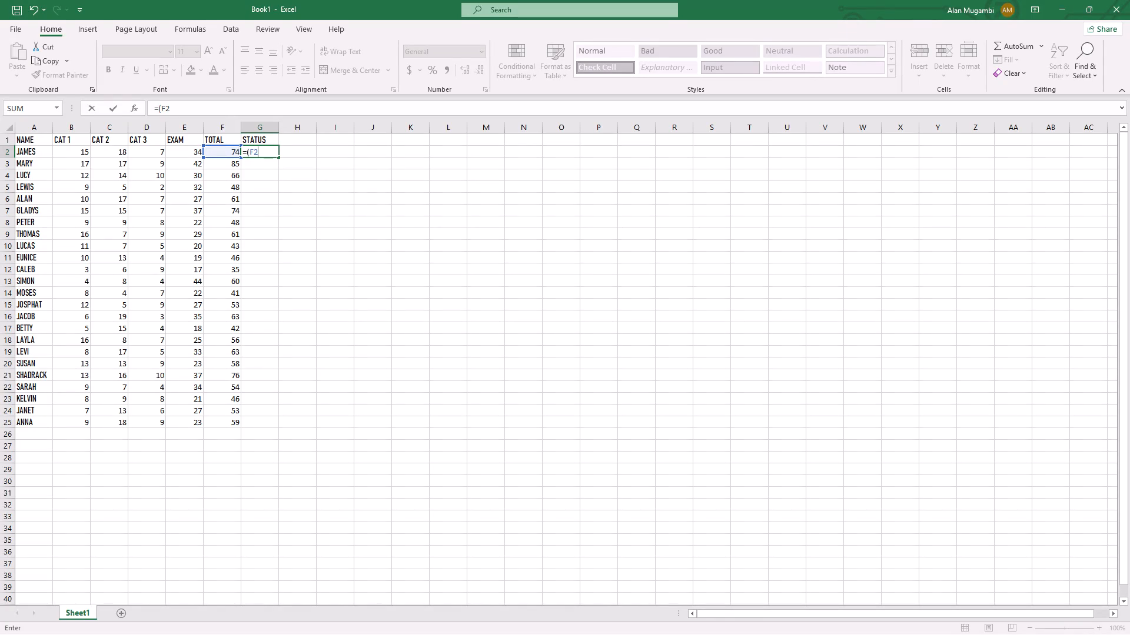
Replace the unfinished formula in JAMES's STATUS cell G2 with an IF function testing whether his total is at least 50, =IF(F2>=50,.
key(BackSpace)
key(BackSpace)
key(BackSpace)
key(i)
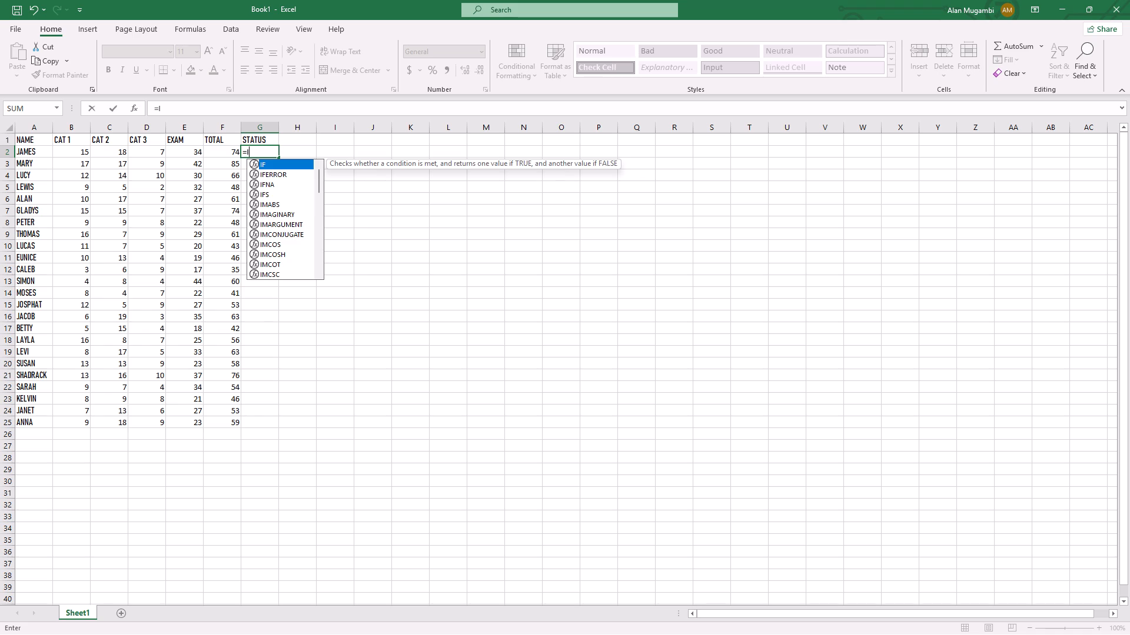
key(f)
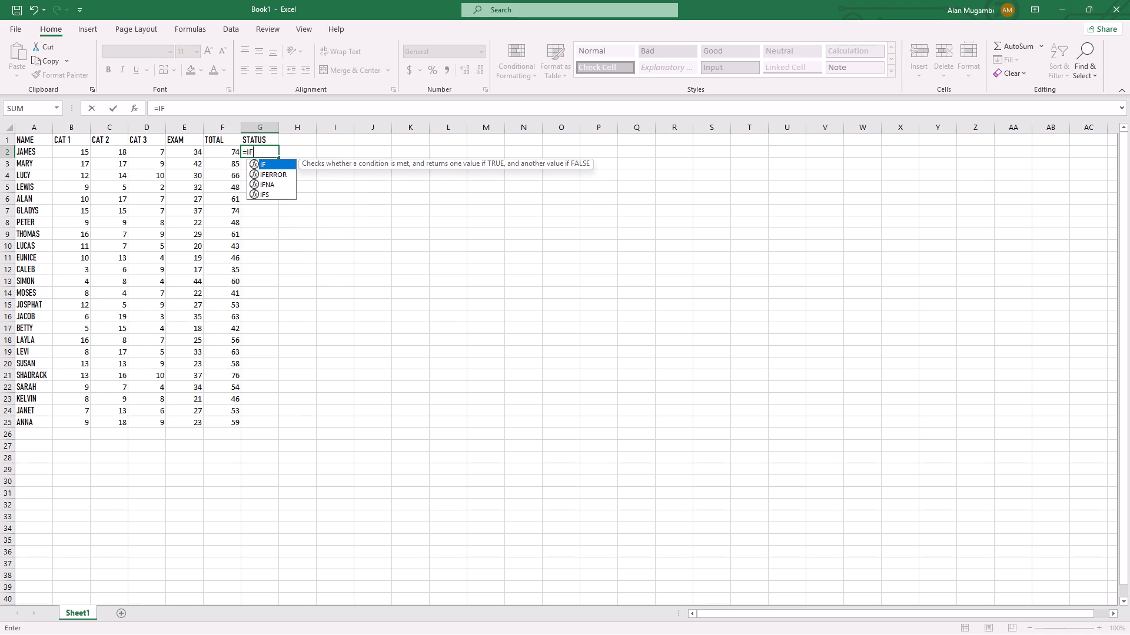
key(shift+parenleft)
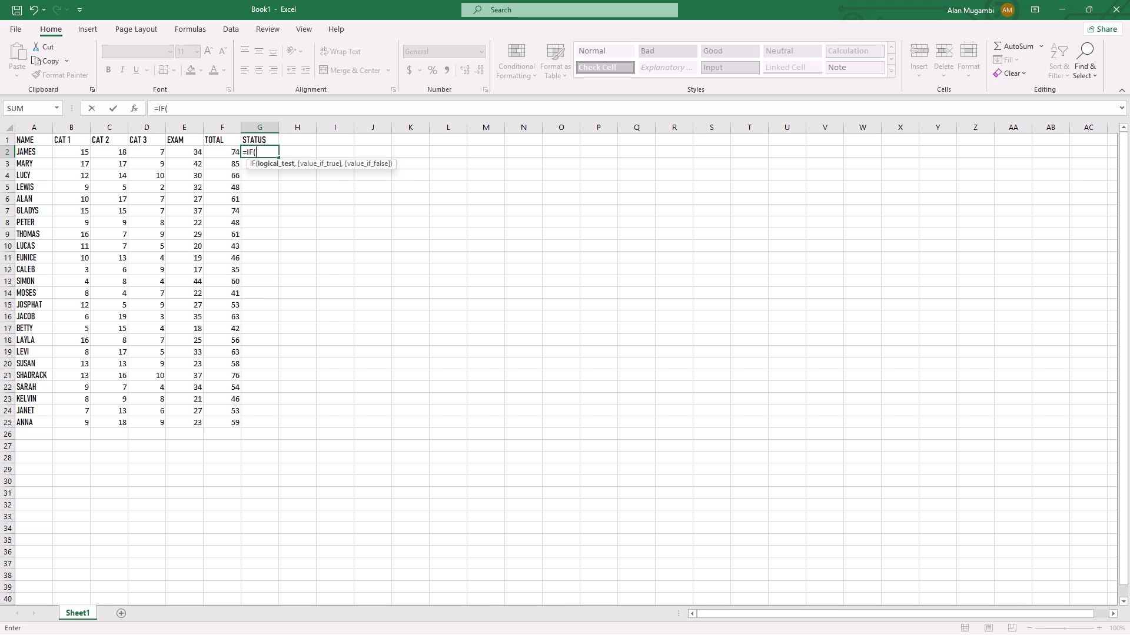
key(b)
key(2)
key(BackSpace)
key(BackSpace)
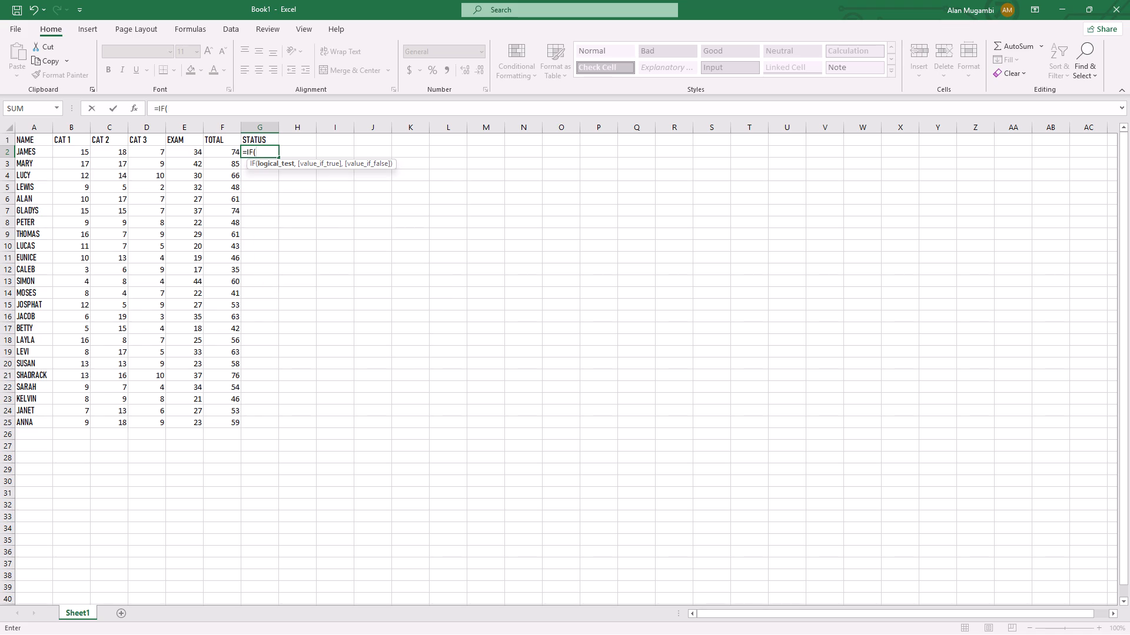
text(F2)
key(period)
key(BackSpace)
key(period)
key(BackSpace)
key(shift+greater)
key(equal)
text(50)
key(comma)
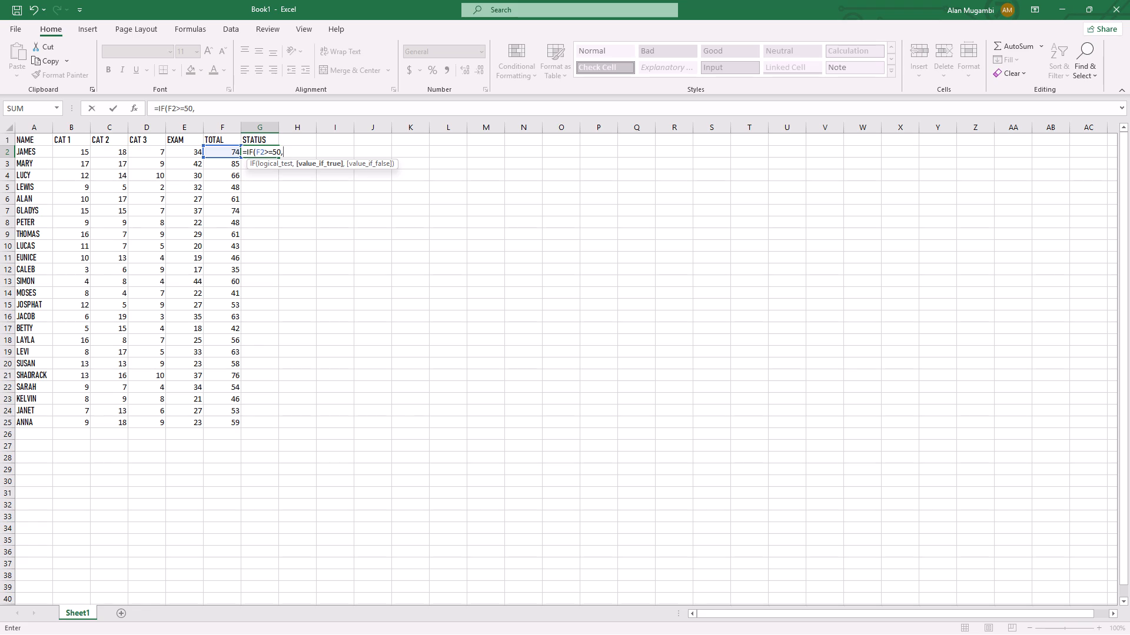
Complete the IF formula in G2 with "PASS" as the true result and "FAIL" as the false result, and enter it.
key(shift+quotedbl)
text(PA)
text(SS)
key(shift+quotedbl)
key(period)
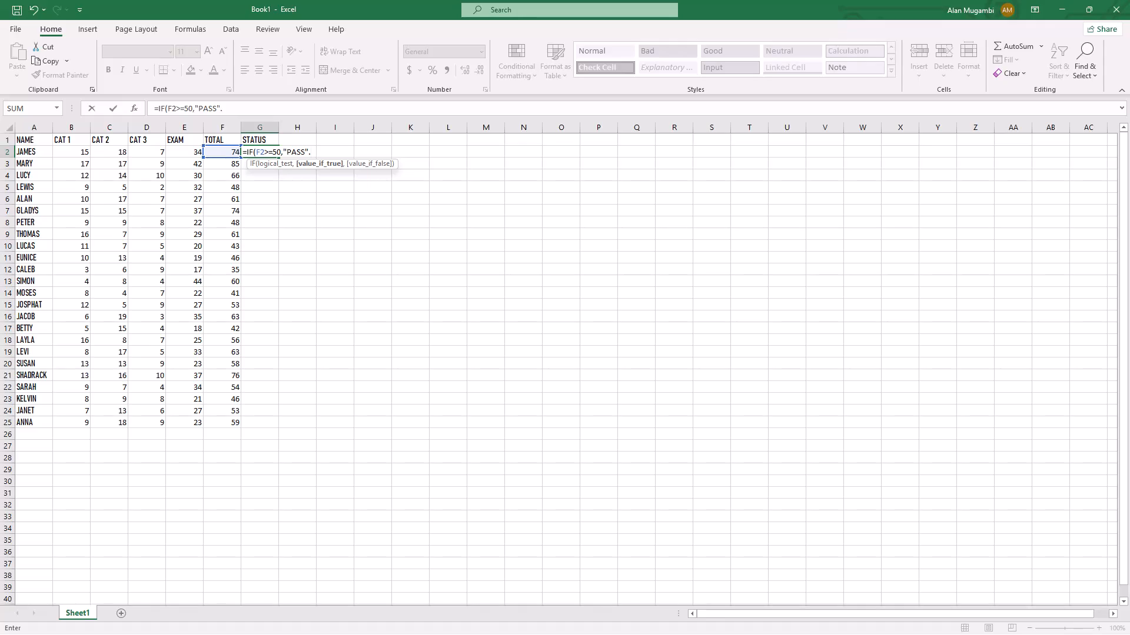
key(BackSpace)
key(comma)
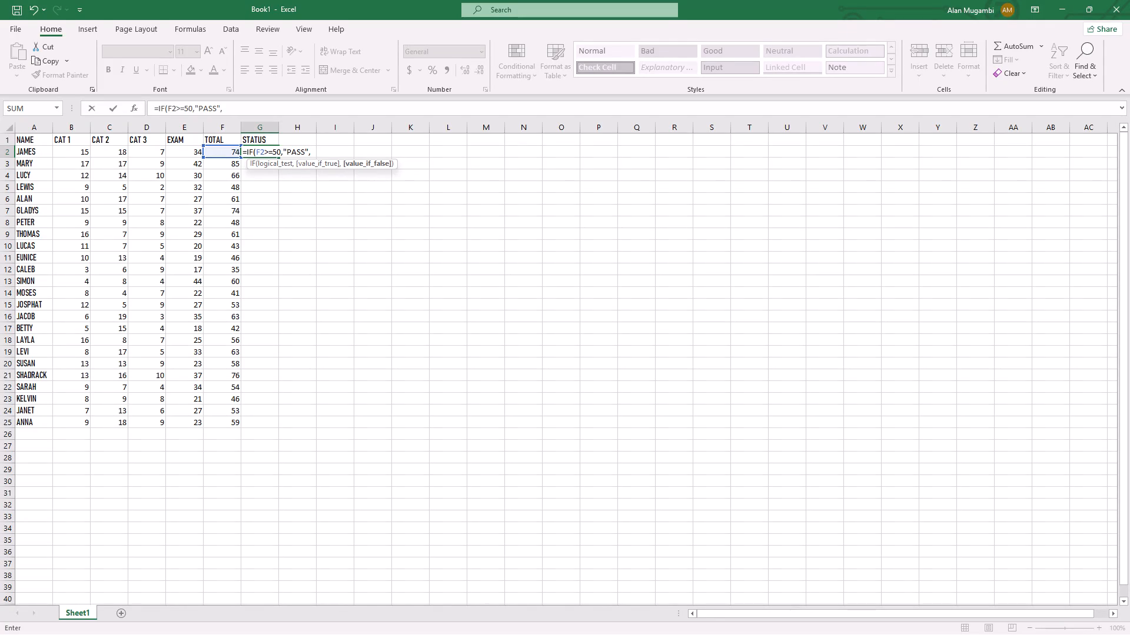
key(apostrophe)
key(apostrophe)
key(BackSpace)
key(BackSpace)
key(shift+quotedbl)
text(FAIL)
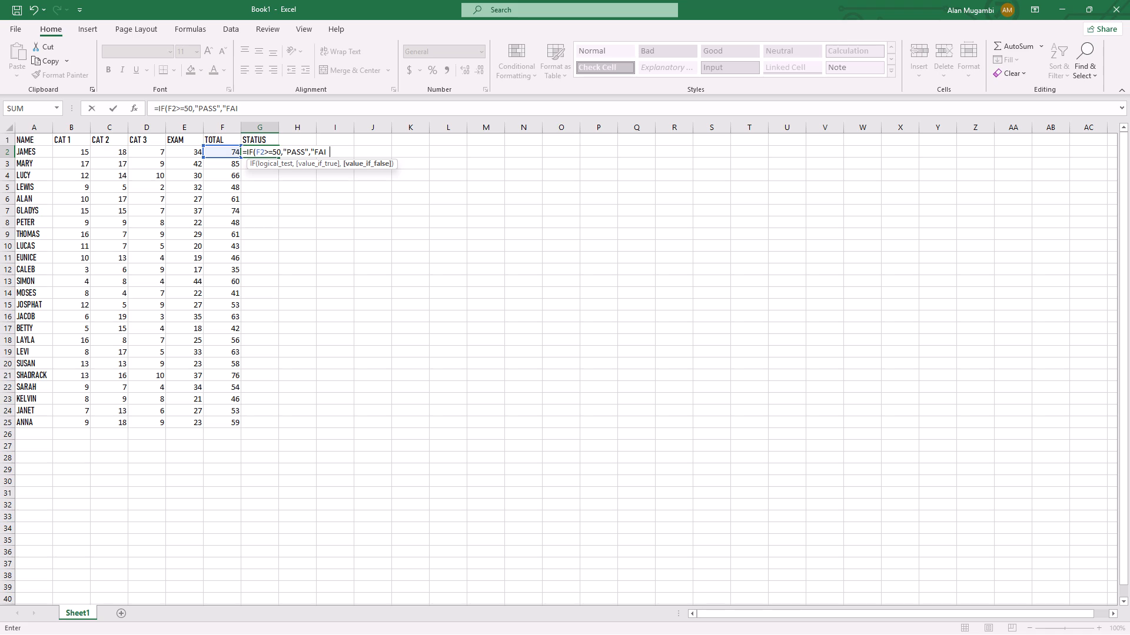
key(shift+quotedbl)
key(shift+parenright)
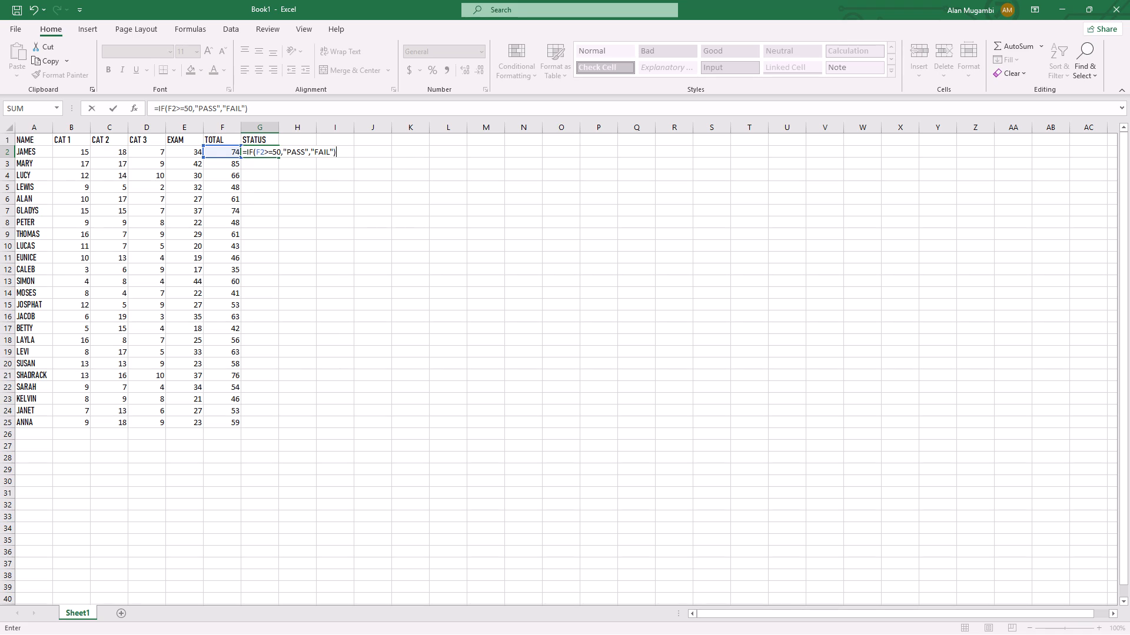
key(Return)
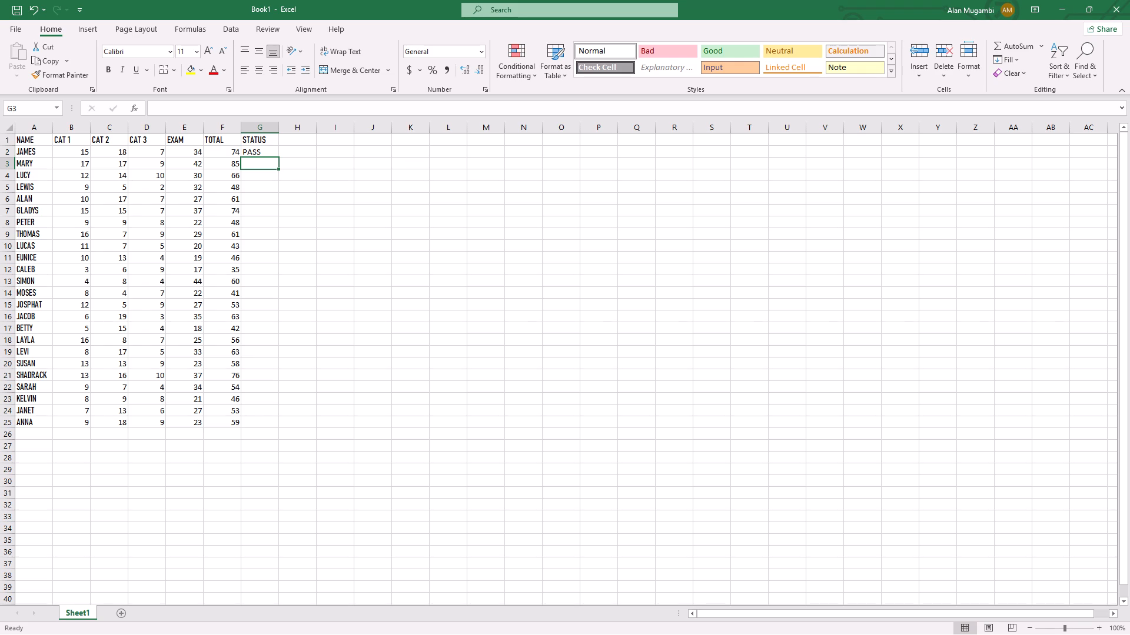
Fill the STATUS formula from G2 down to G25 so it covers everyone through ANNA.
click(265, 152)
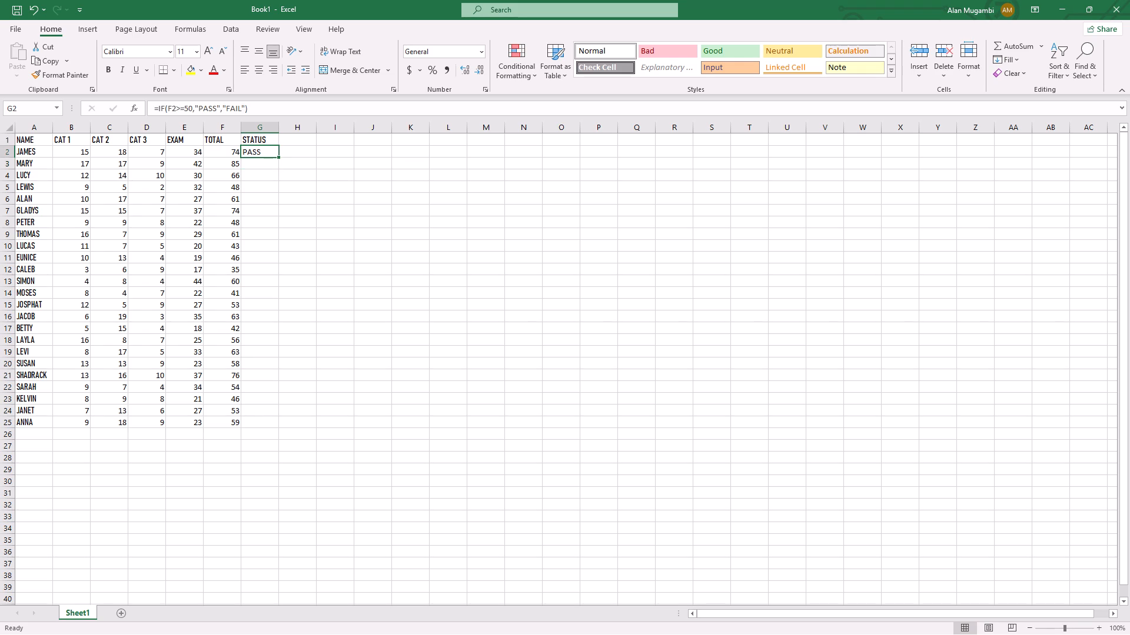
drag(277, 157, 267, 349)
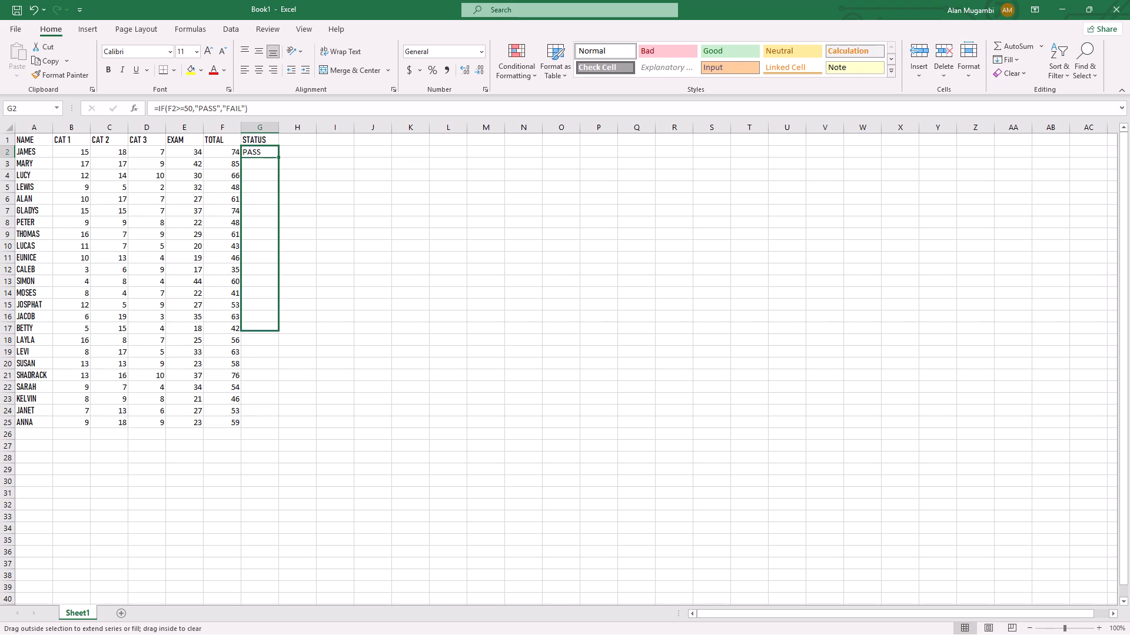
drag(267, 349, 268, 426)
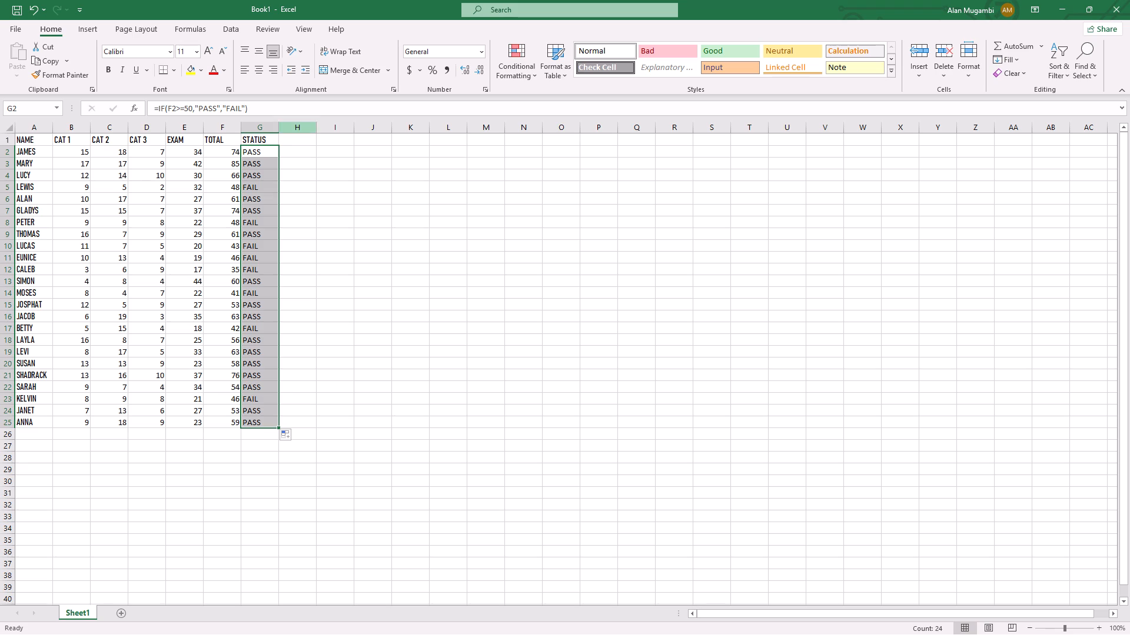
click(268, 143)
click(264, 139)
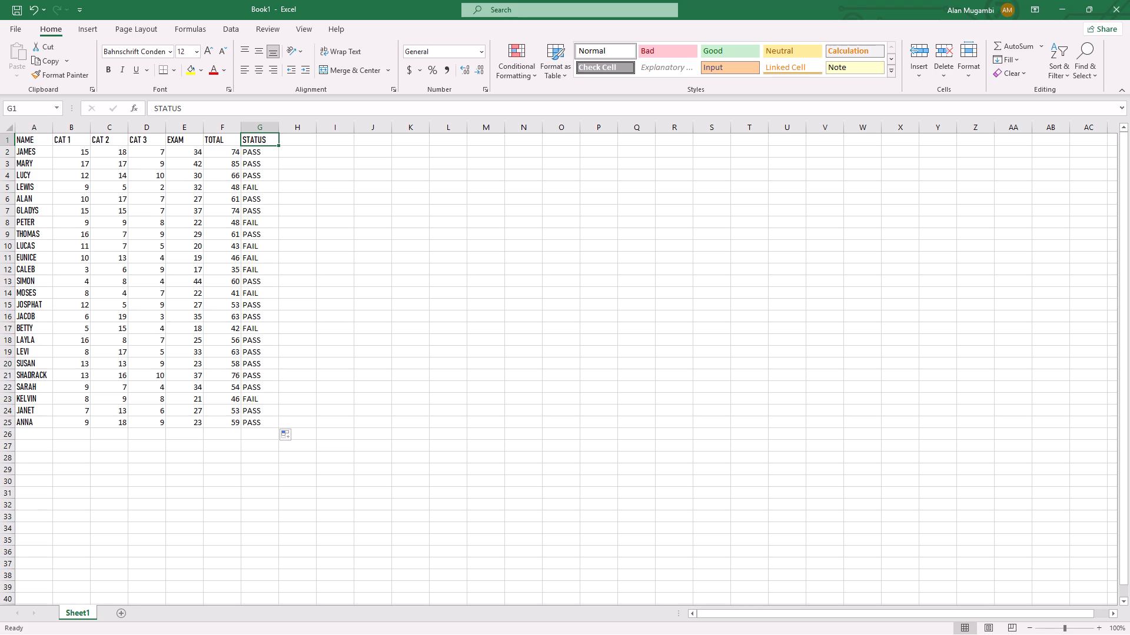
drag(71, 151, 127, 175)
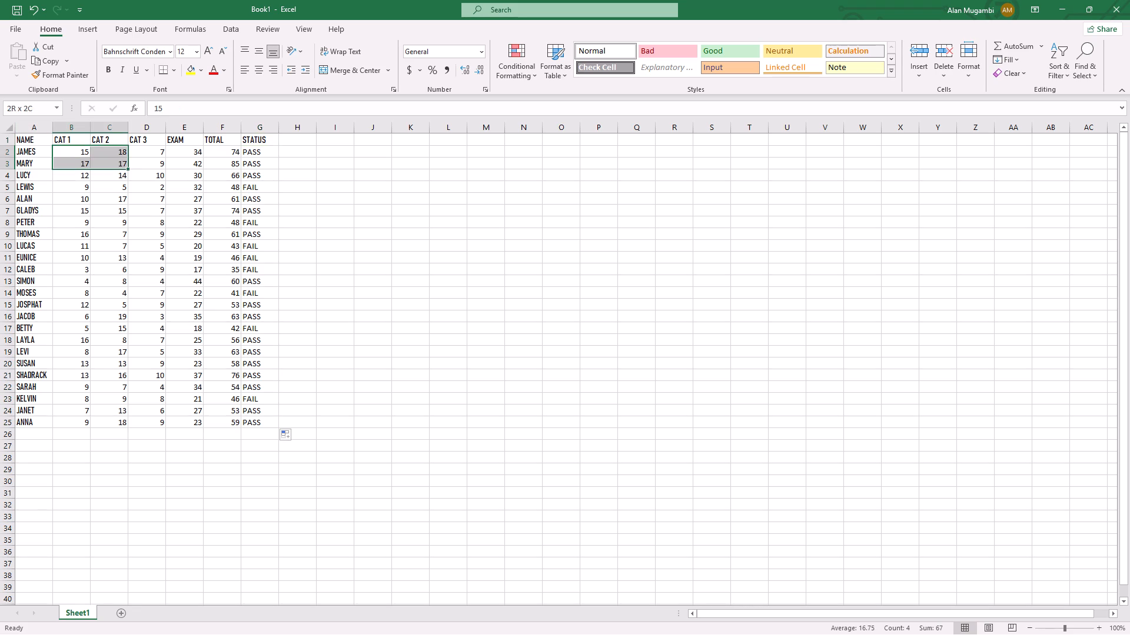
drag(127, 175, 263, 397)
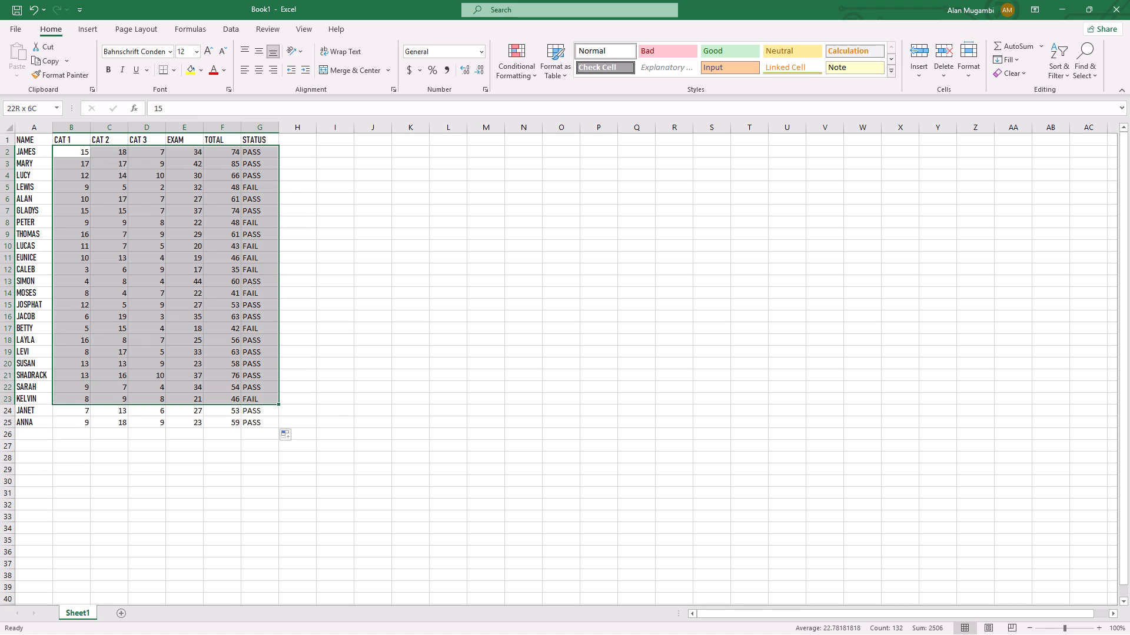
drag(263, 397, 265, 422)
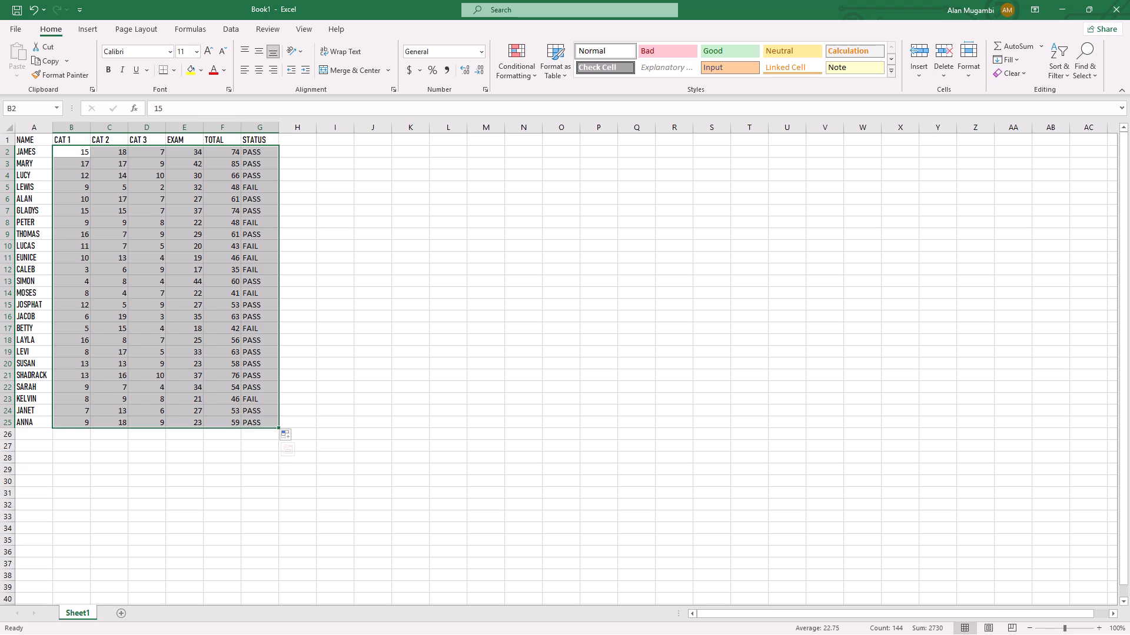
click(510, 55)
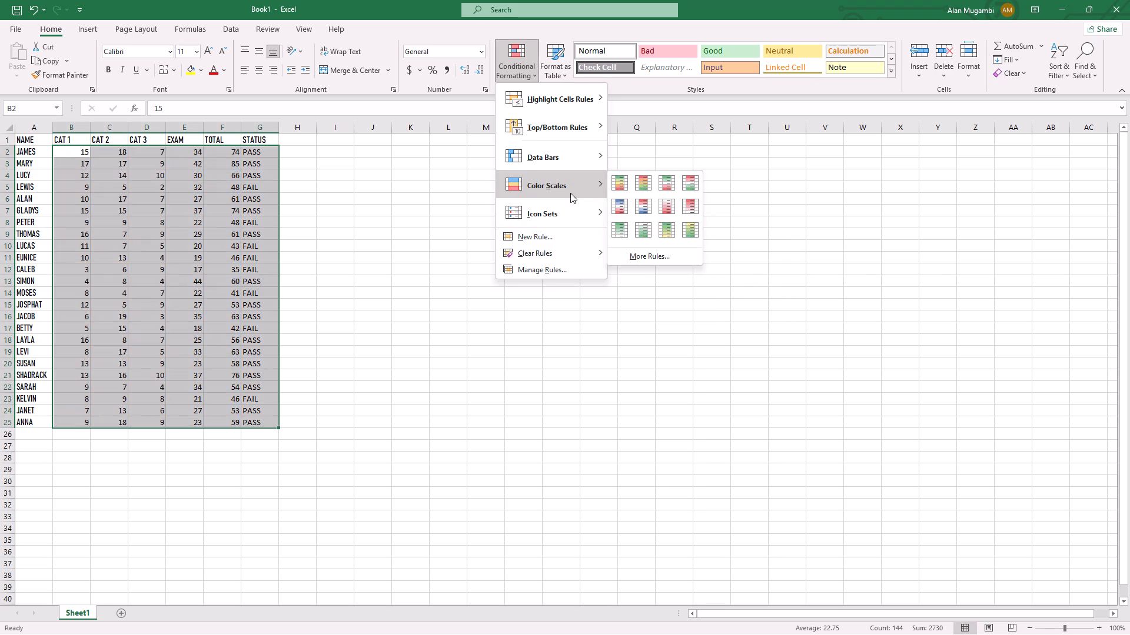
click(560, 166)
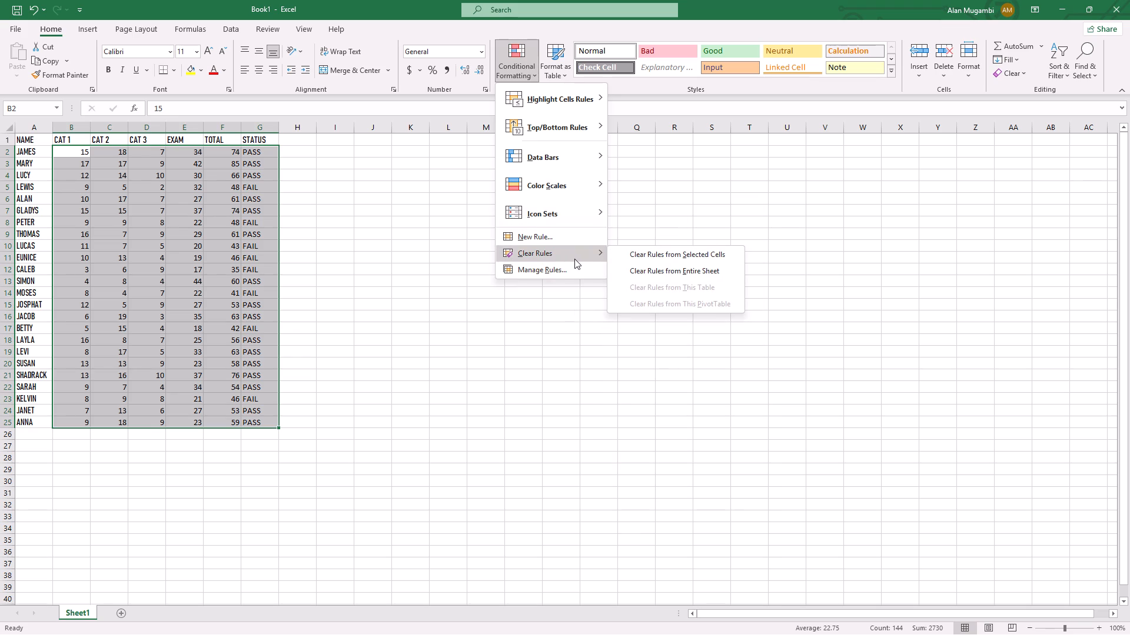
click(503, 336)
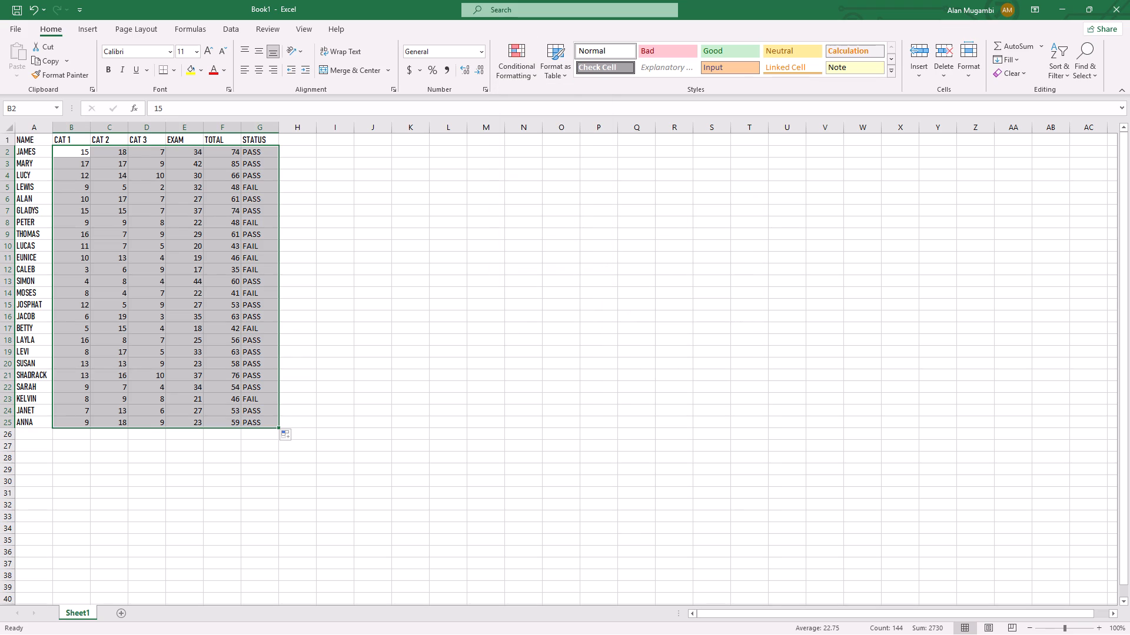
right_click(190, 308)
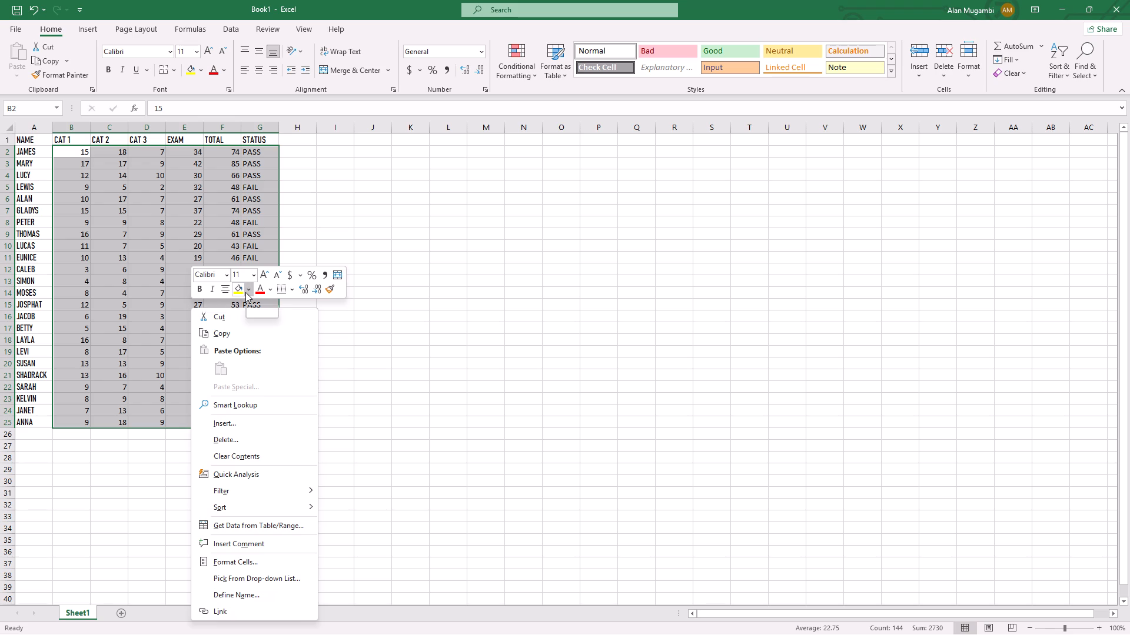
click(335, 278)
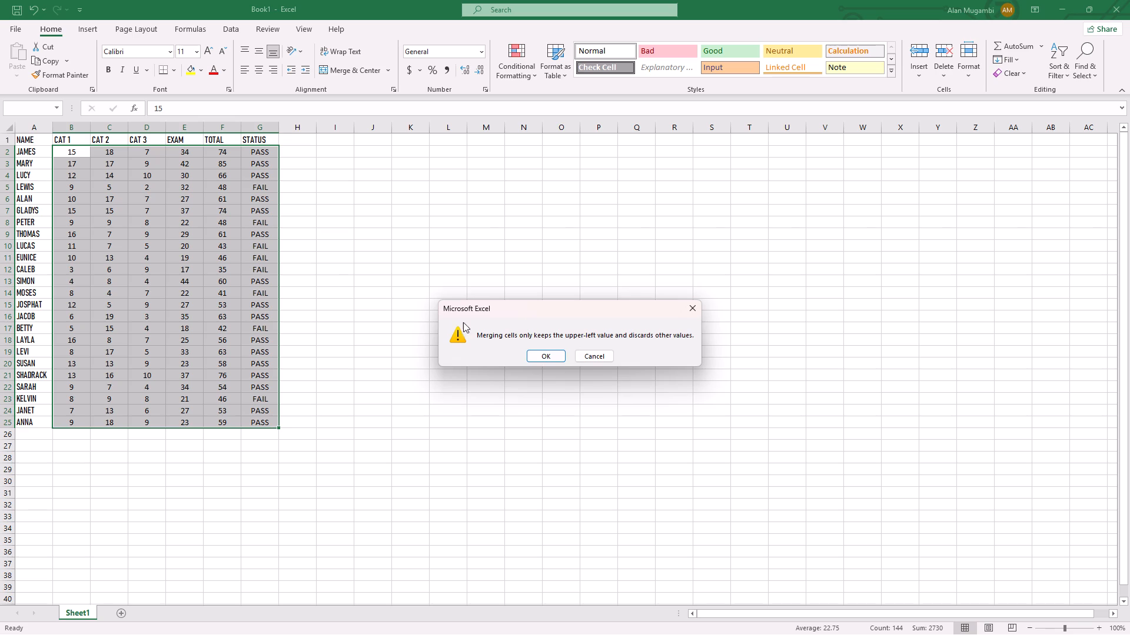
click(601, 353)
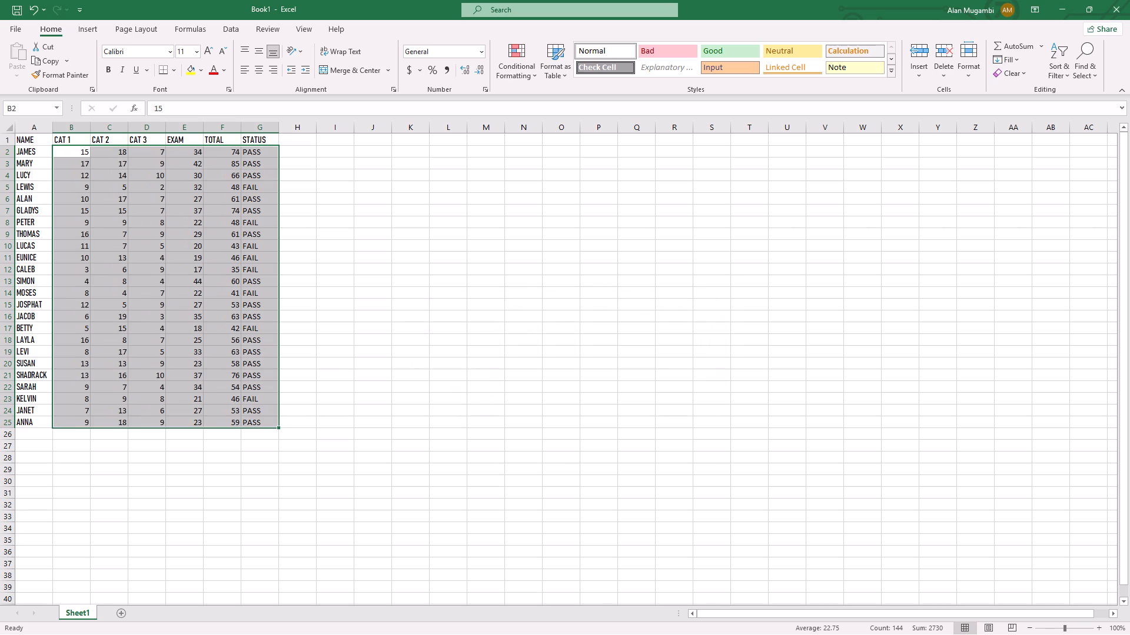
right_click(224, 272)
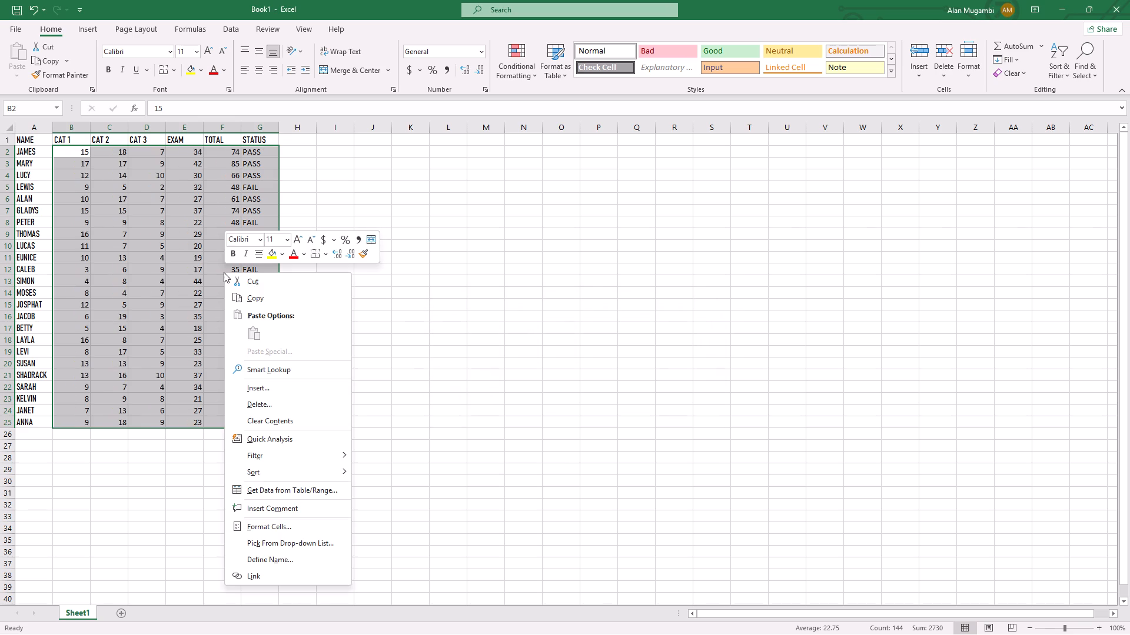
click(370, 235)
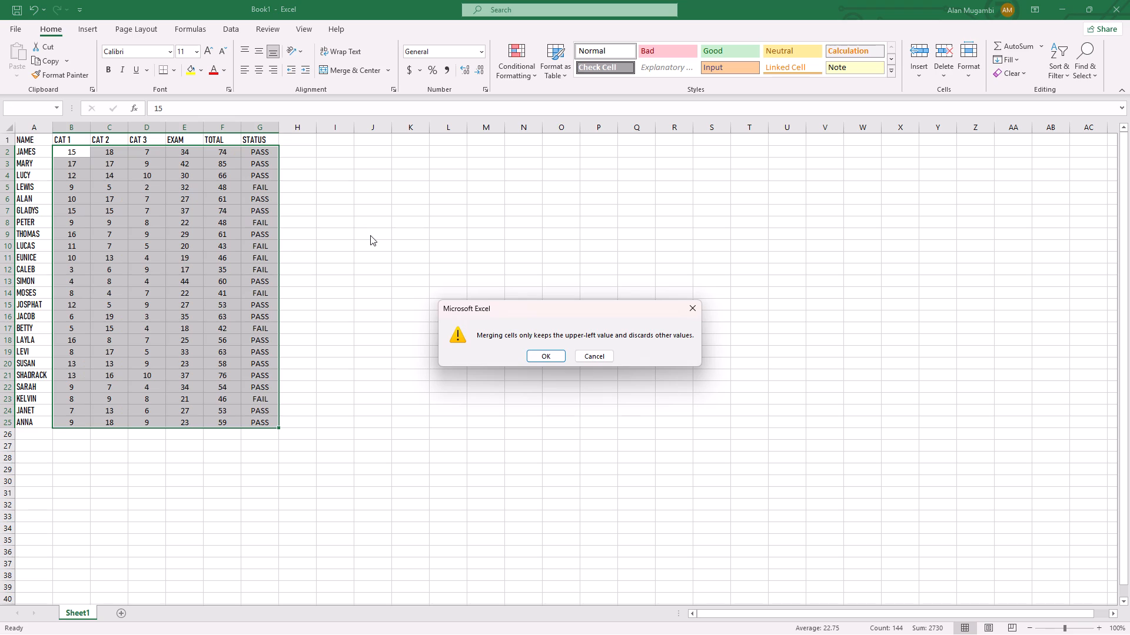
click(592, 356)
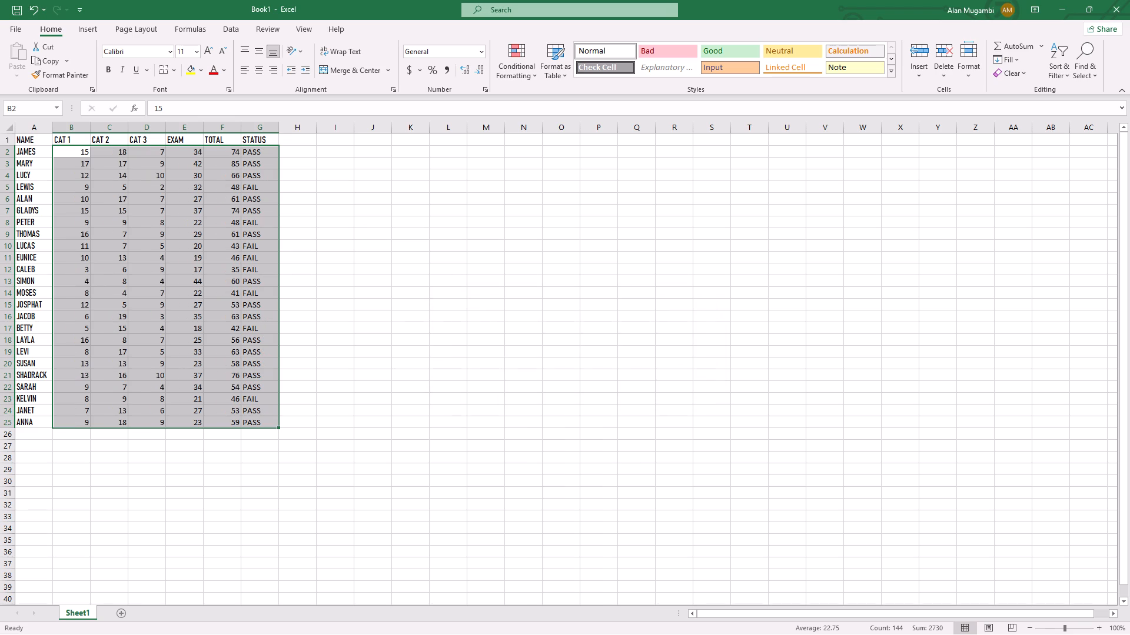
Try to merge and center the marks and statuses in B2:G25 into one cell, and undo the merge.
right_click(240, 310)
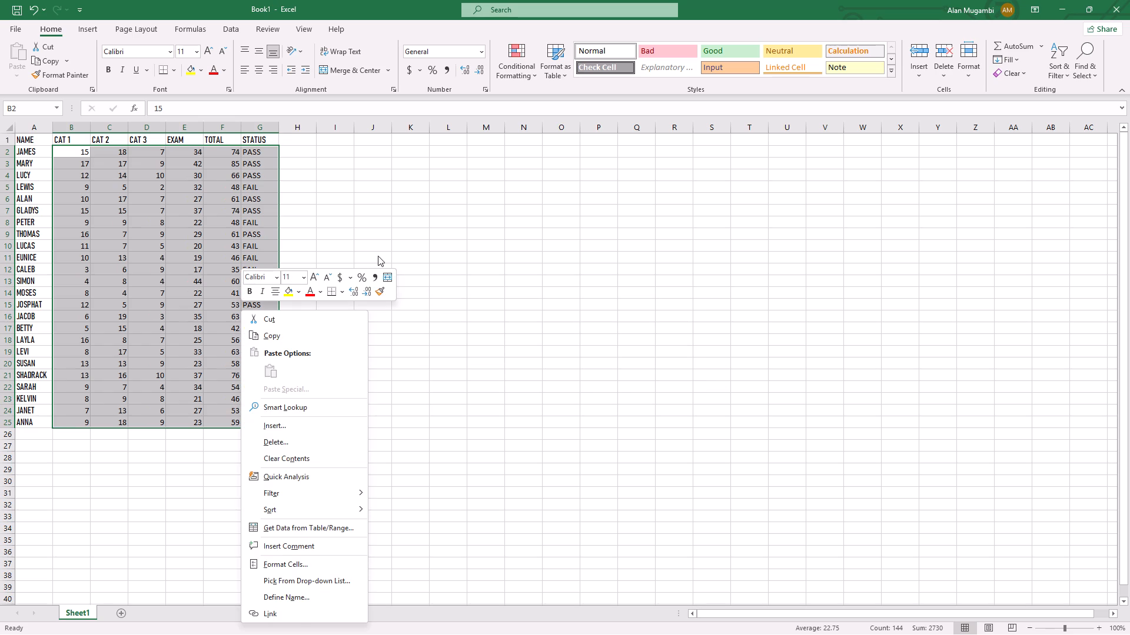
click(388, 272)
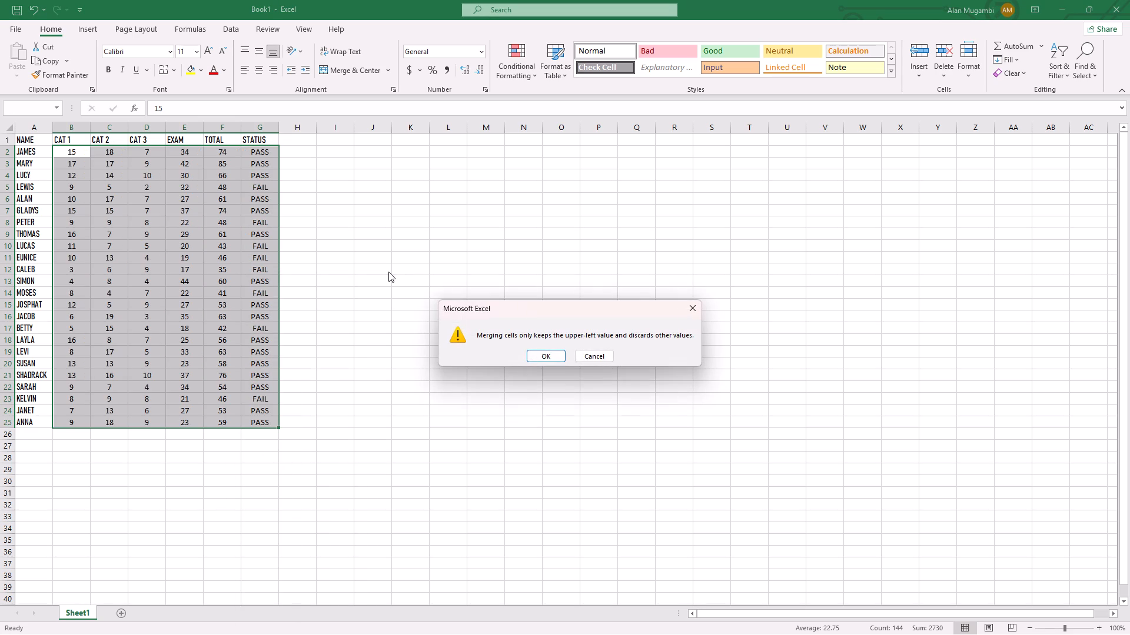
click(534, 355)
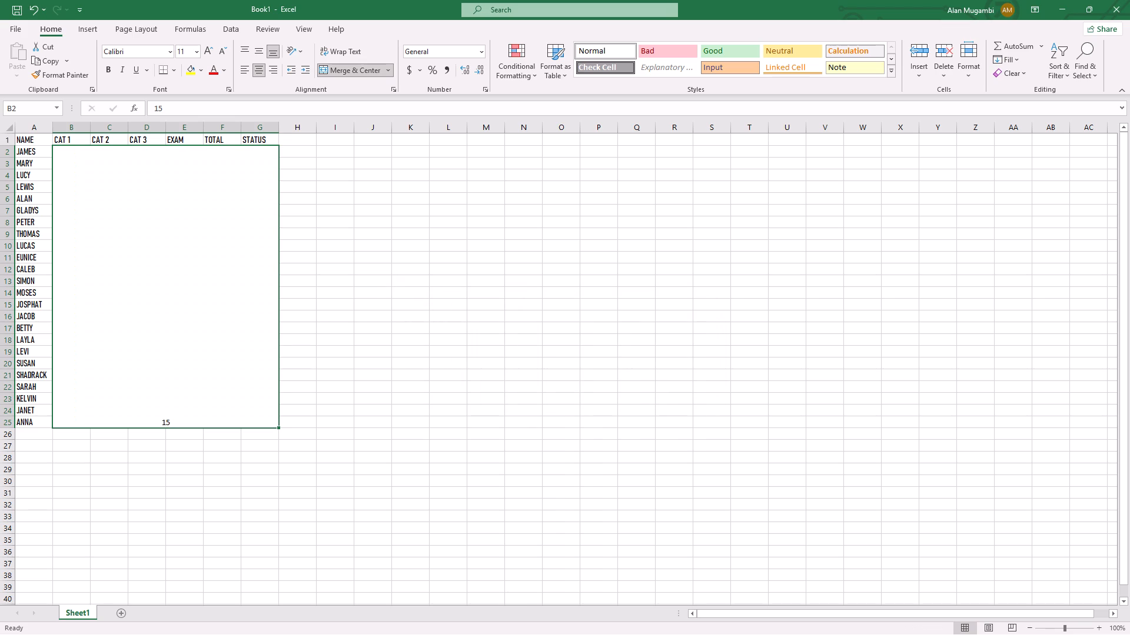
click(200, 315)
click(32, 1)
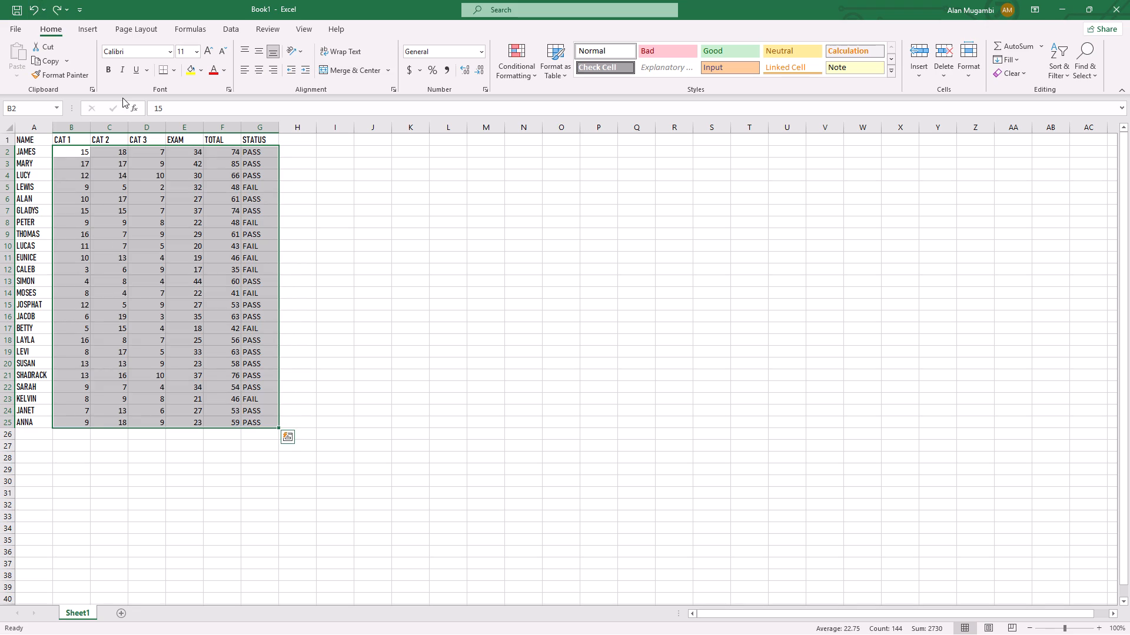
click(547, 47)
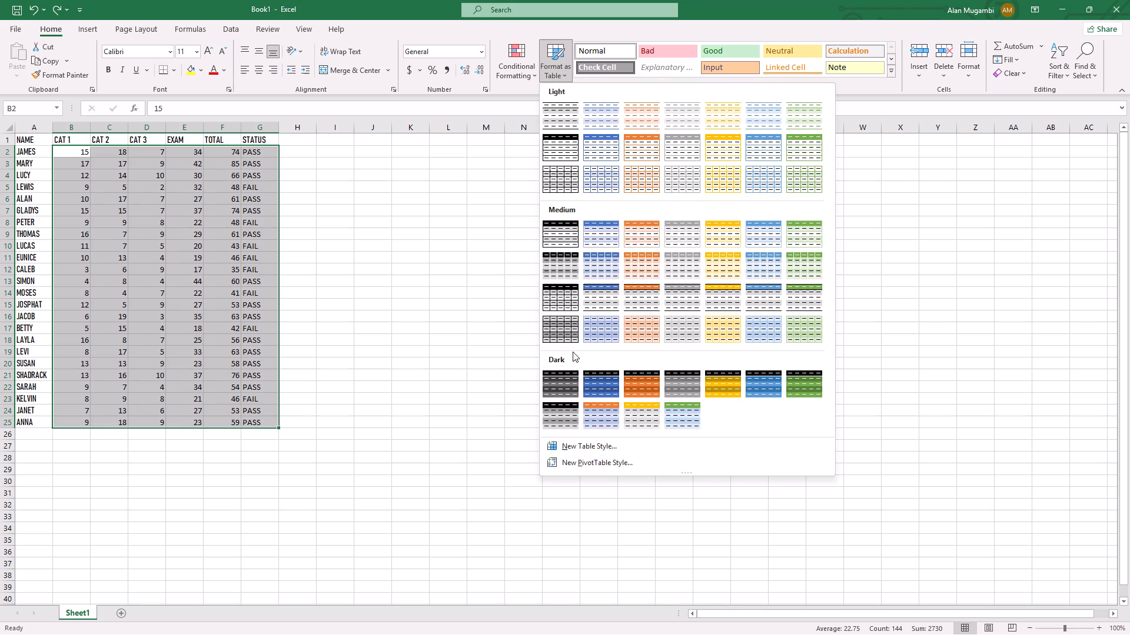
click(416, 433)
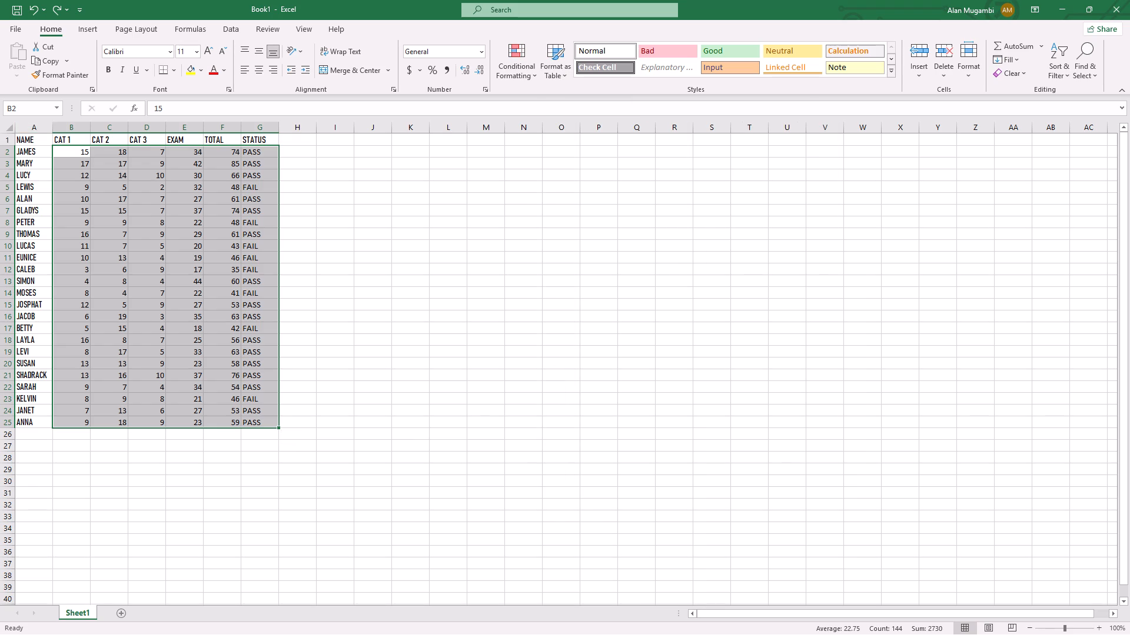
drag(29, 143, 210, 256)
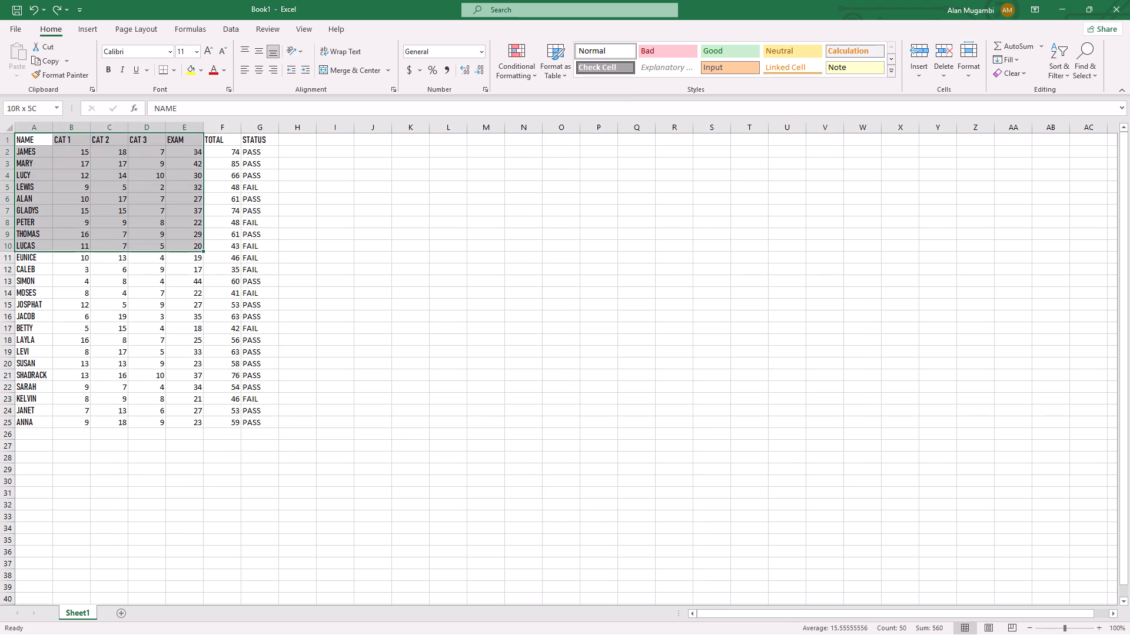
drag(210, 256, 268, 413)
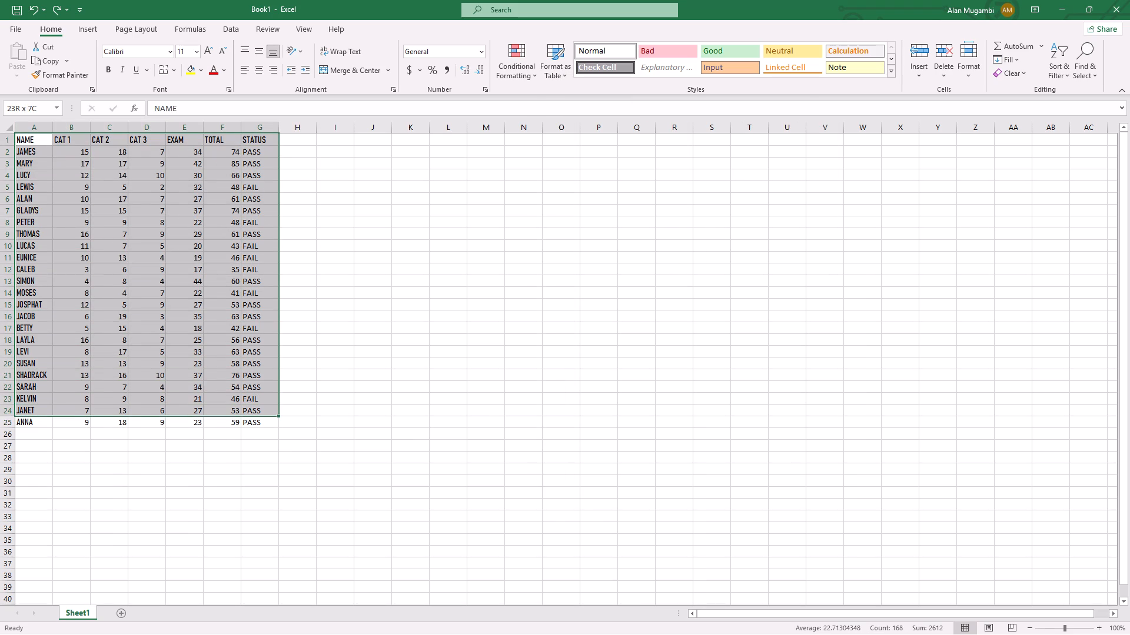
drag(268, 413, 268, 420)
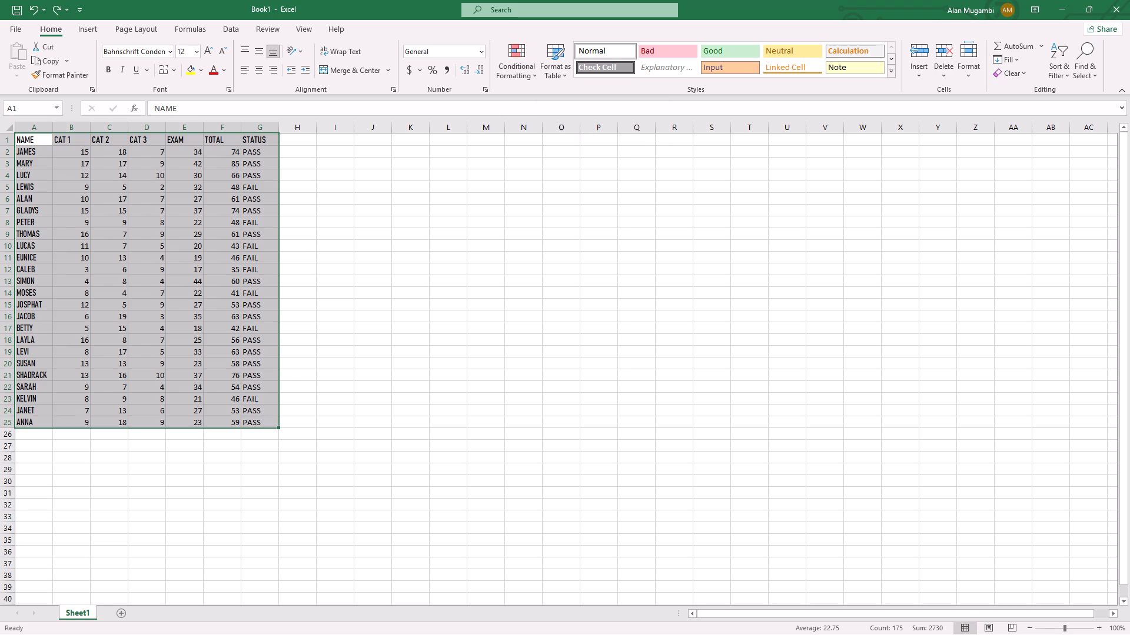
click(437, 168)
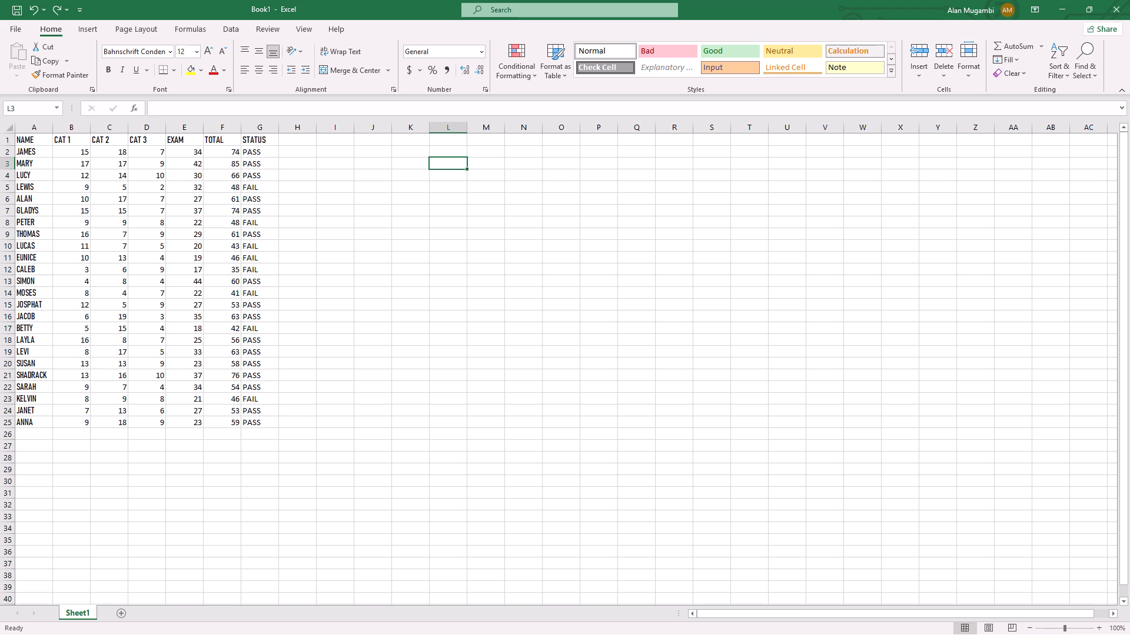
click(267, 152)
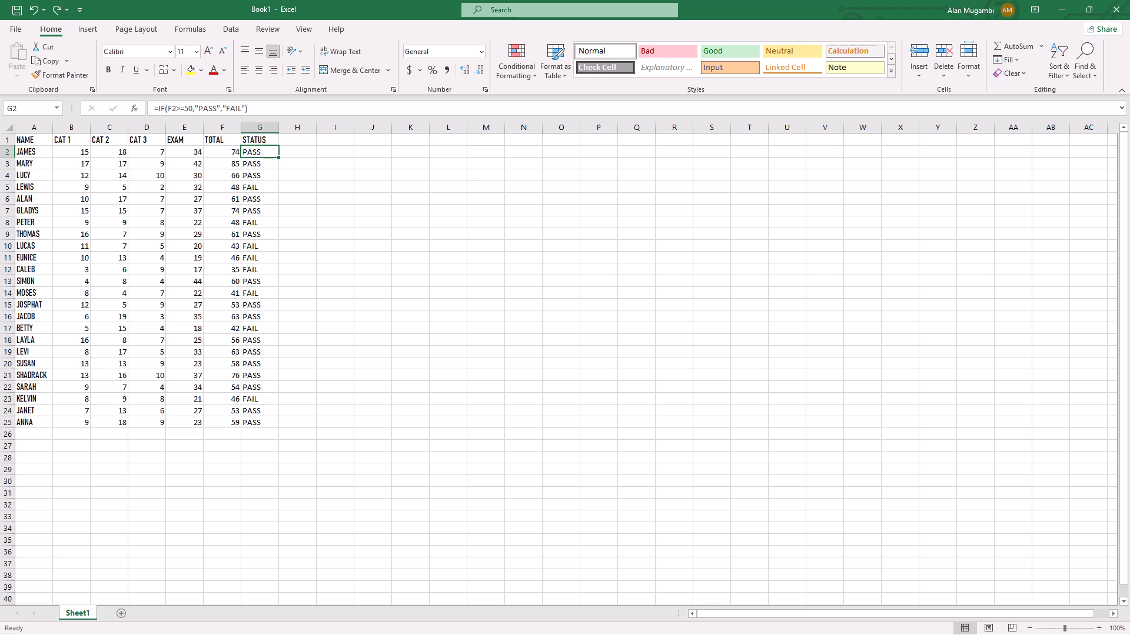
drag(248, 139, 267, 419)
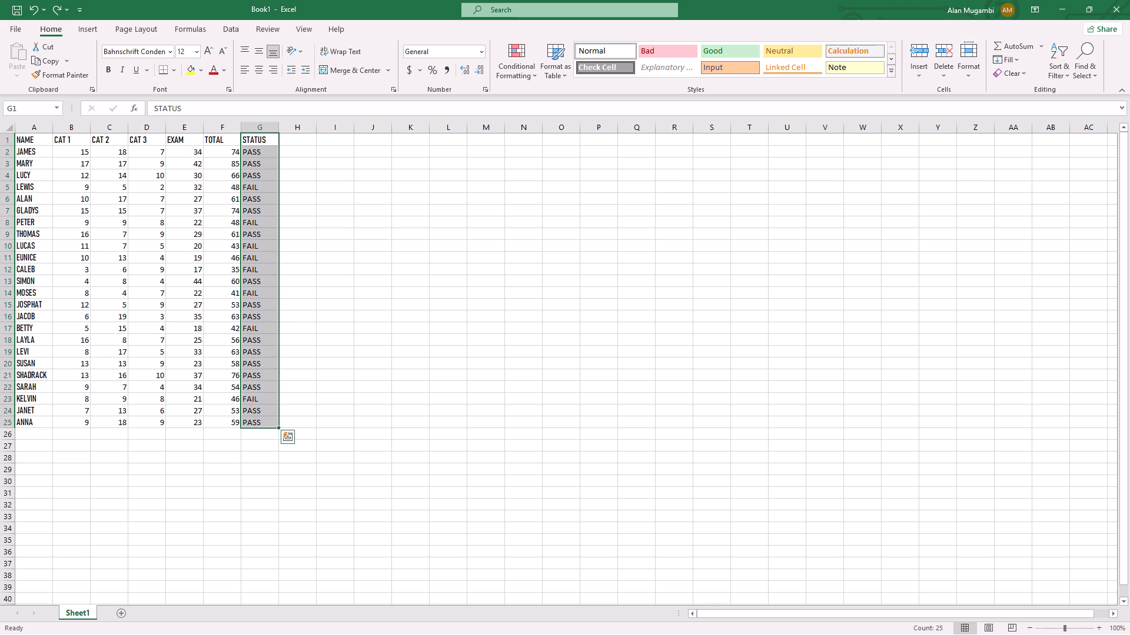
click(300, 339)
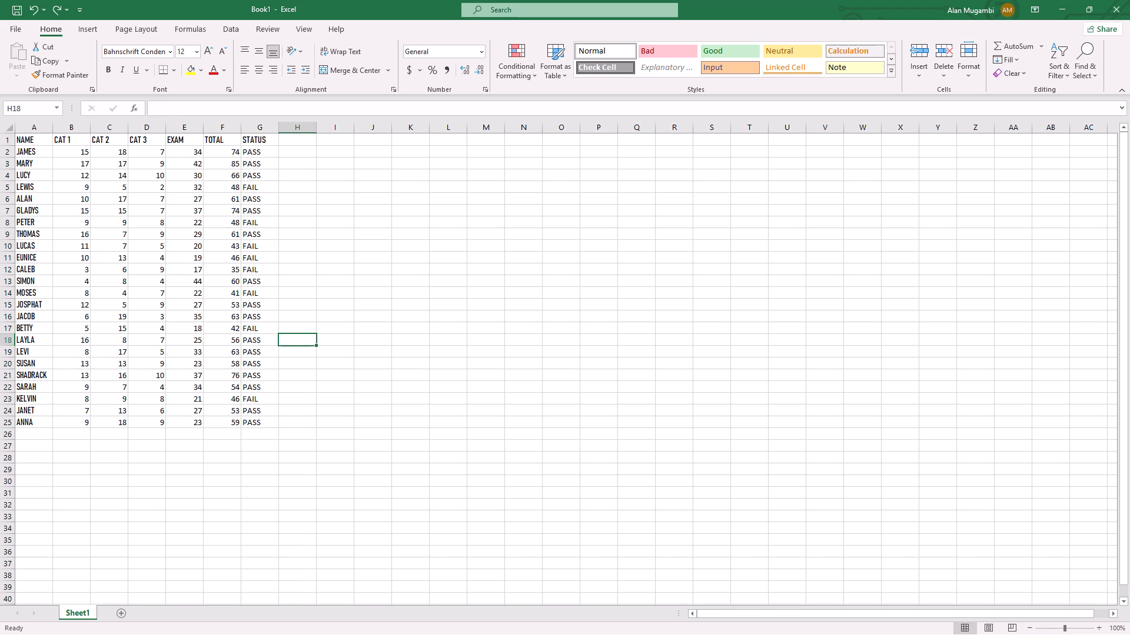
Start conditional formatting on the PASS/FAIL results in the STATUS column, cells G2 to G25.
drag(258, 151, 271, 405)
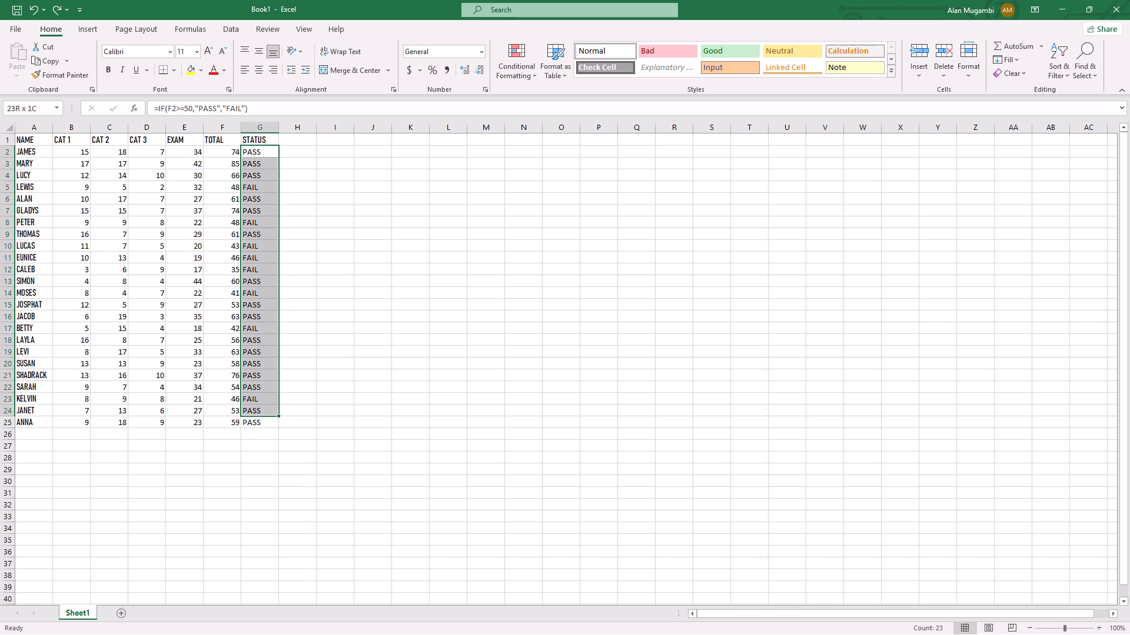
drag(271, 405, 270, 422)
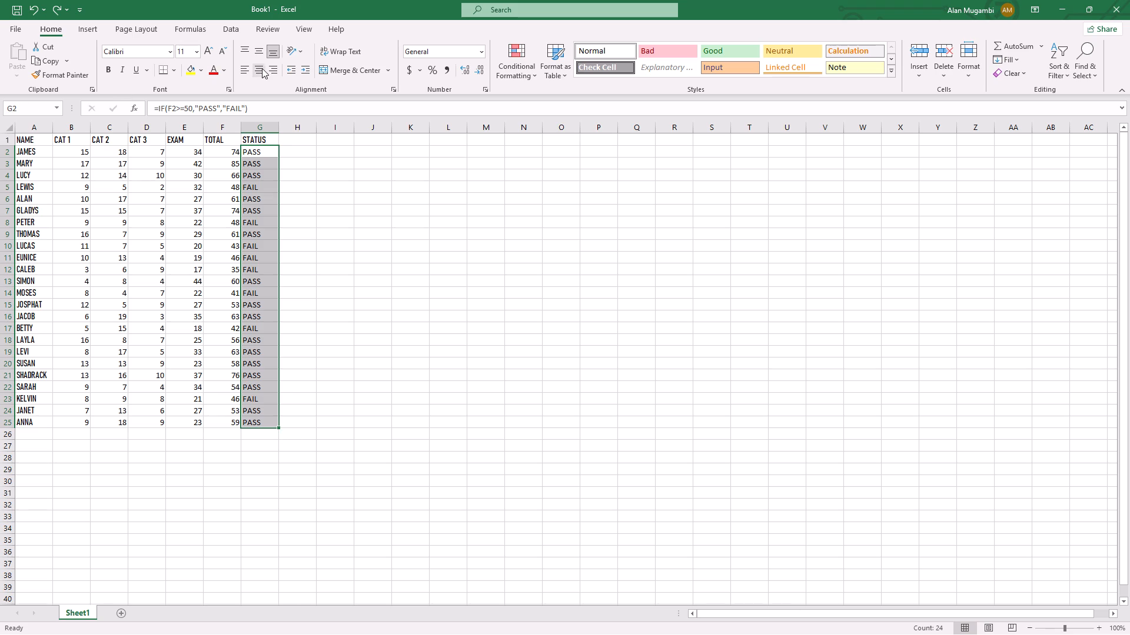
click(514, 62)
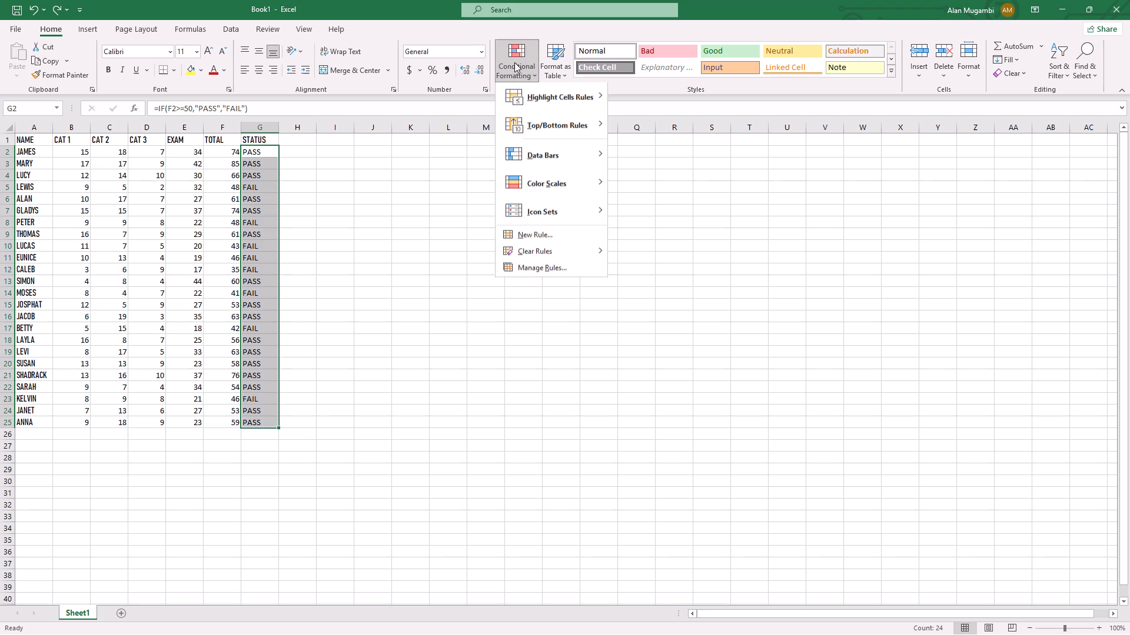
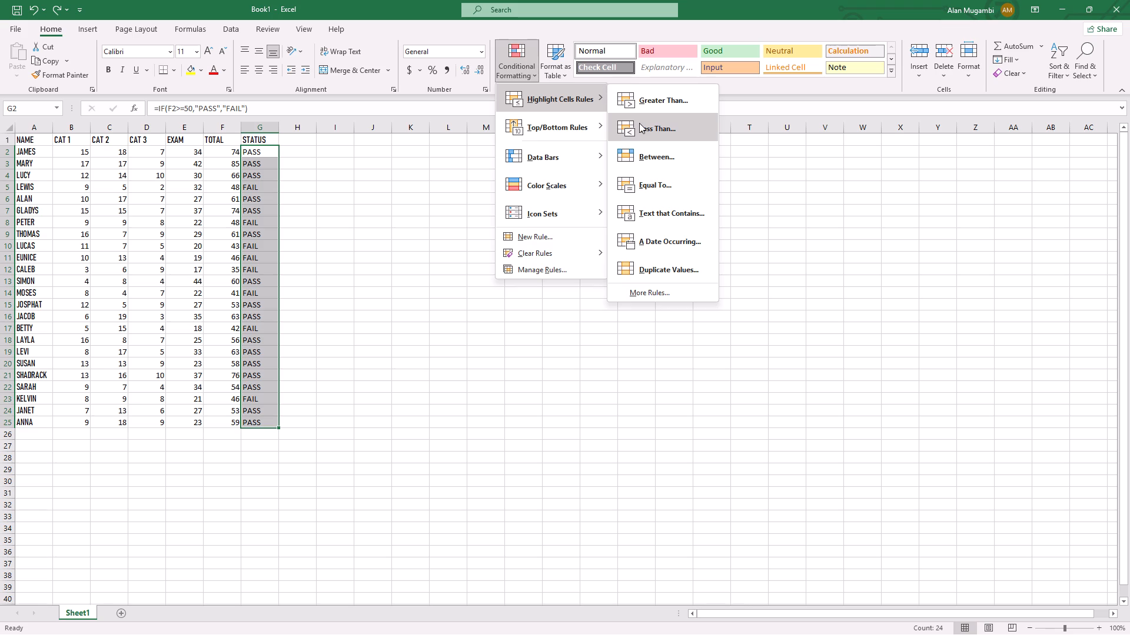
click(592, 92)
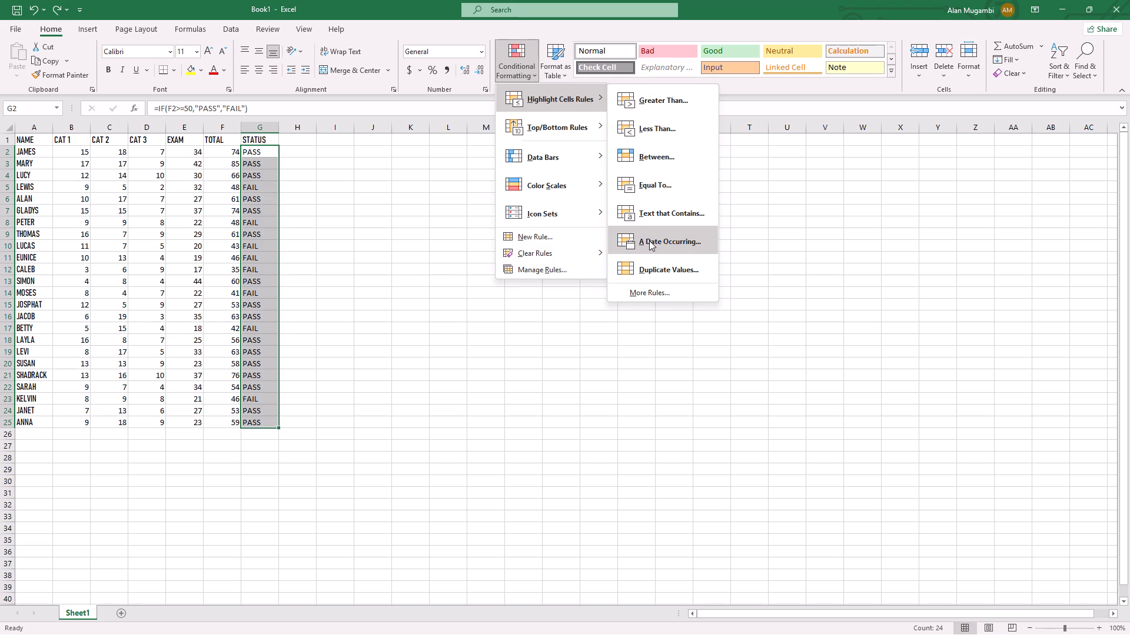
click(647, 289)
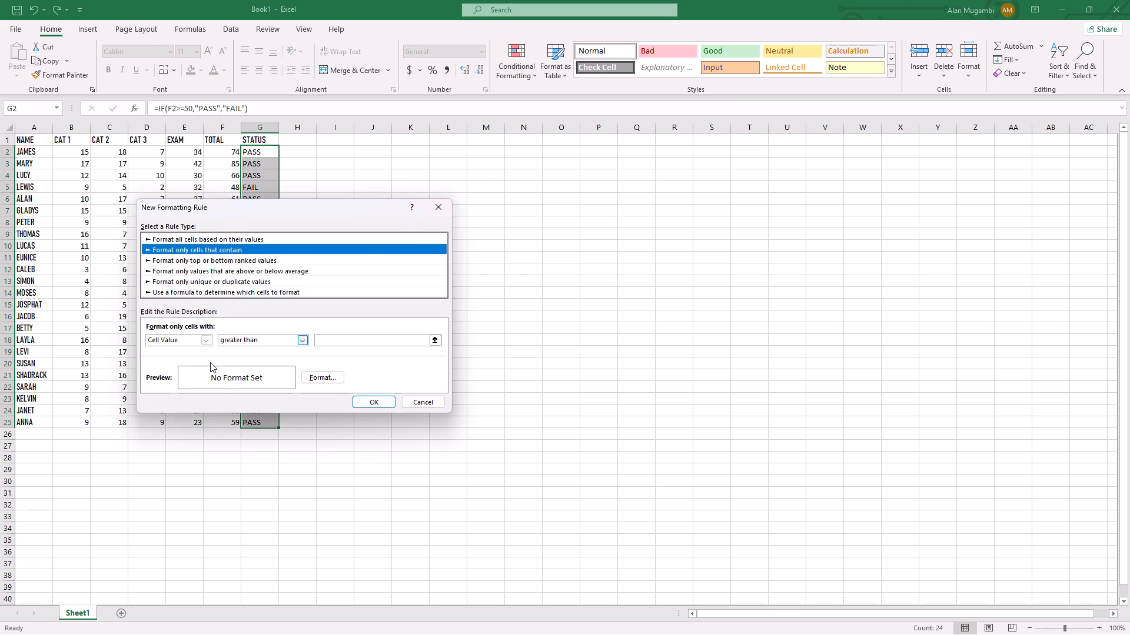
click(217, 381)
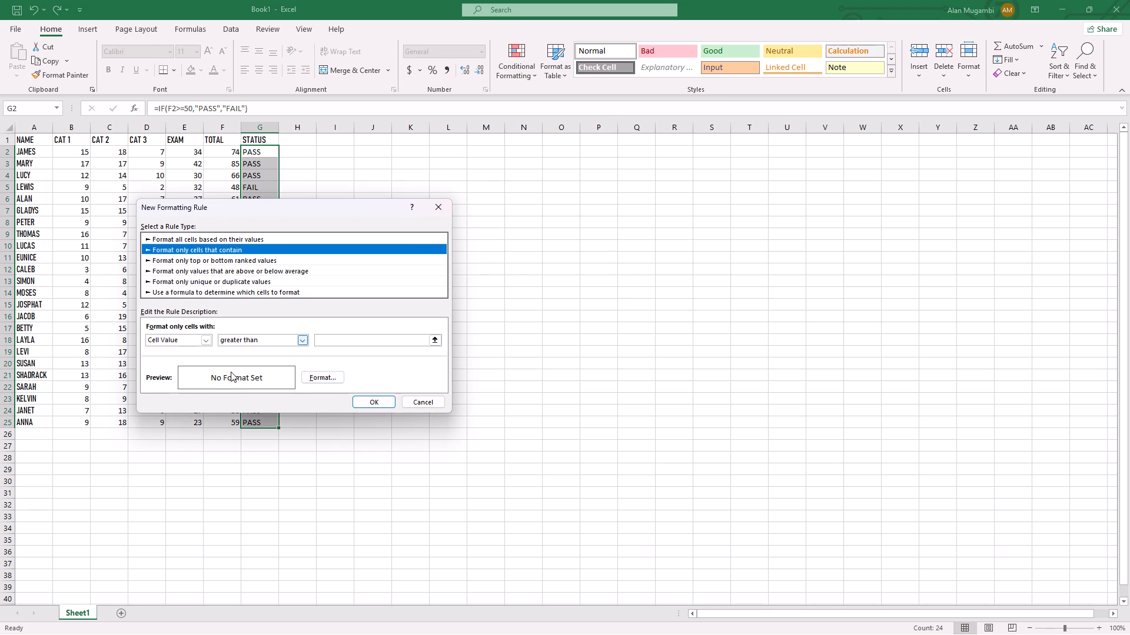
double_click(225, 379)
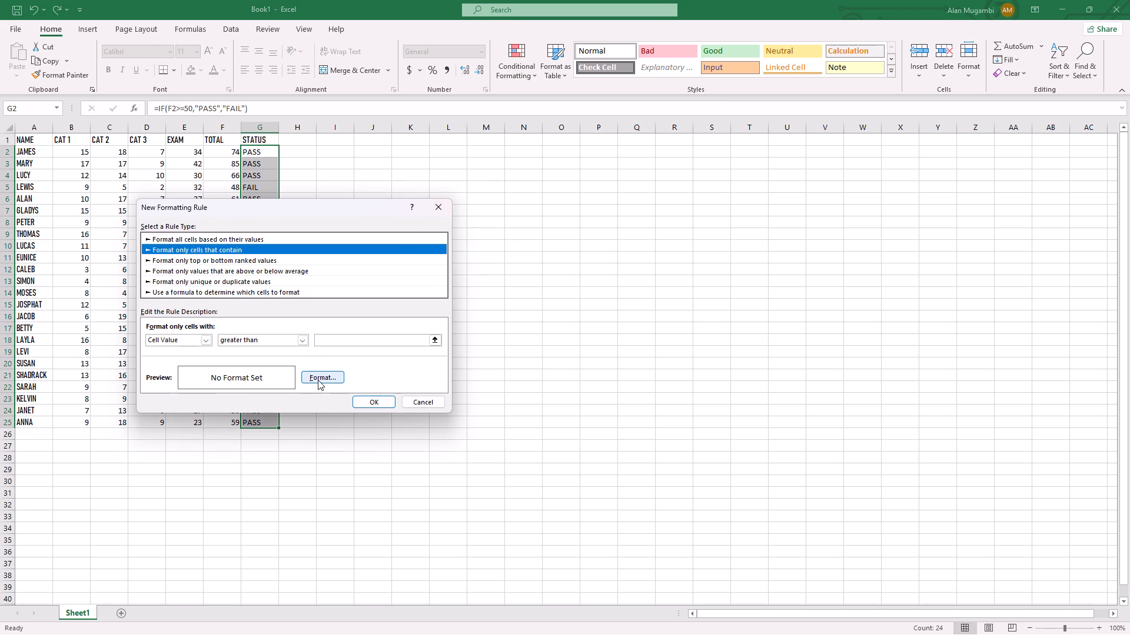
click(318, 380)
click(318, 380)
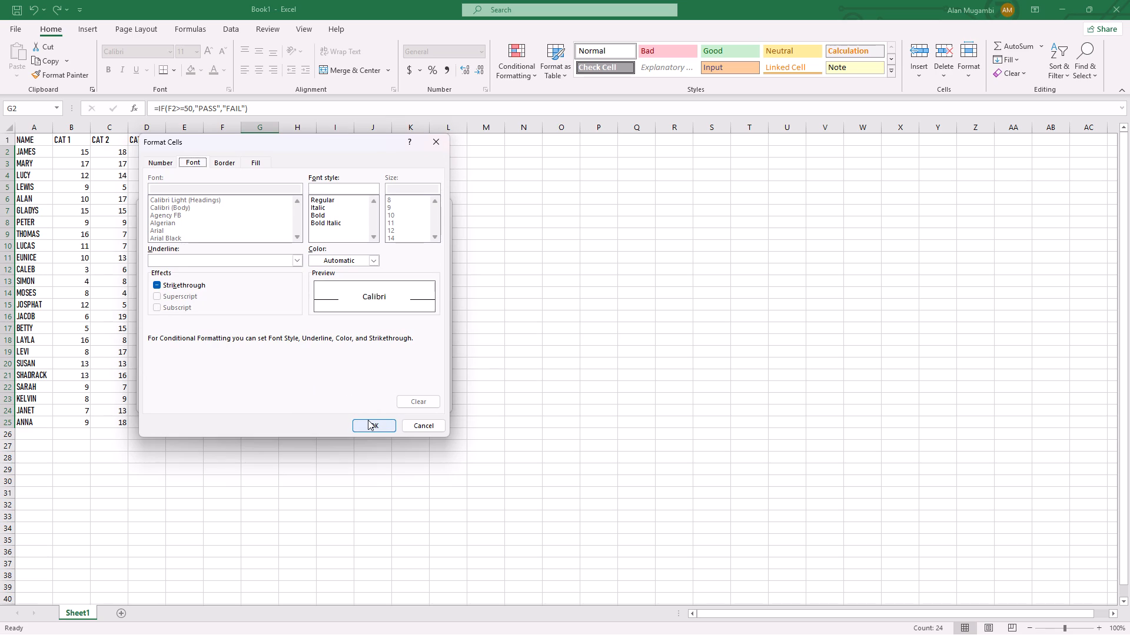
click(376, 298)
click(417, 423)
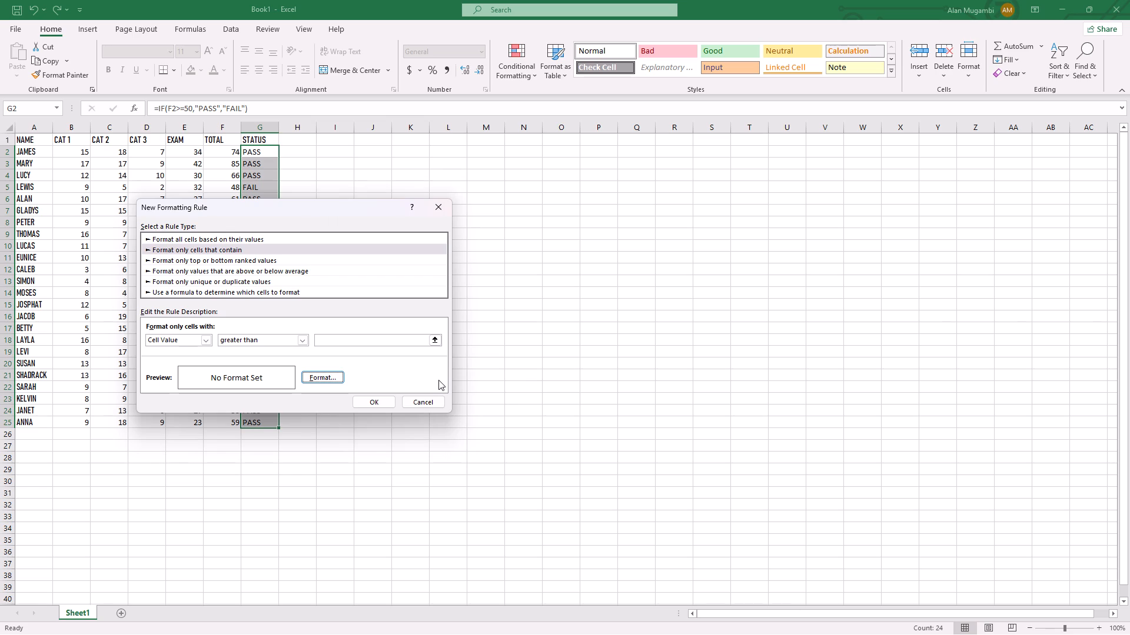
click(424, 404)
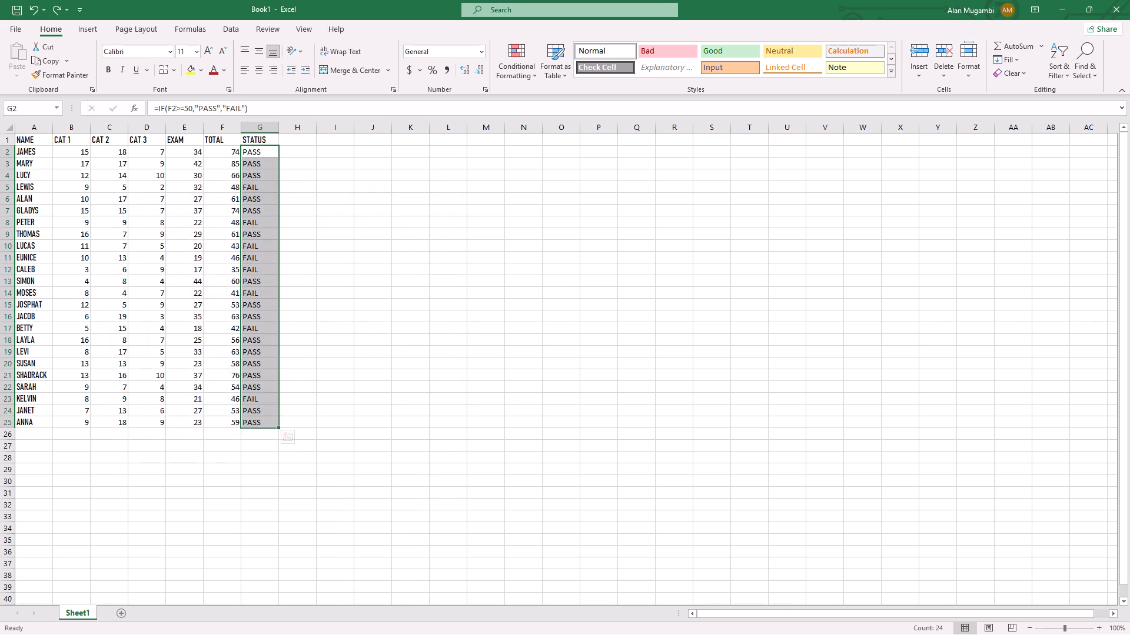
Highlight STATUS cells G2 to G25 that contain the text PASS with Green Fill with Dark Green Text.
click(527, 67)
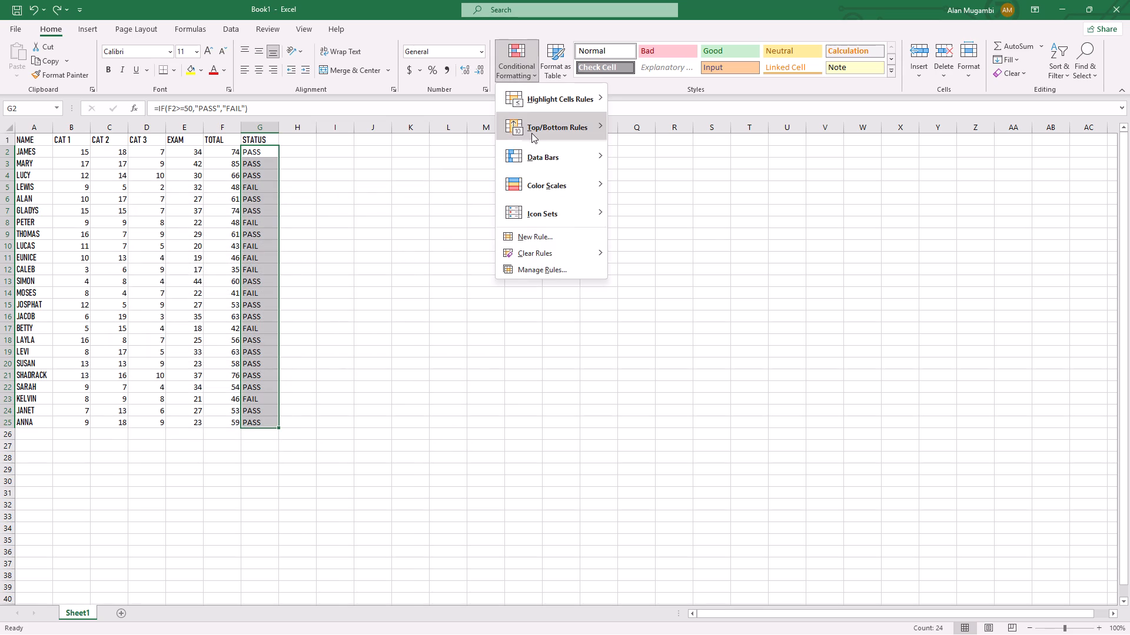
click(559, 101)
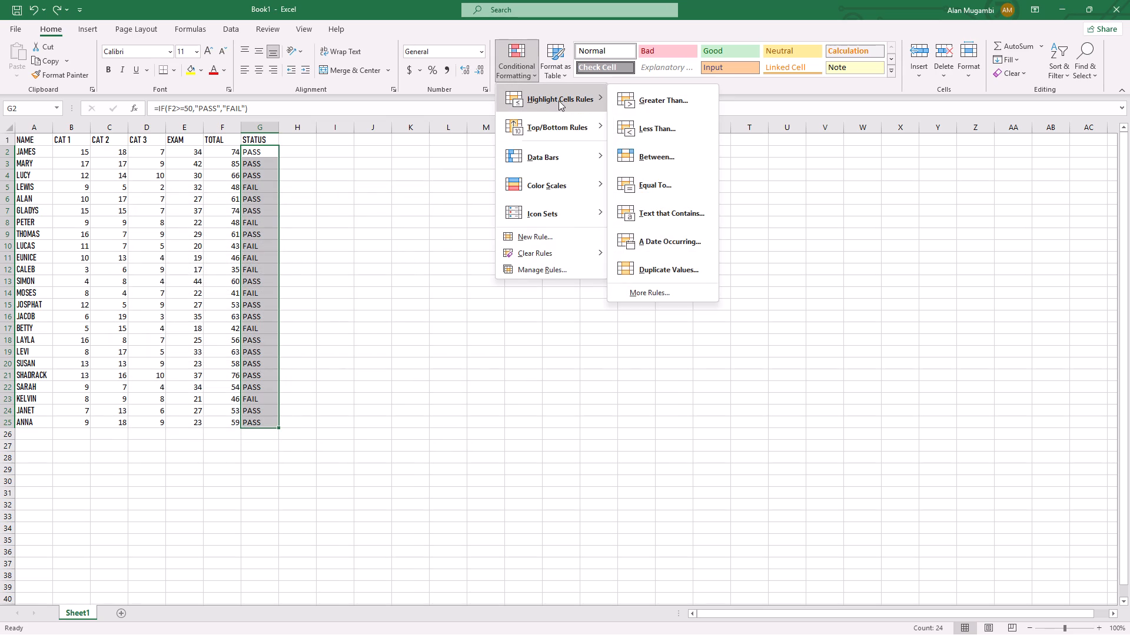
click(643, 205)
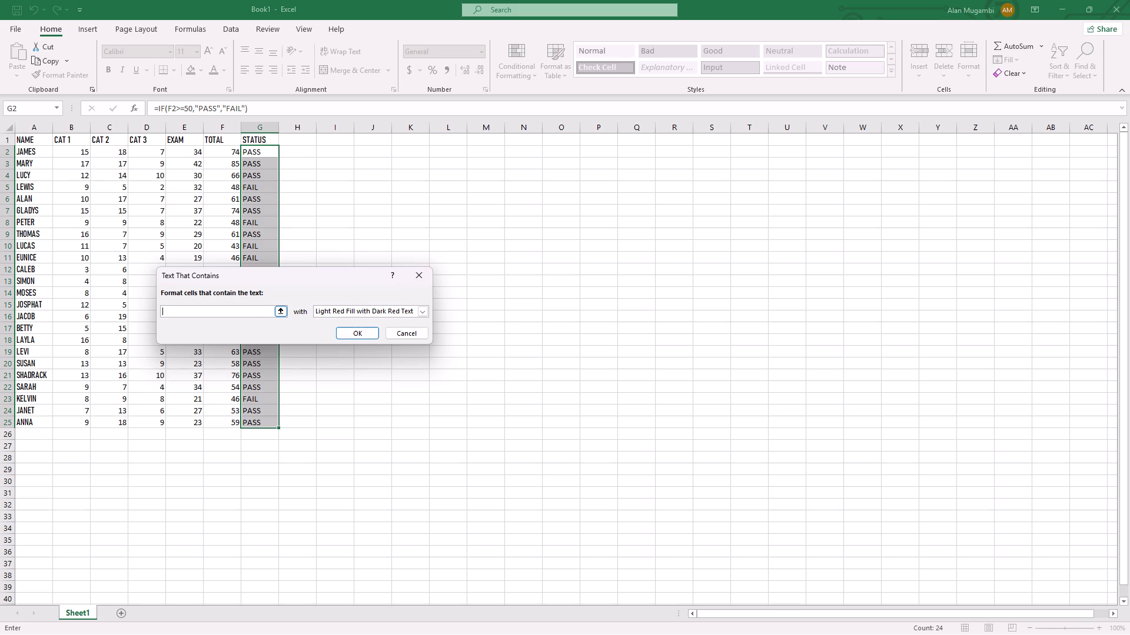
click(240, 312)
text(PASS)
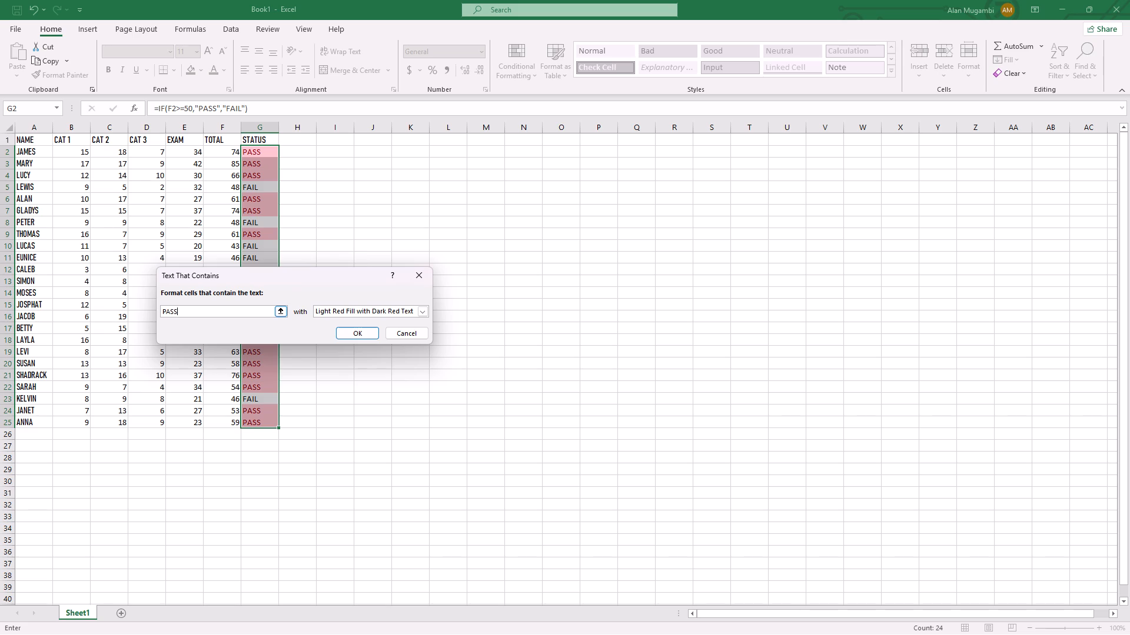
click(421, 309)
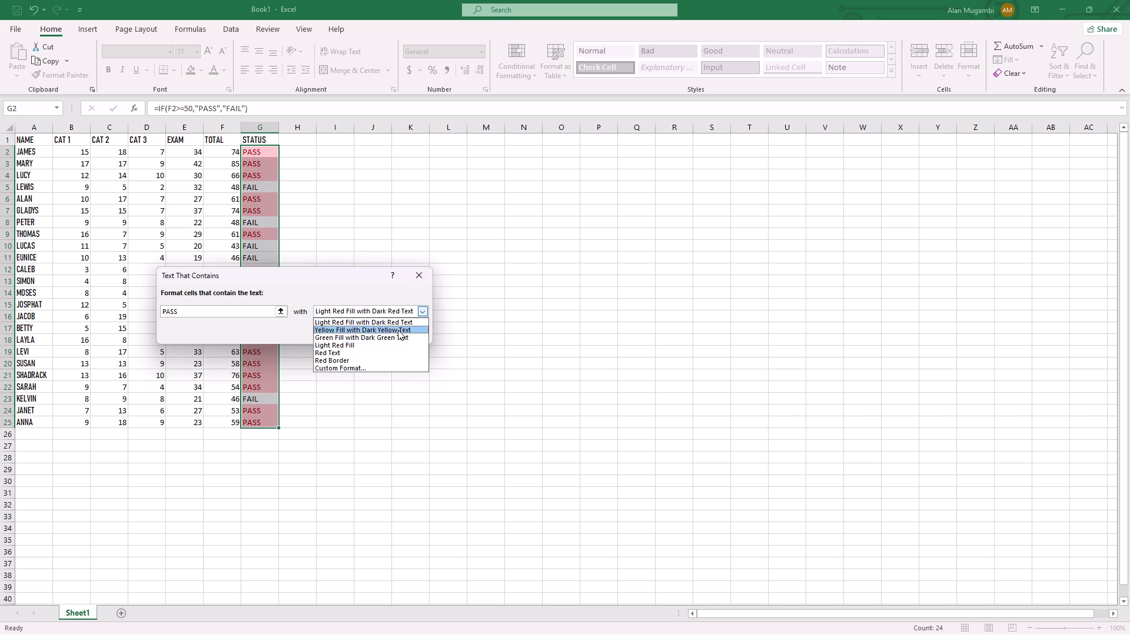
click(396, 334)
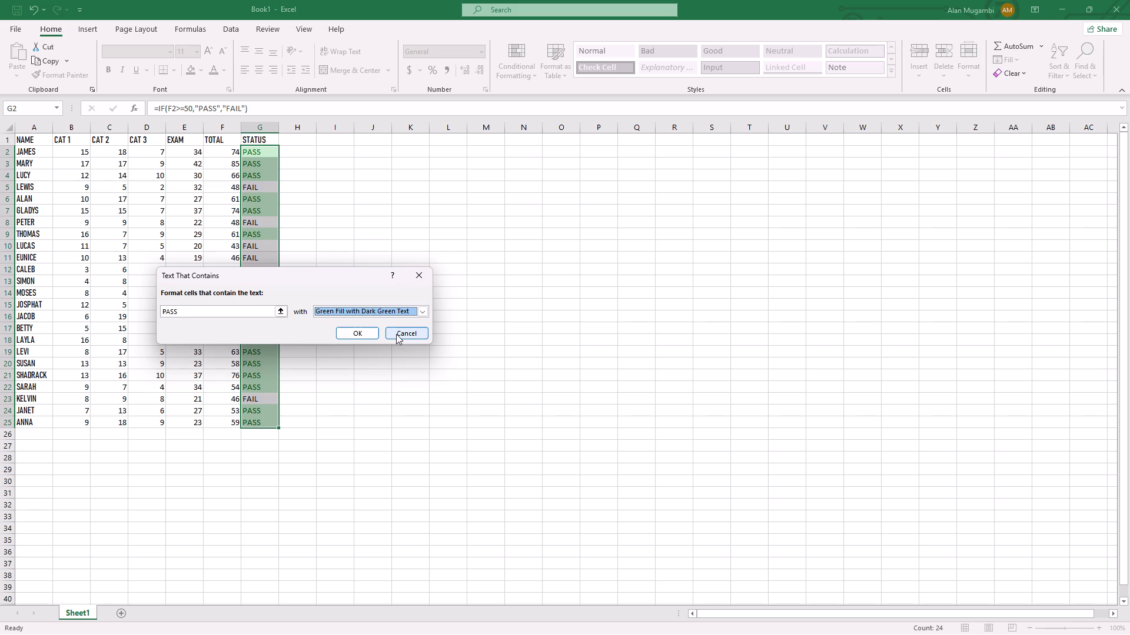
click(364, 334)
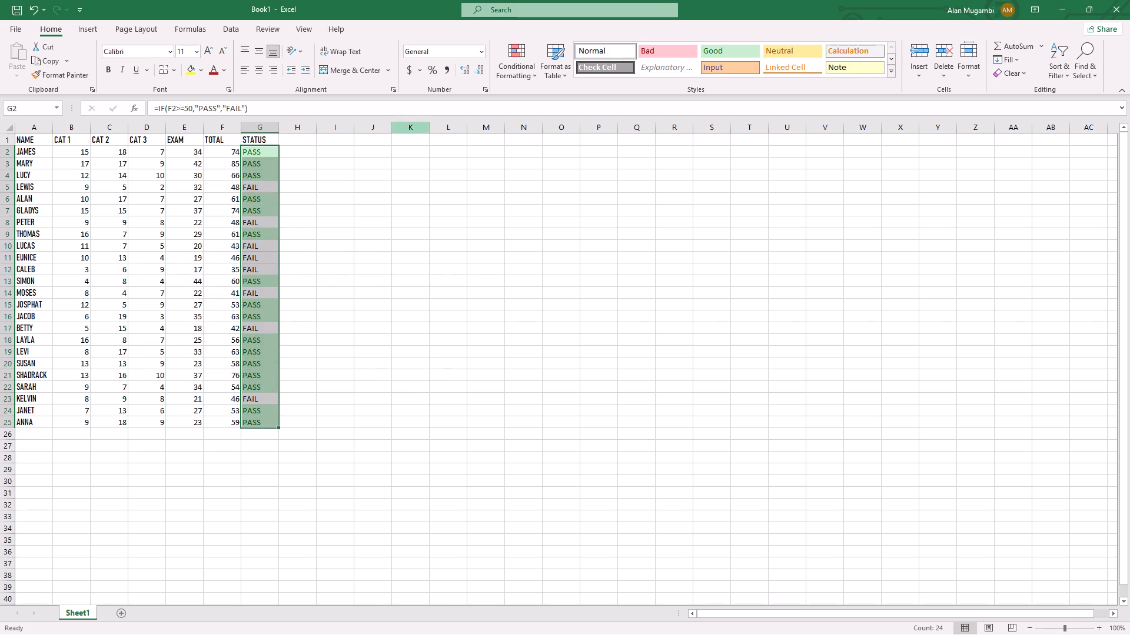
Set up a second text-contains highlight rule on the STATUS cells G2 to G25 for the text FAIL.
click(520, 71)
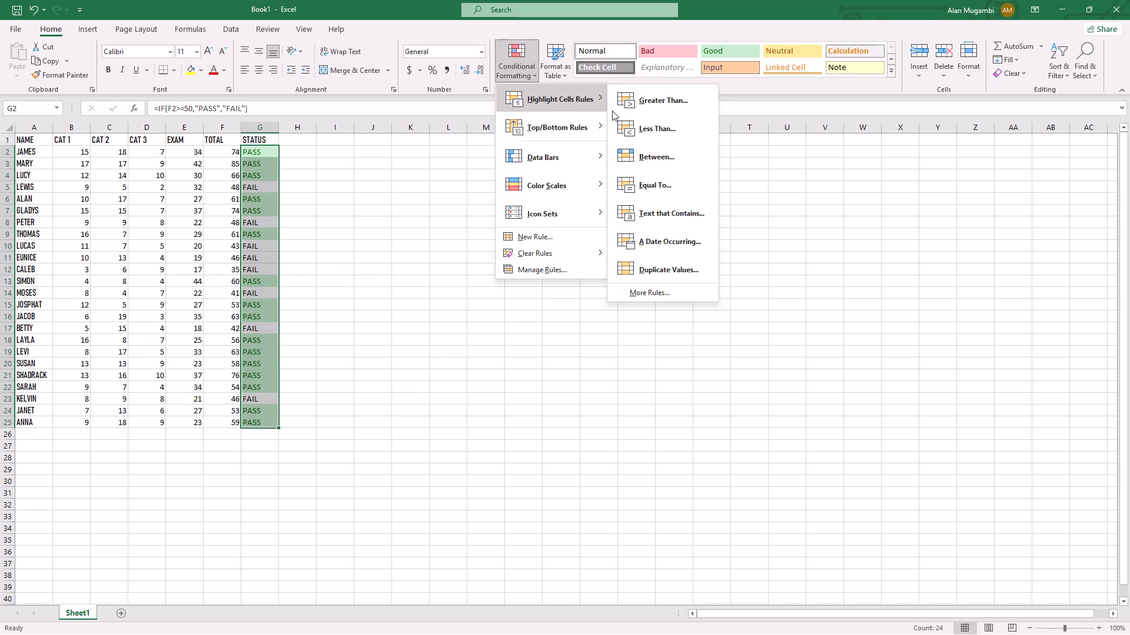
click(650, 209)
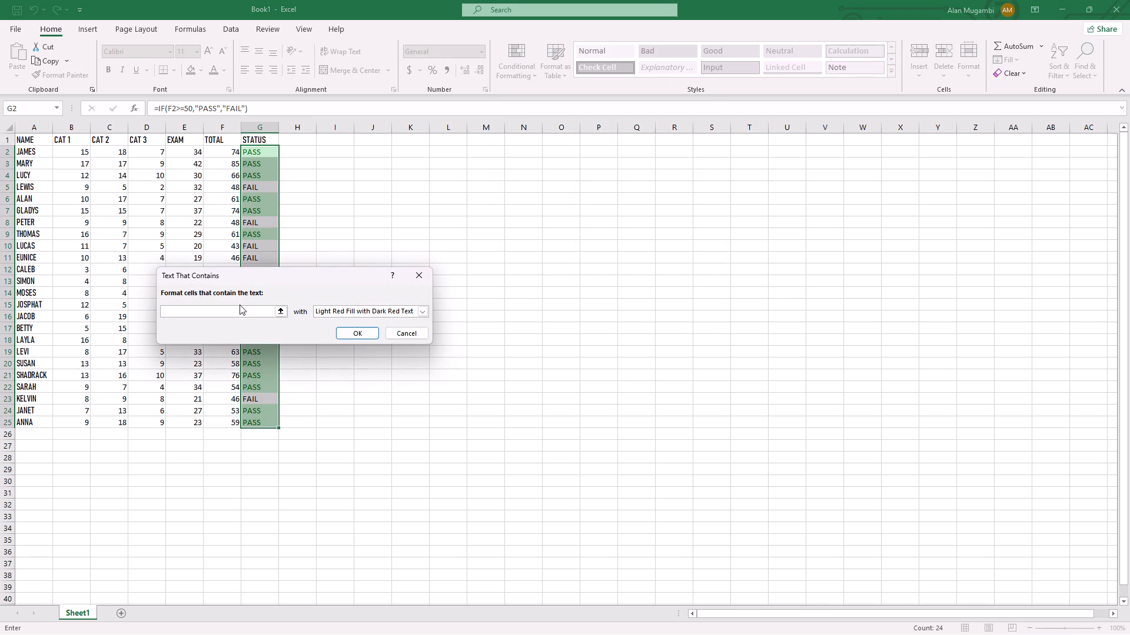
click(239, 310)
key(shift+f)
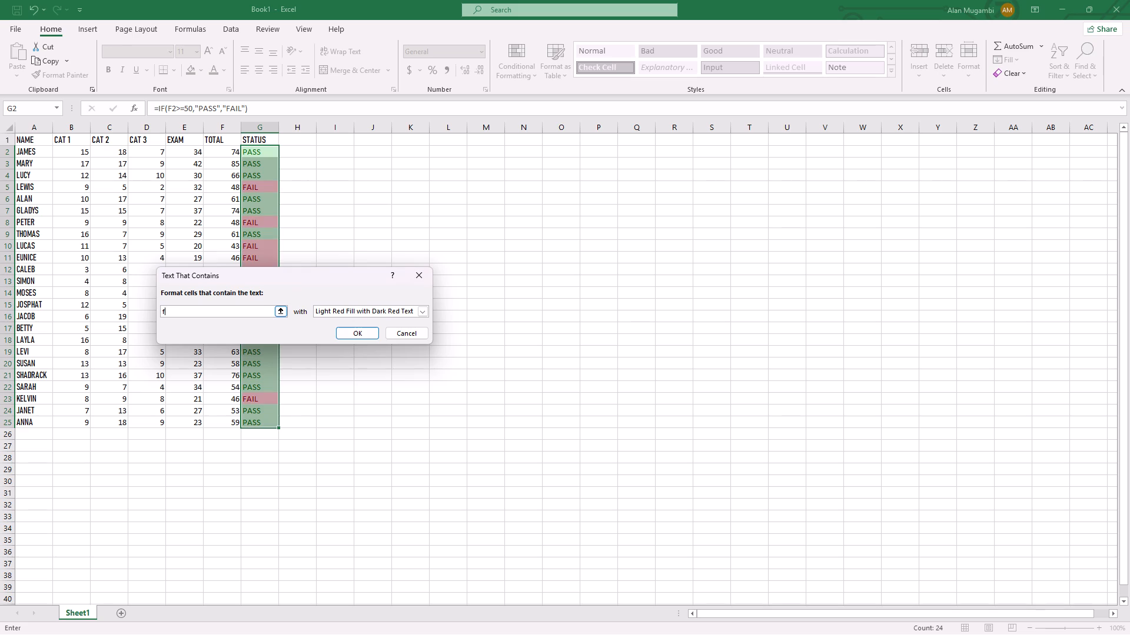
key(a)
key(BackSpace)
key(BackSpace)
text(FA)
text(IL)
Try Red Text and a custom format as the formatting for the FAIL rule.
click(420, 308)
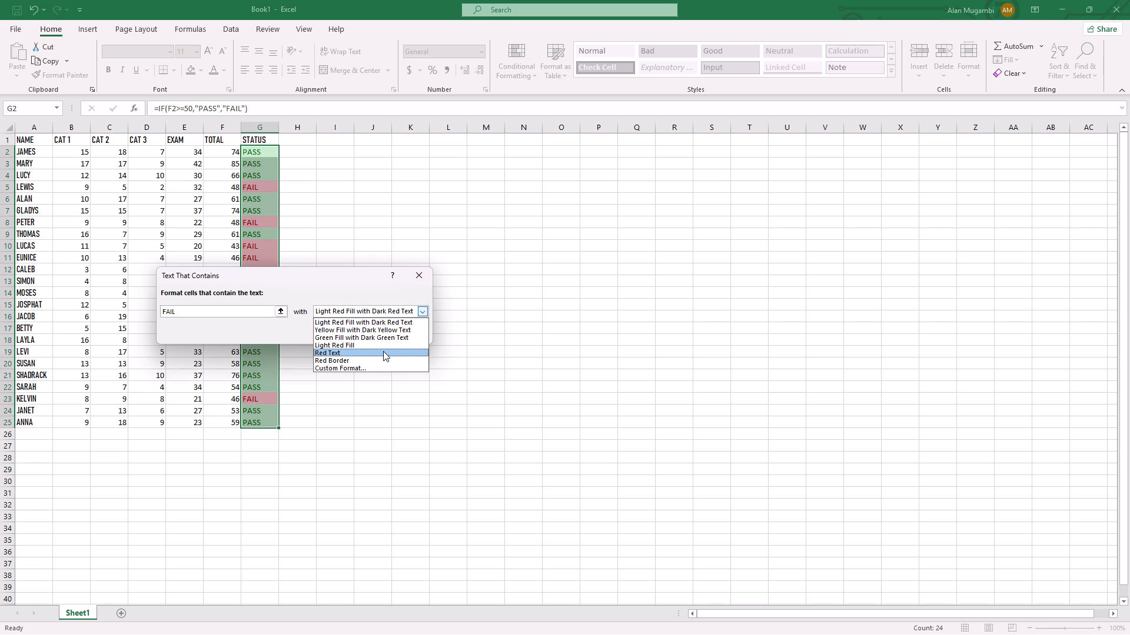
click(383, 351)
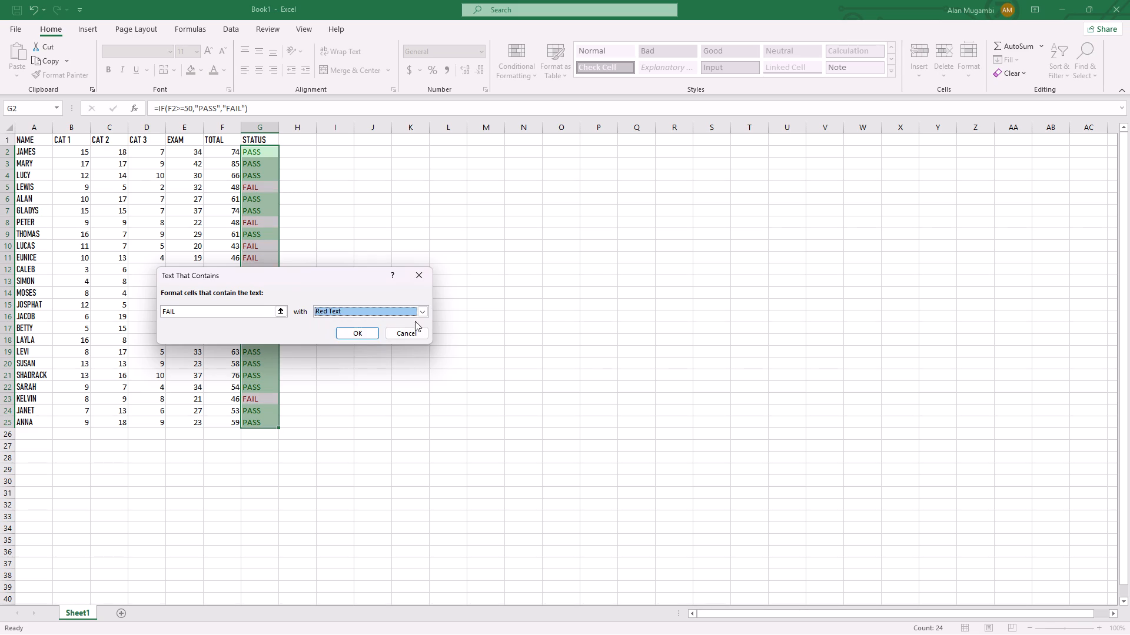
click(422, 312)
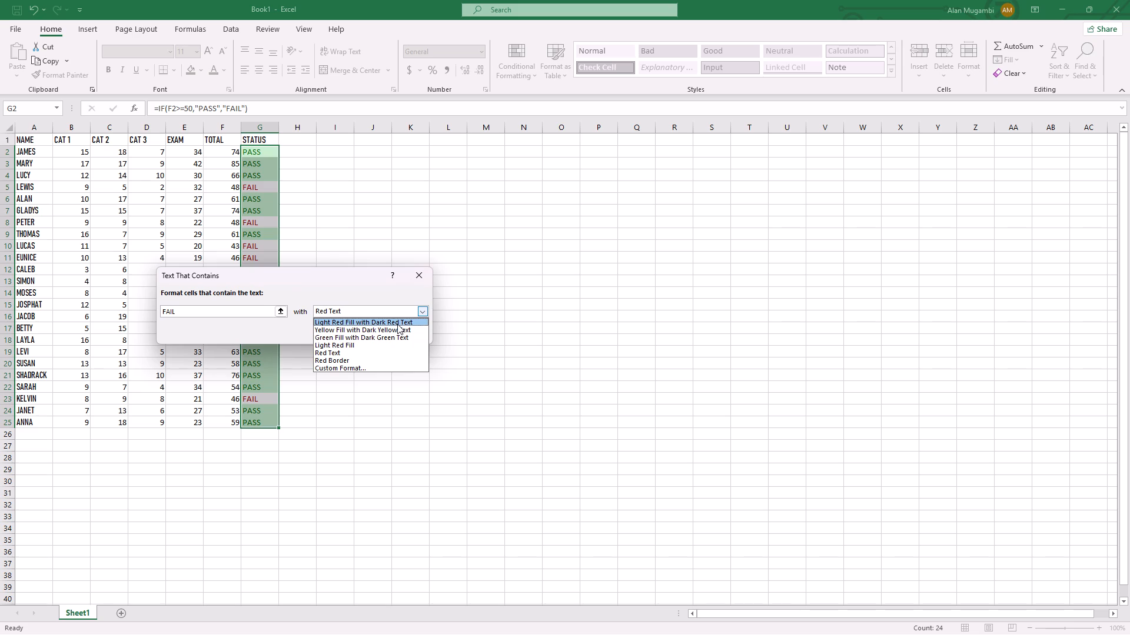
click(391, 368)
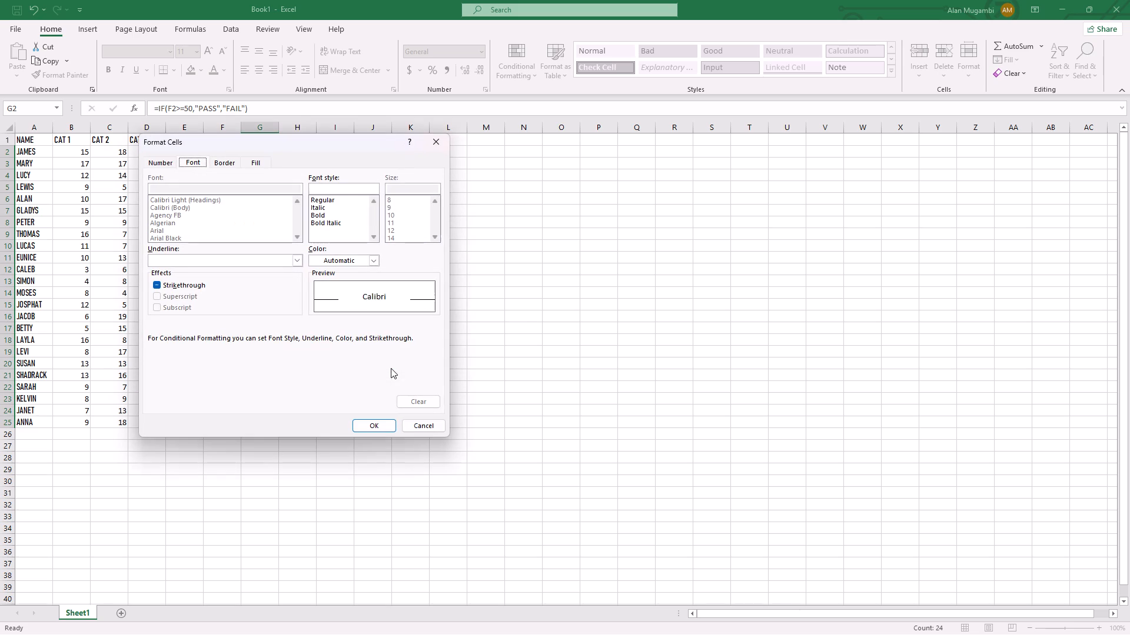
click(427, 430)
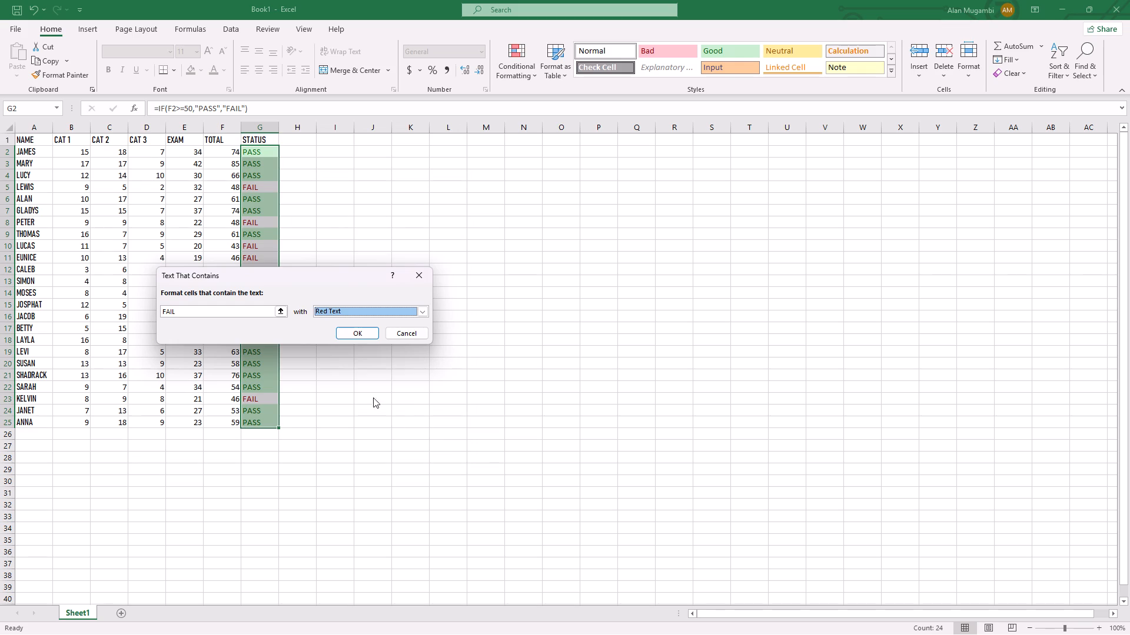
Apply the FAIL rule with Light Red Fill with Dark Red Text and deselect the STATUS cells.
click(420, 310)
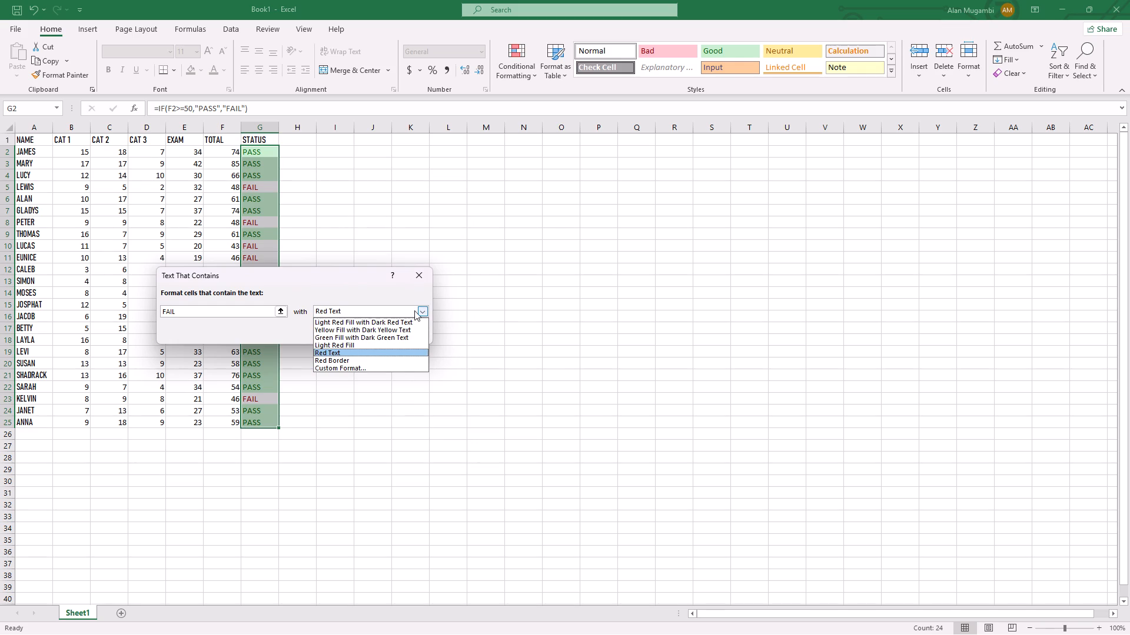
click(397, 320)
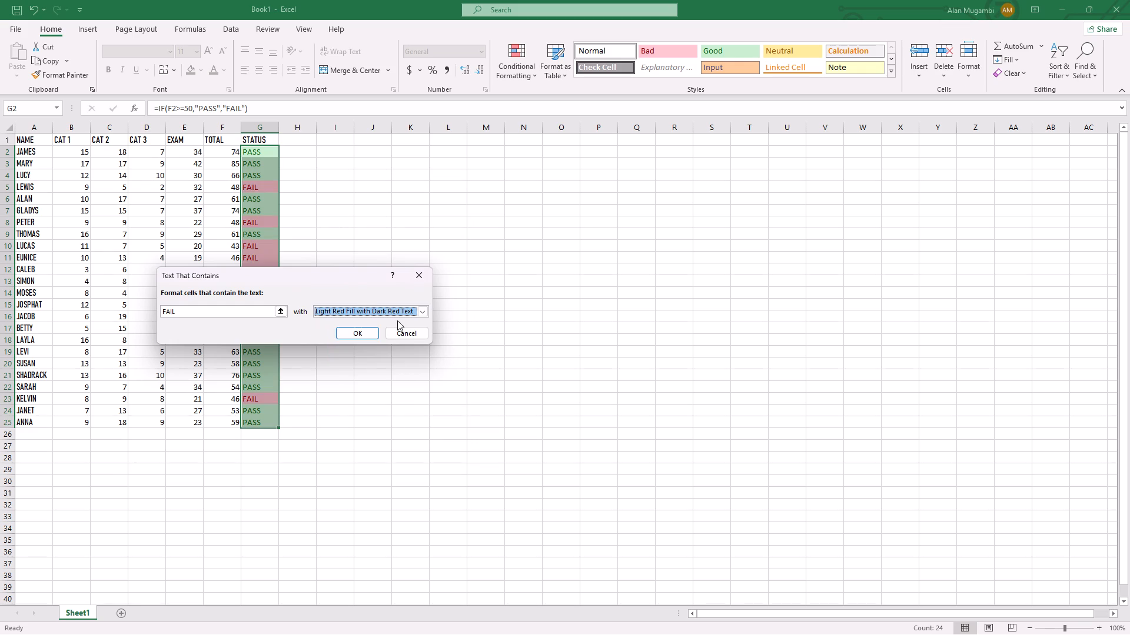
click(359, 338)
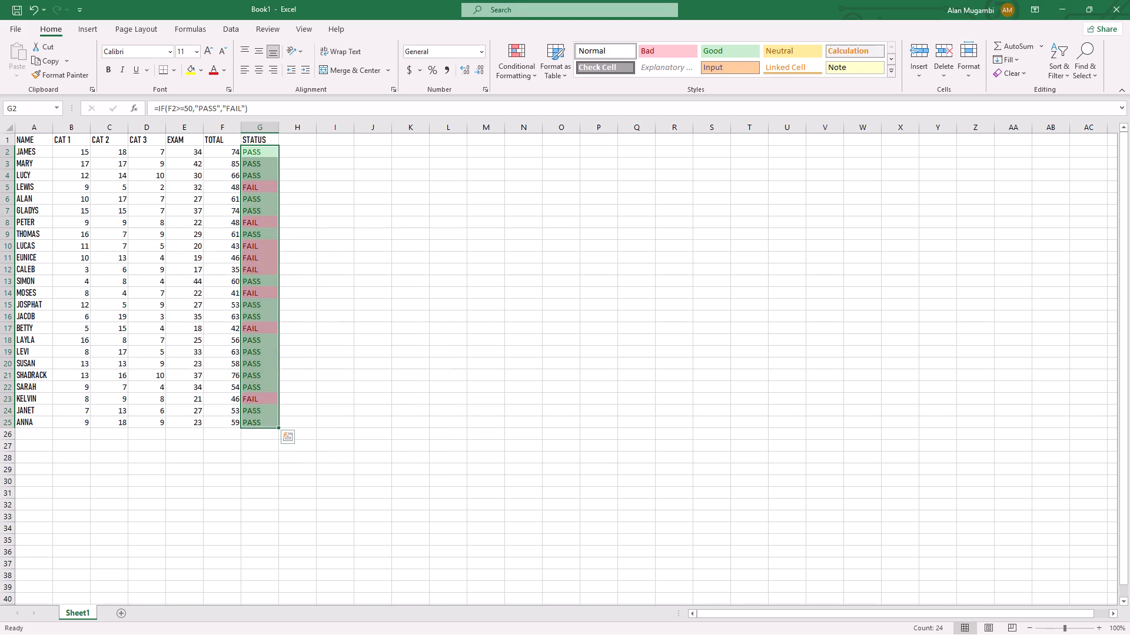
click(339, 352)
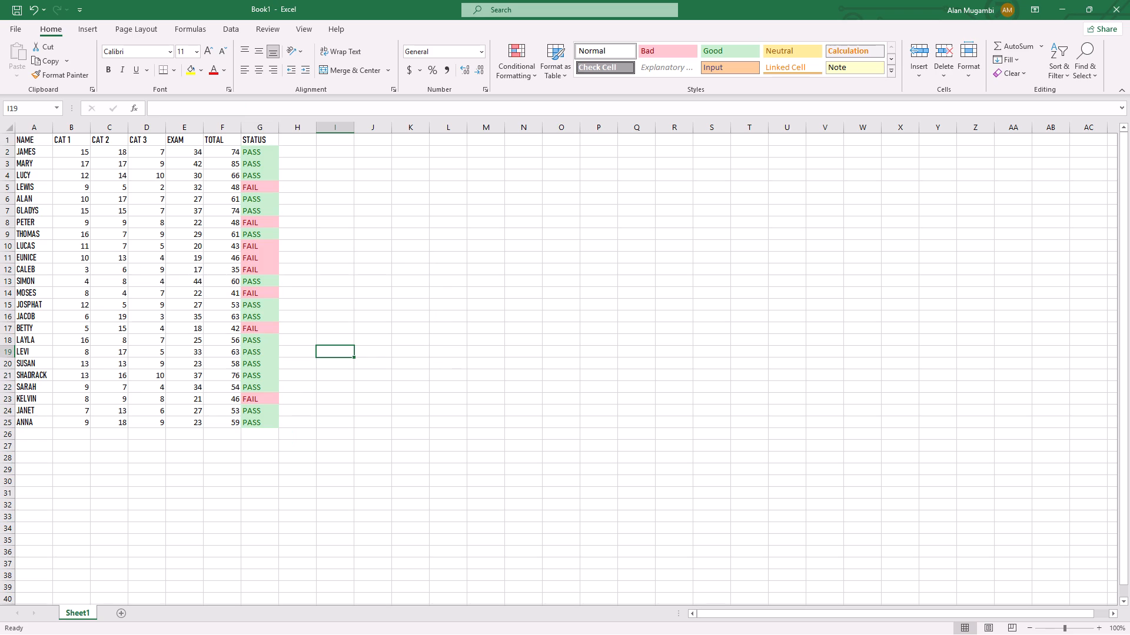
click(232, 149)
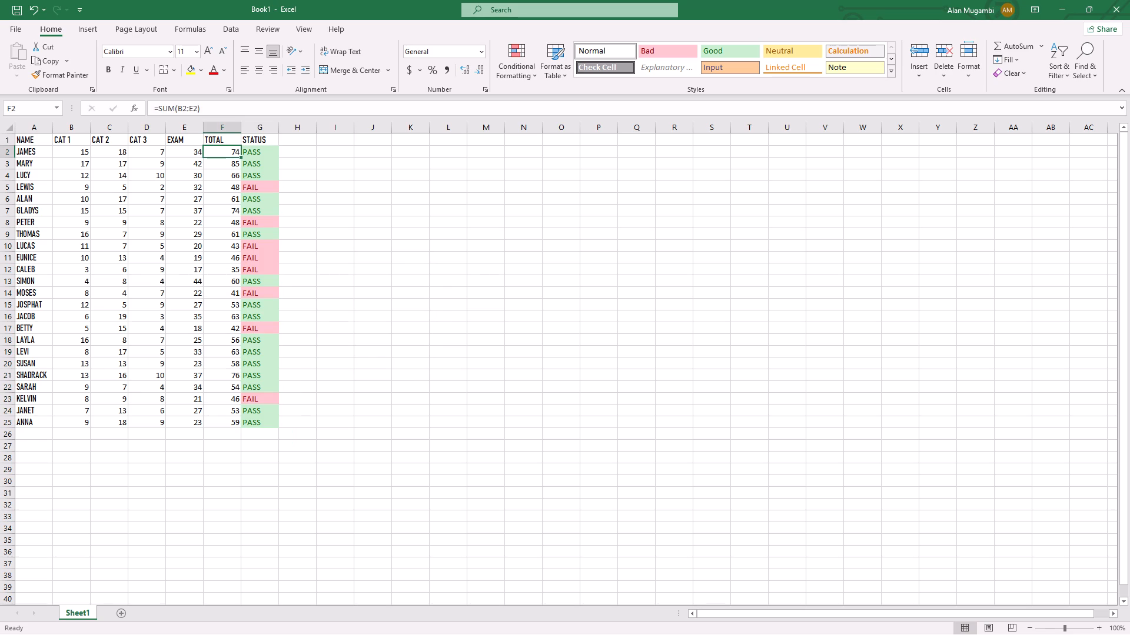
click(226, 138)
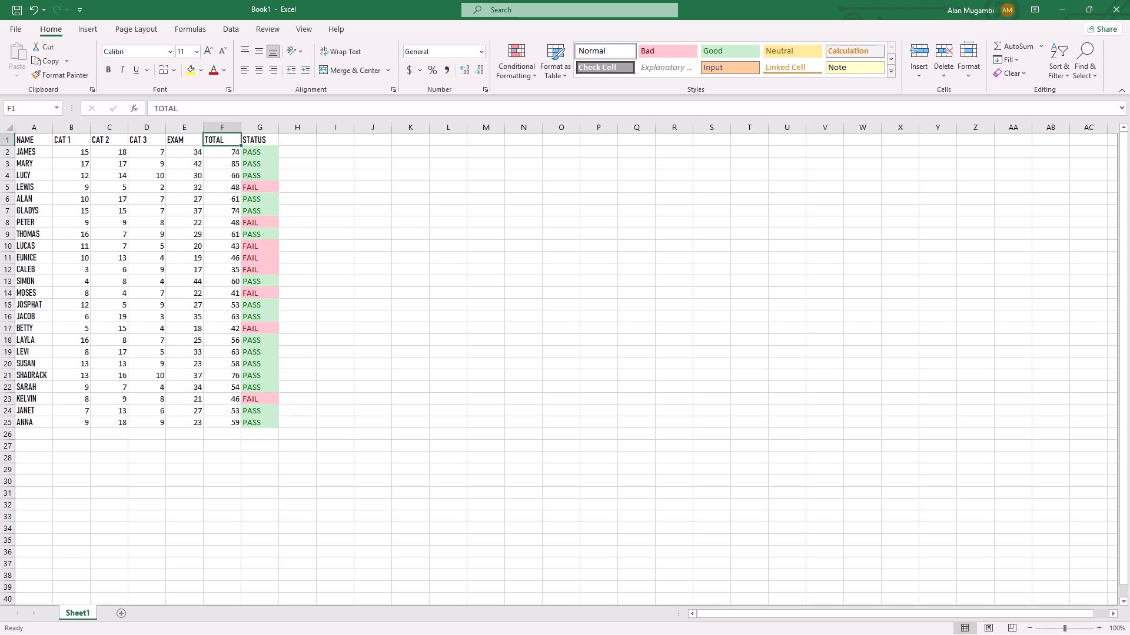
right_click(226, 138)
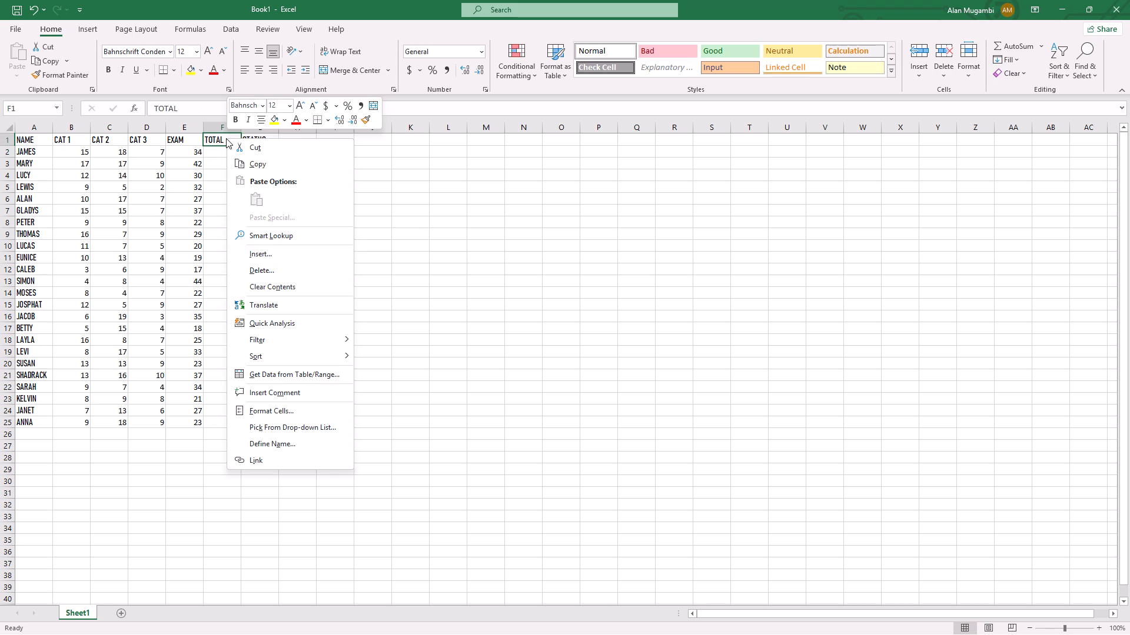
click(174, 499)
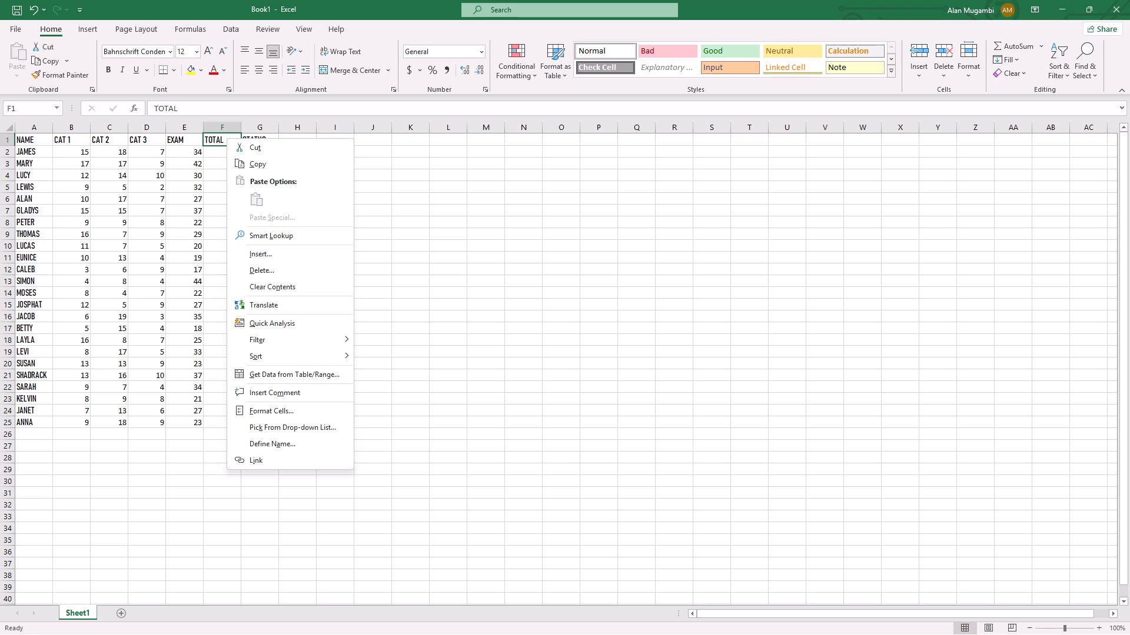
Fill the CAT, EXAM and TOTAL score cells B2 to F25 with standard Yellow.
drag(65, 148, 207, 377)
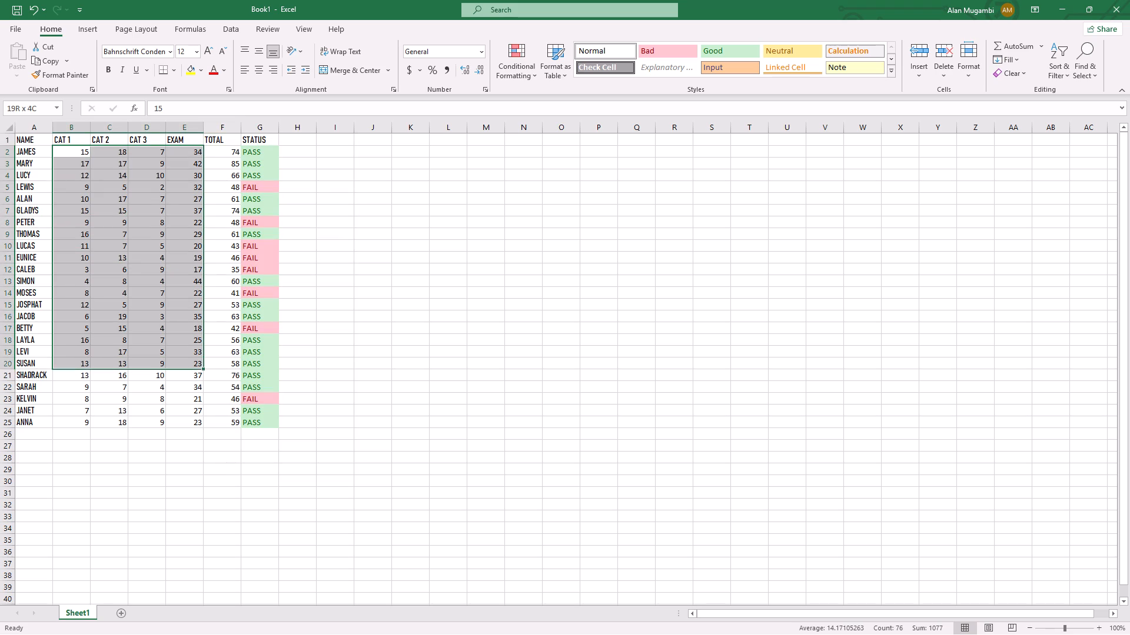
drag(207, 377, 219, 420)
click(219, 420)
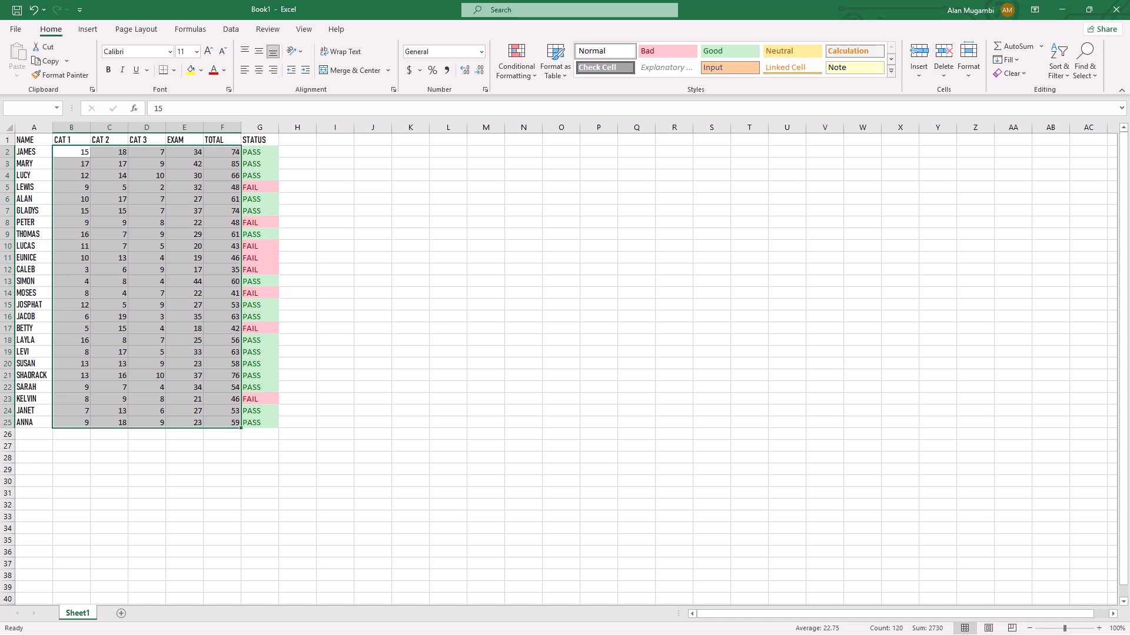
drag(74, 148, 213, 417)
drag(213, 417, 213, 419)
right_click(185, 337)
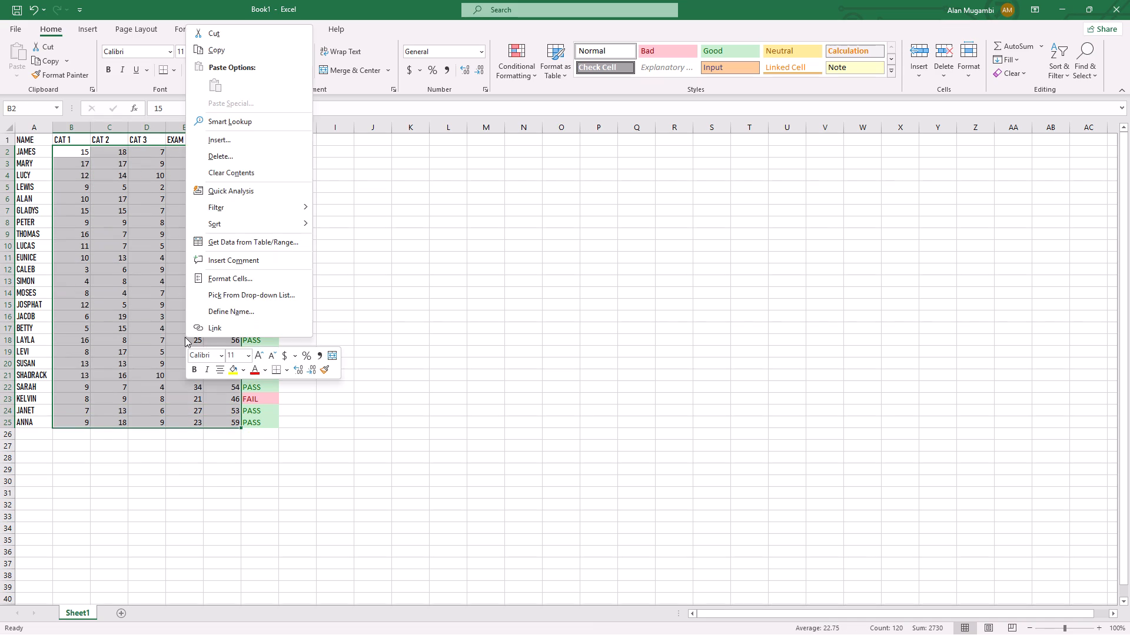
click(245, 367)
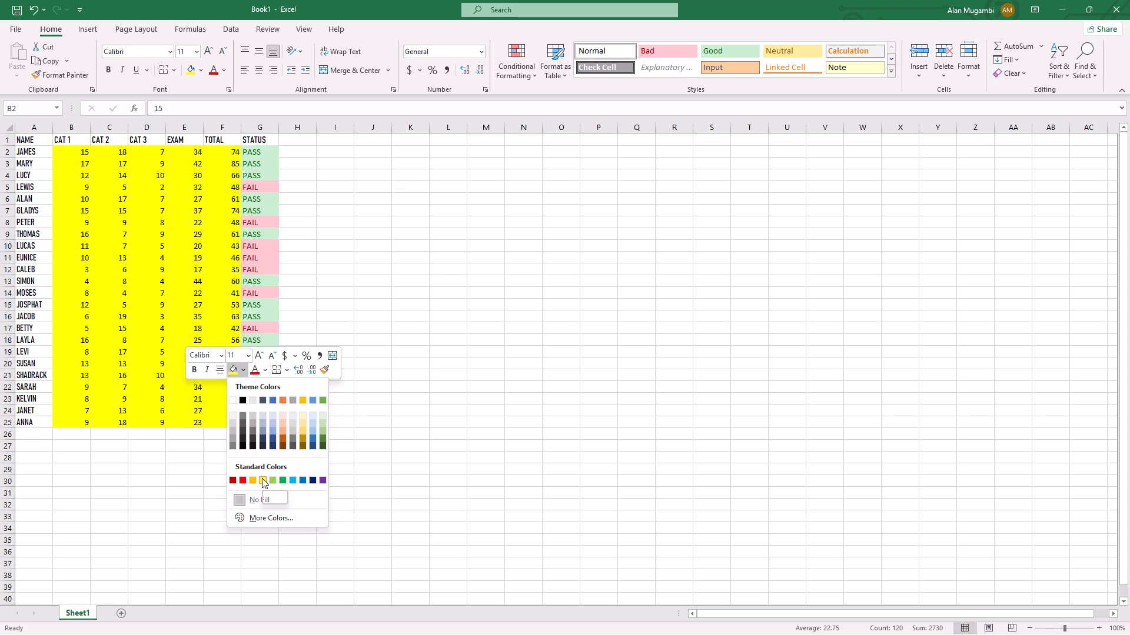
click(262, 478)
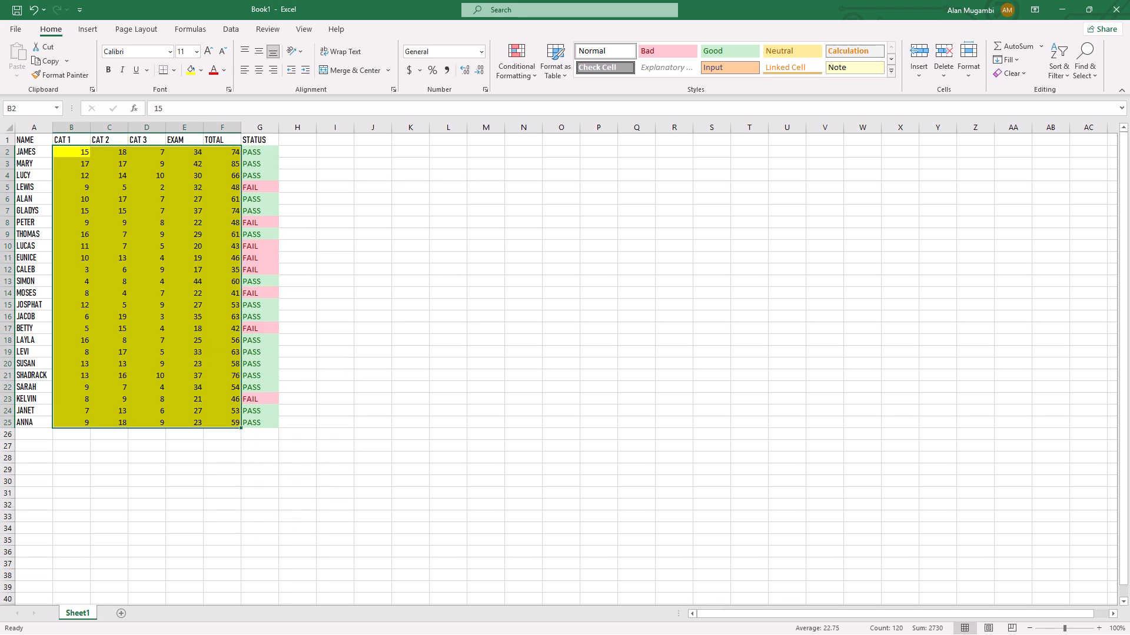
Fill the student name cells A2 to A25 with standard Dark Red.
drag(27, 151, 51, 430)
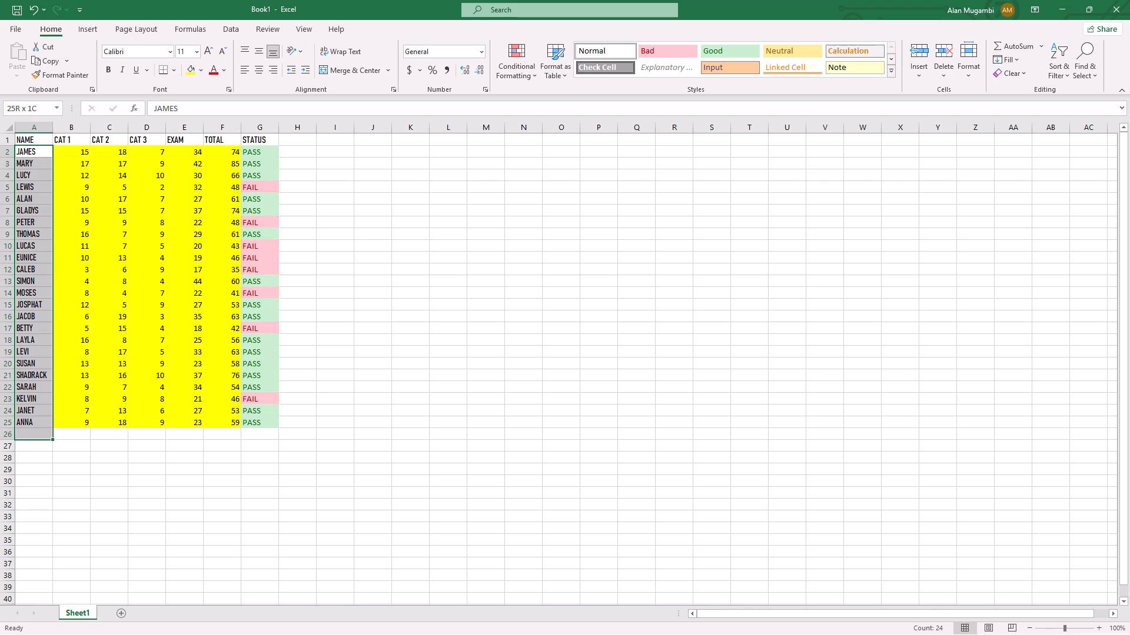
drag(51, 430, 51, 416)
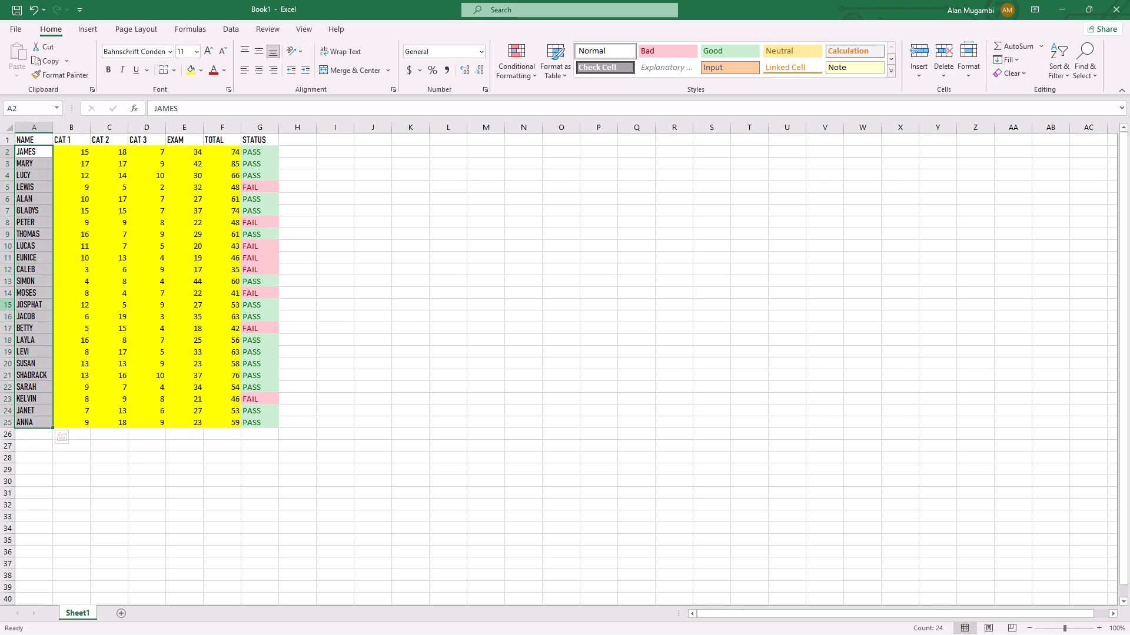
right_click(28, 297)
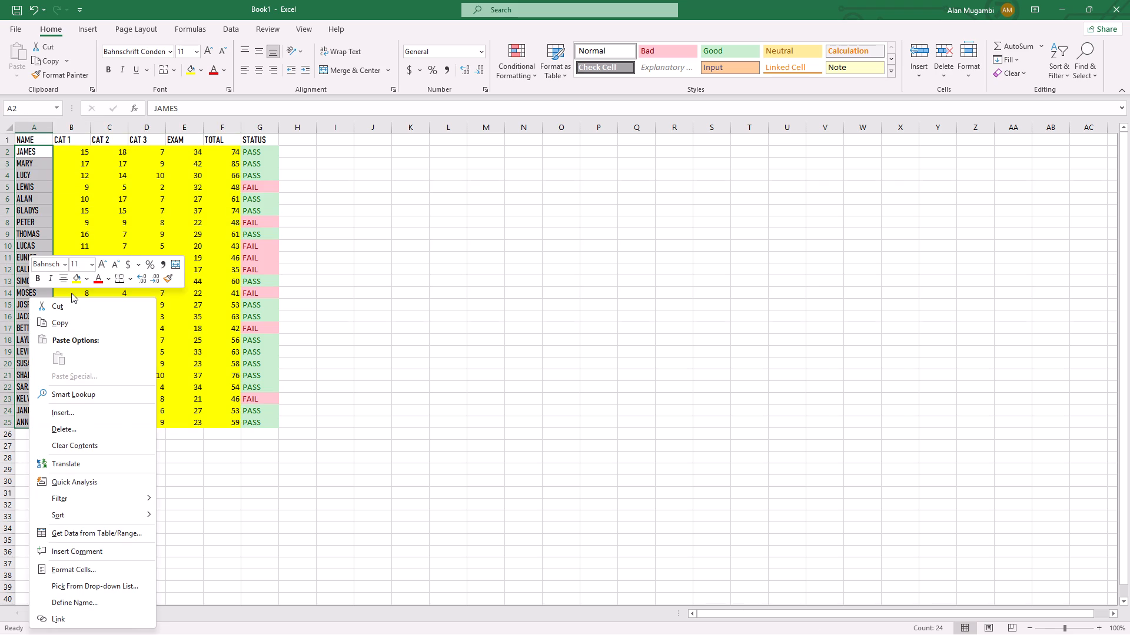
click(89, 277)
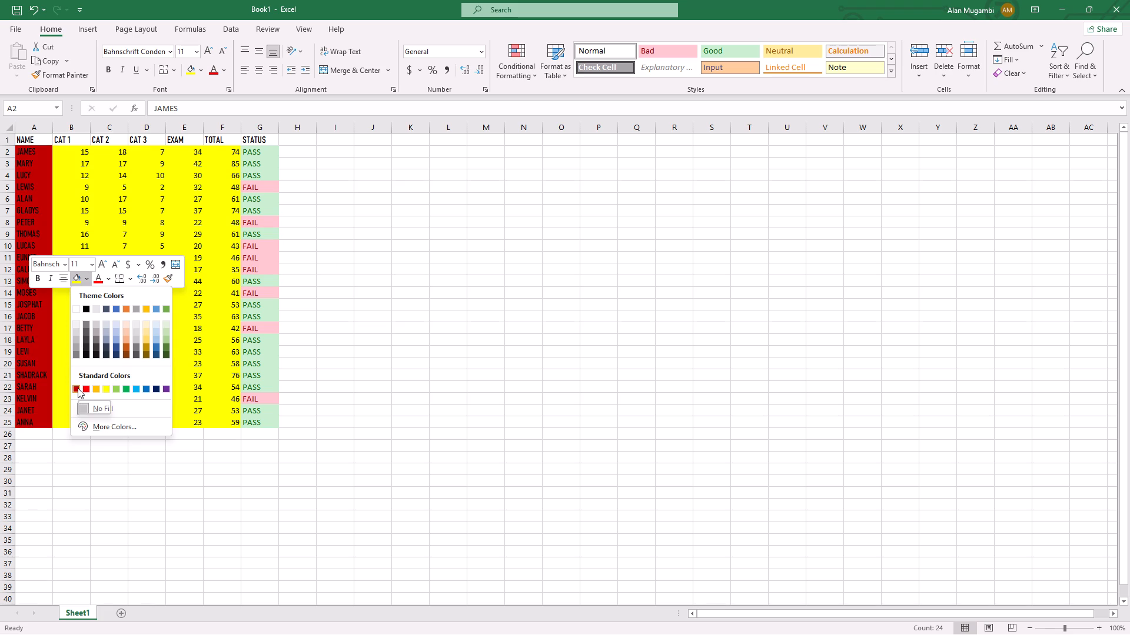
click(78, 388)
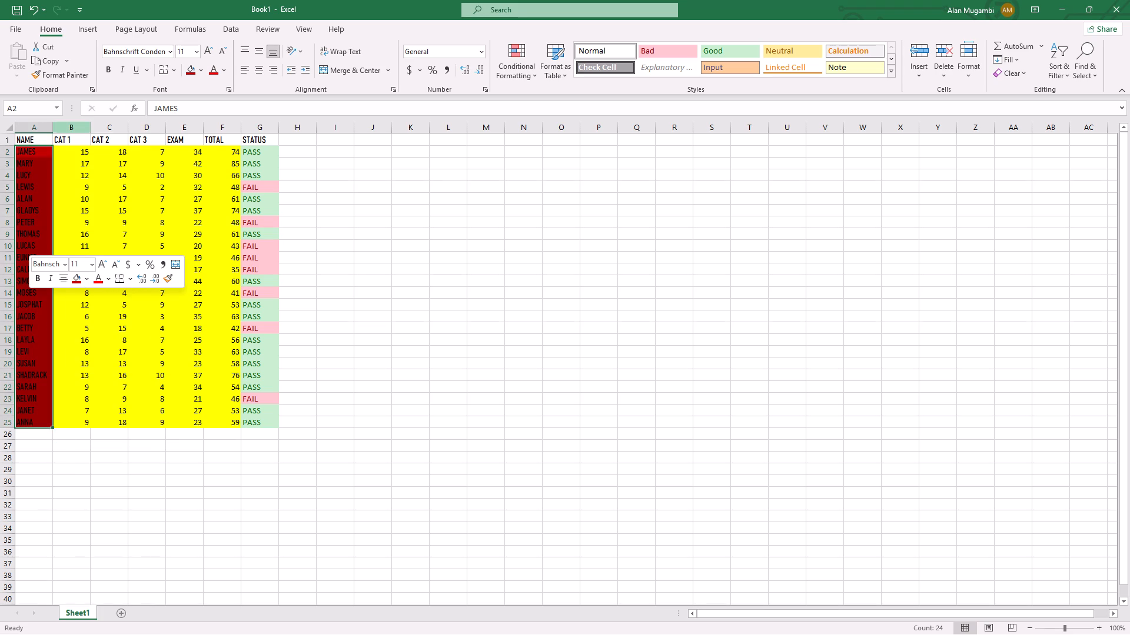
Select the header row cells from NAME to STATUS, A1 to G1.
drag(35, 140, 211, 141)
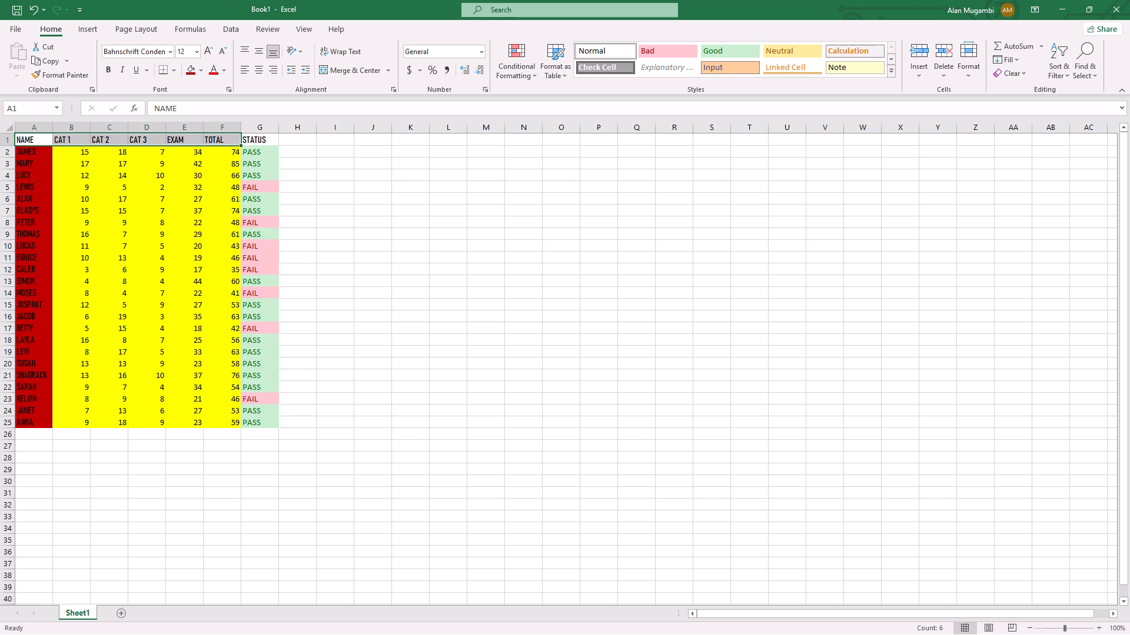
drag(268, 141, 261, 141)
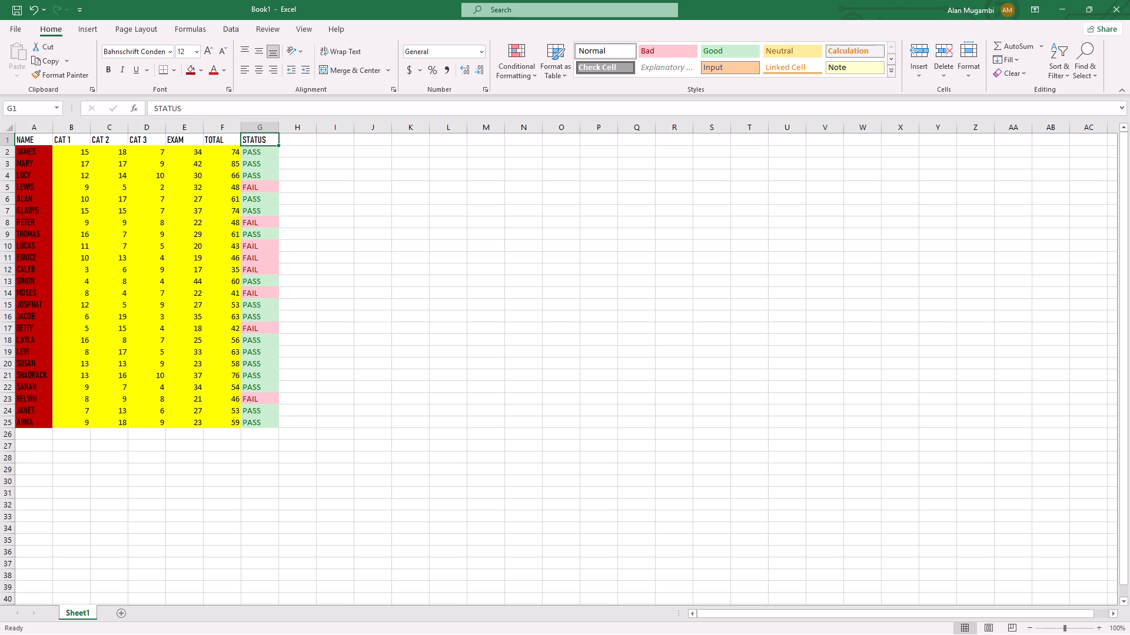
drag(267, 139, 29, 135)
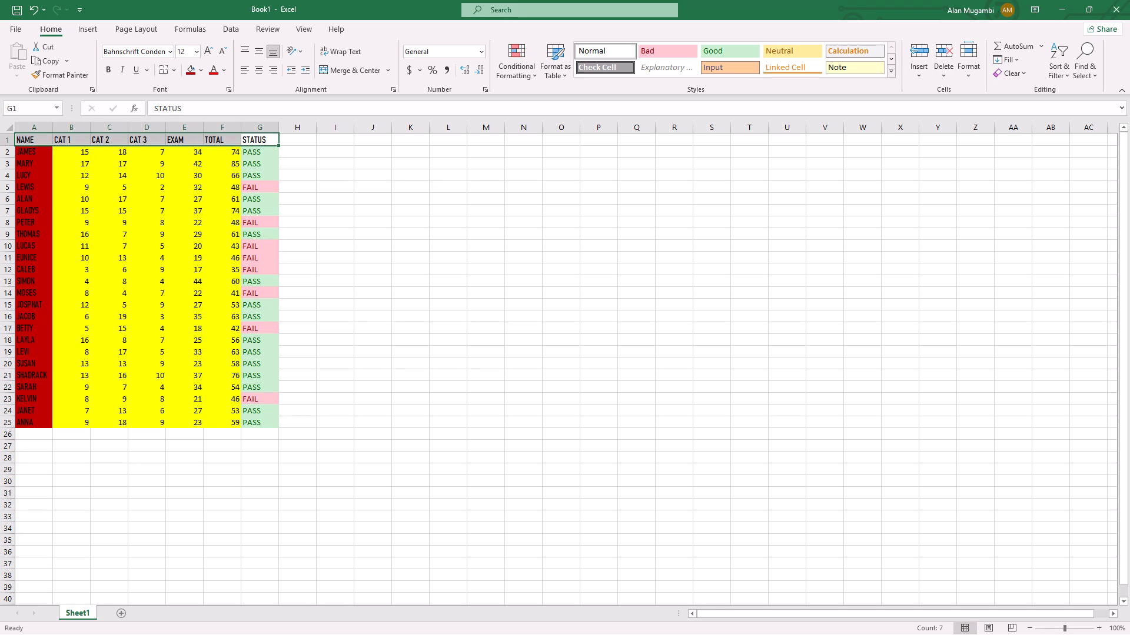
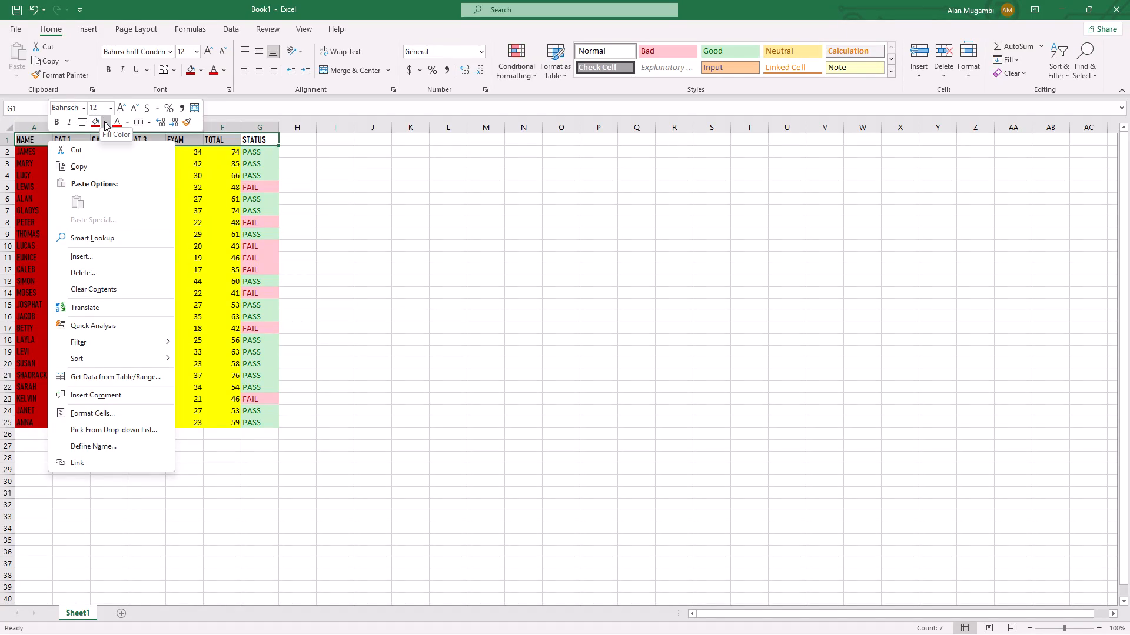
Fill the header row cells A1 to G1 with standard Green and deselect them.
click(104, 121)
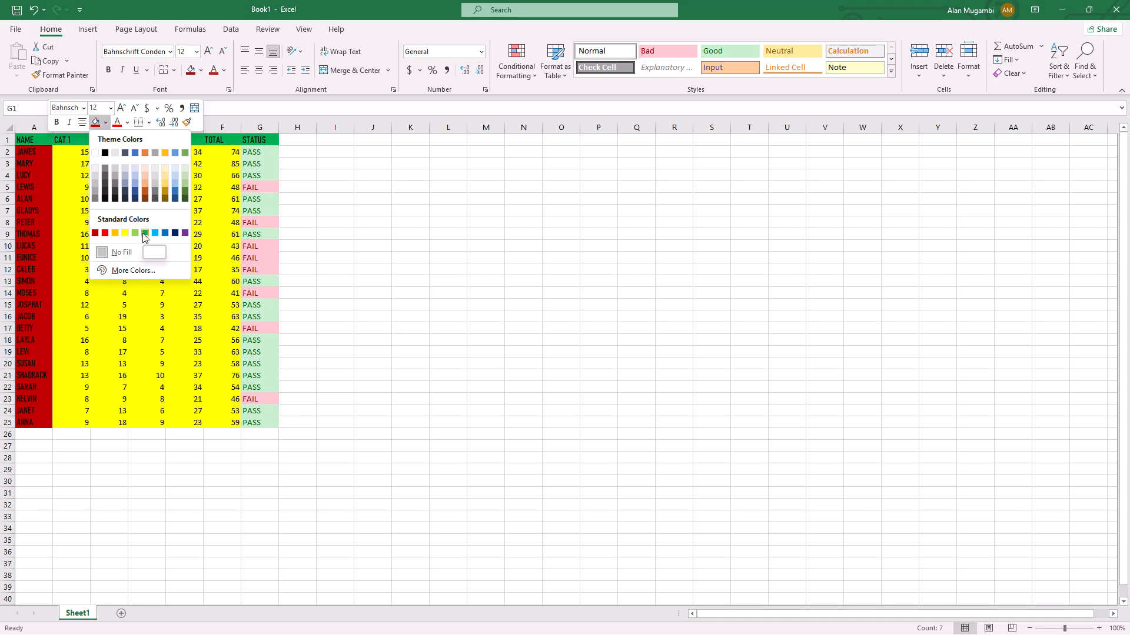
click(142, 233)
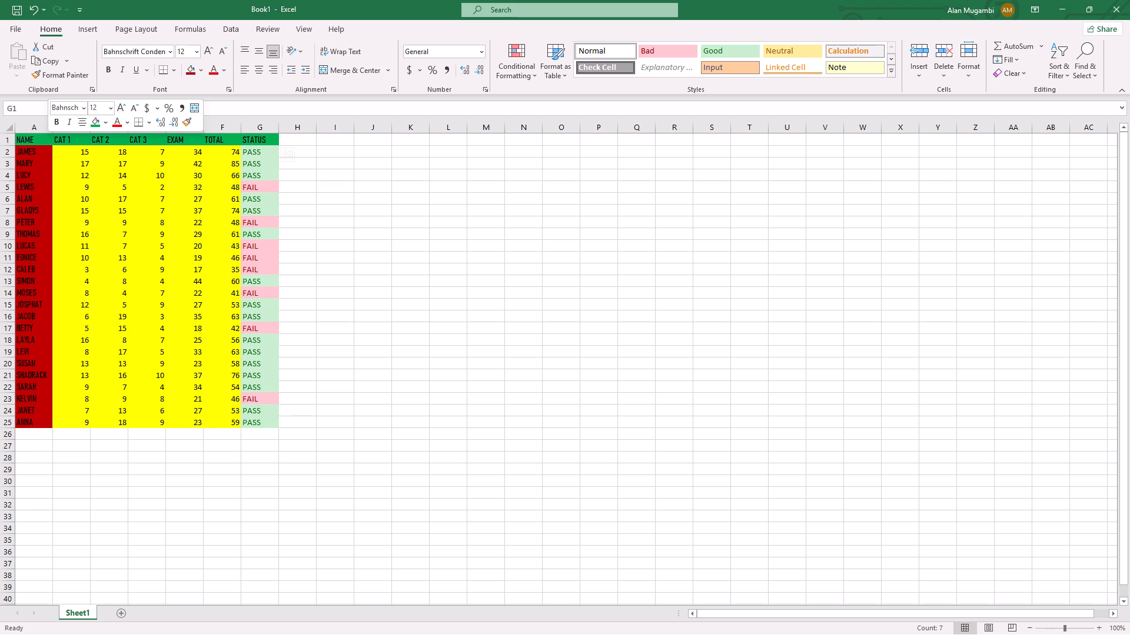
click(369, 145)
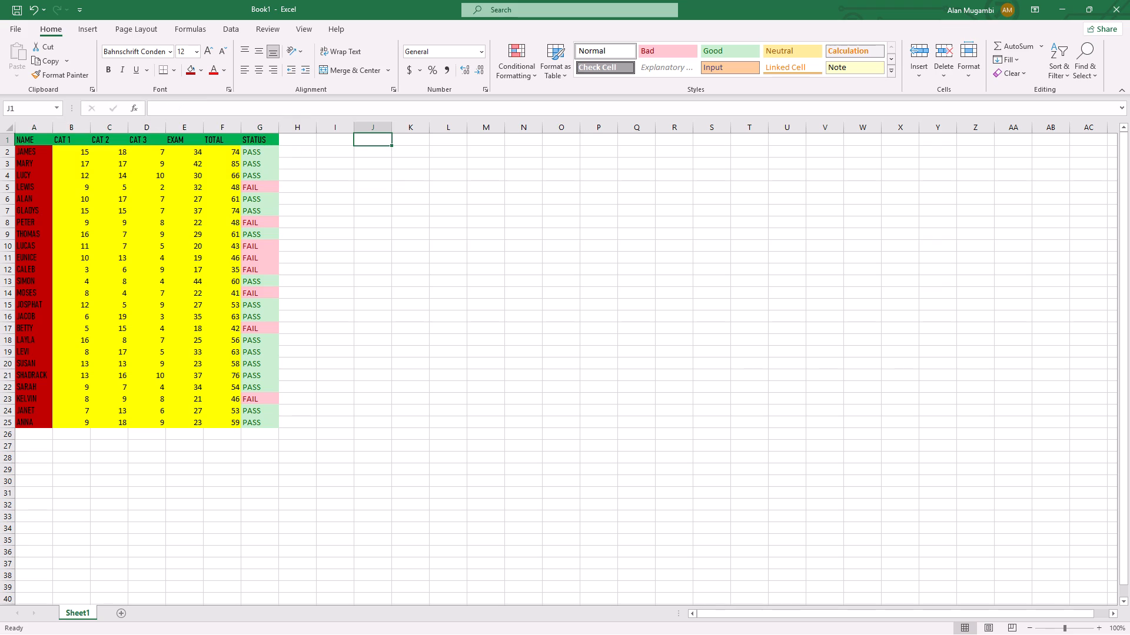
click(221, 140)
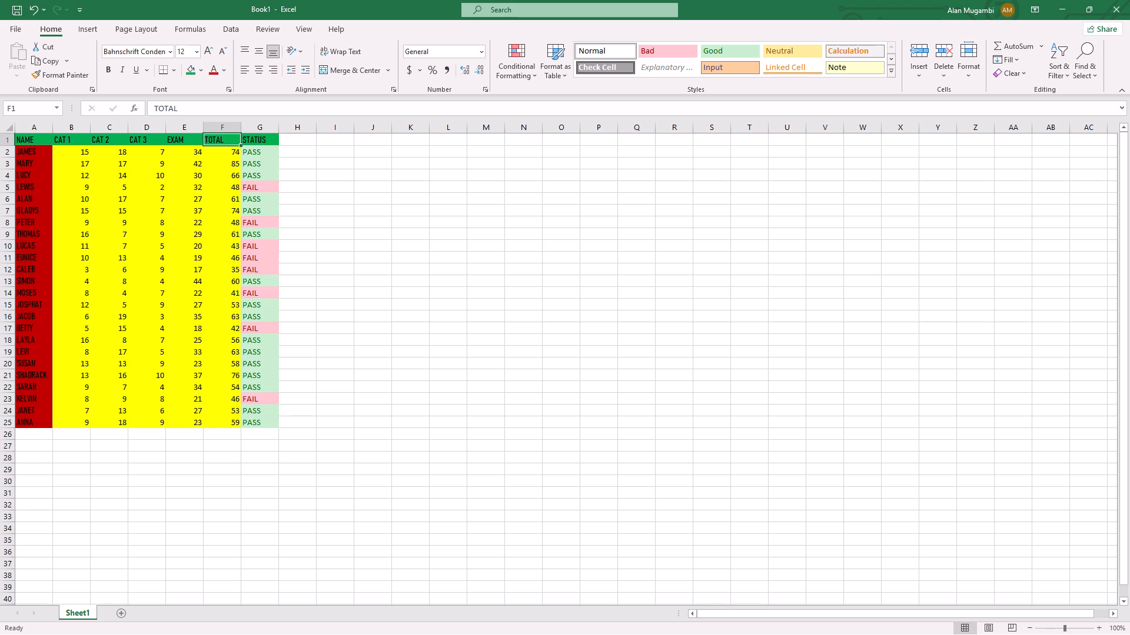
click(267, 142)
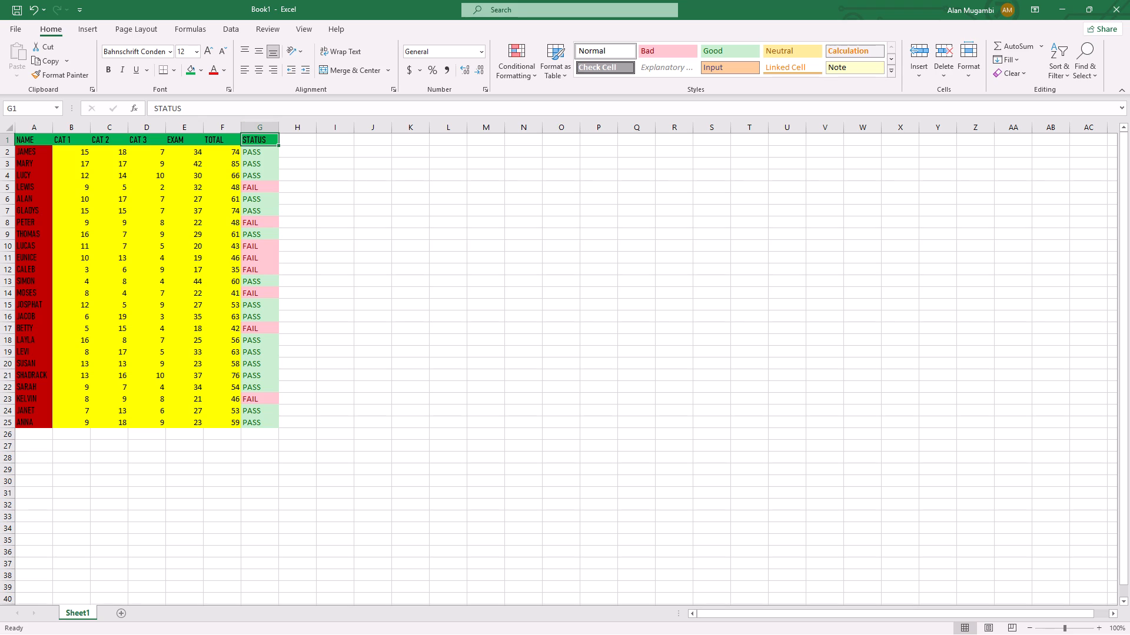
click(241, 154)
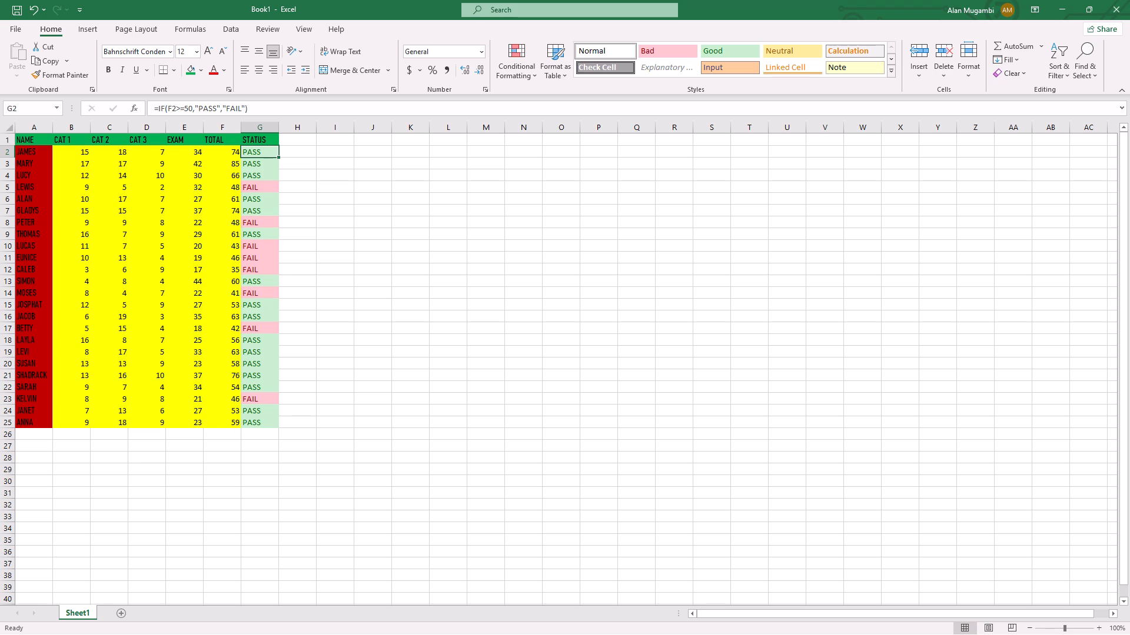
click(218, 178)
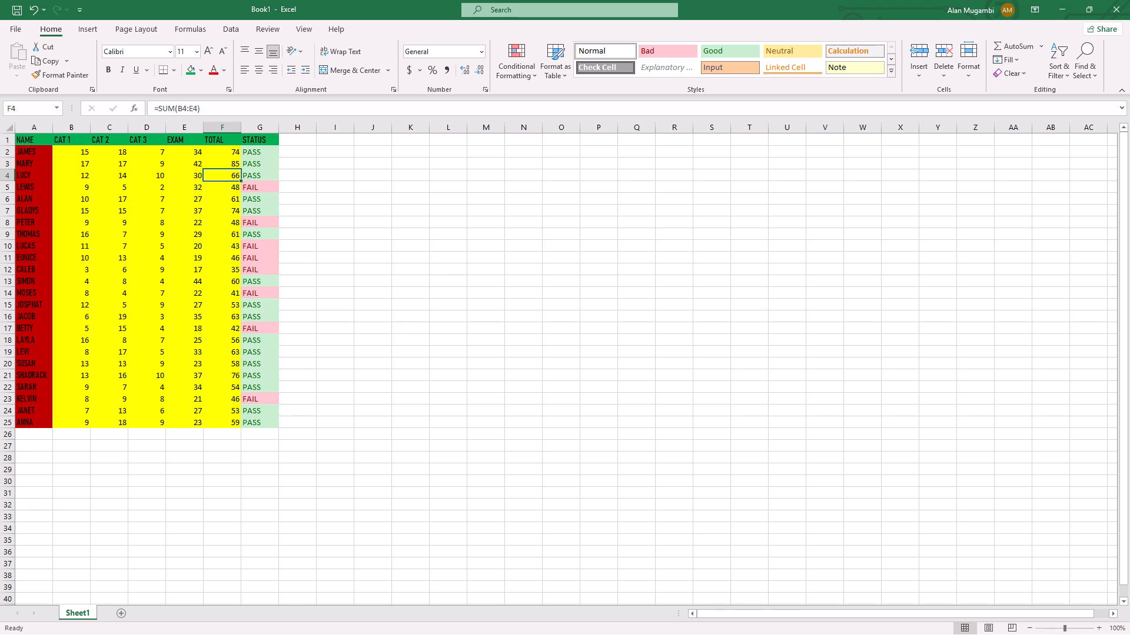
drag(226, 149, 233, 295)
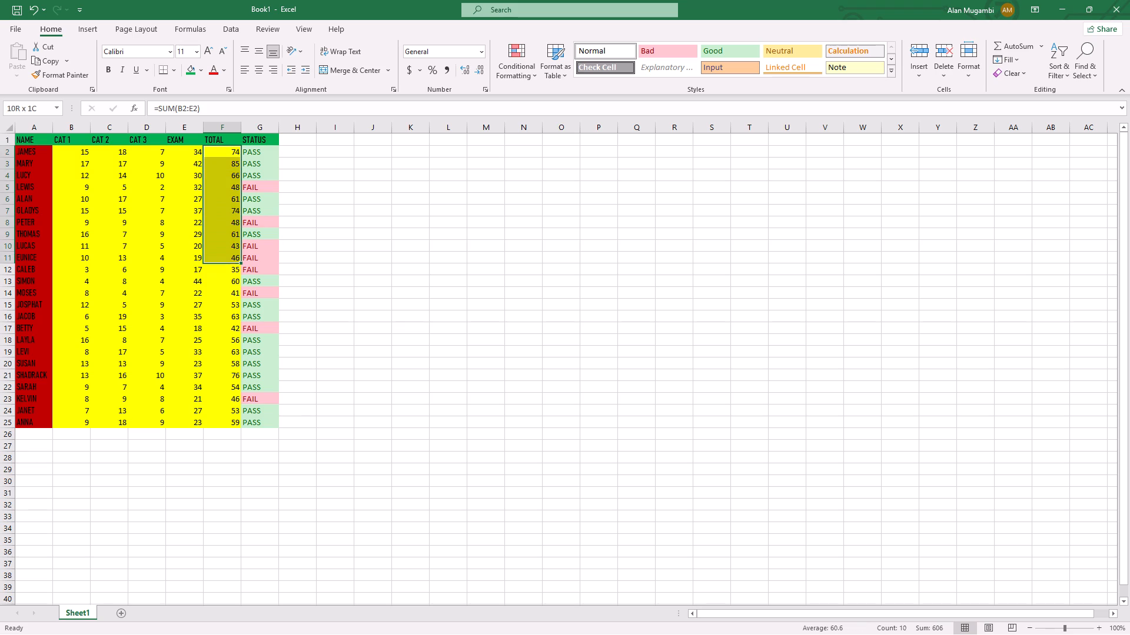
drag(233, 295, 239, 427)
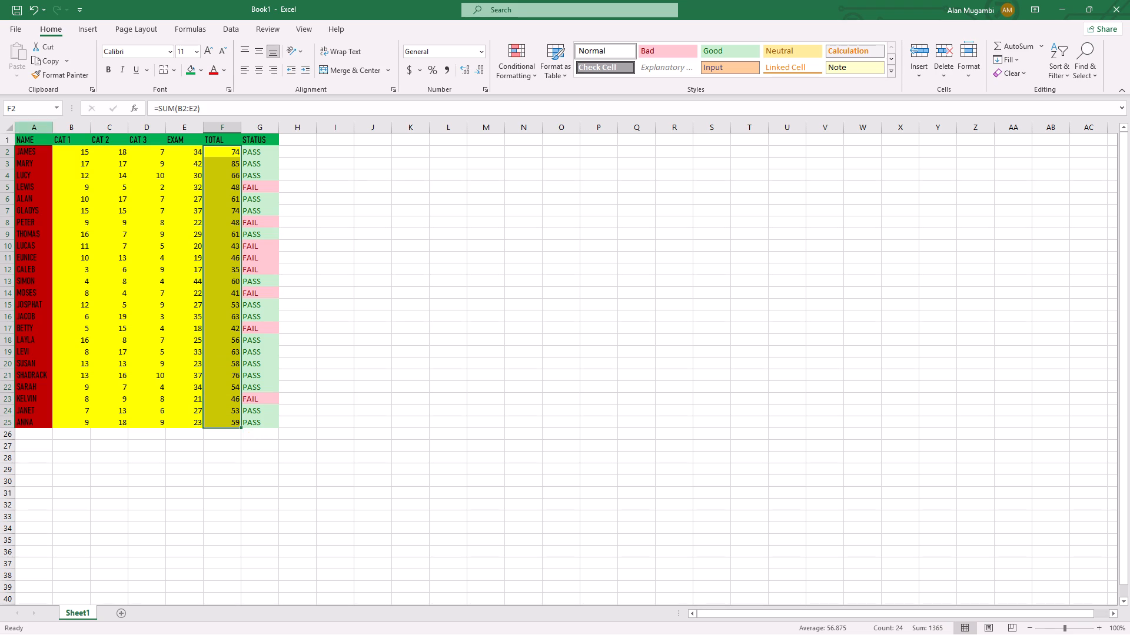
Sort the mark sheet A1 to G25 by TOTAL on Cell Values, ordered Largest to Smallest, and deselect the table.
drag(26, 141, 106, 202)
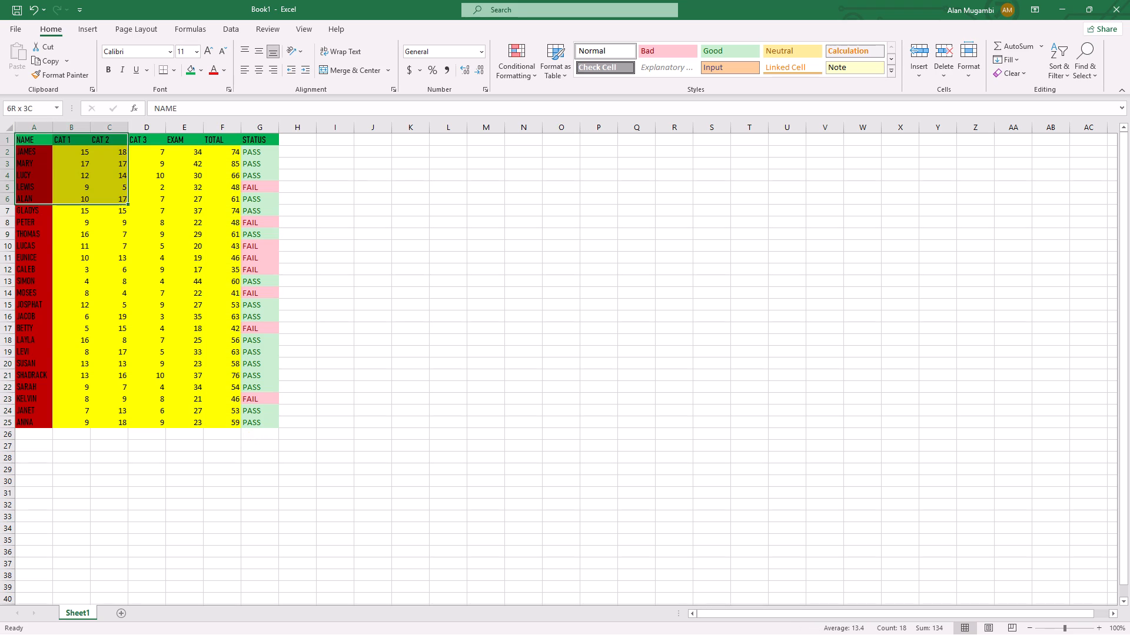
drag(106, 202, 257, 406)
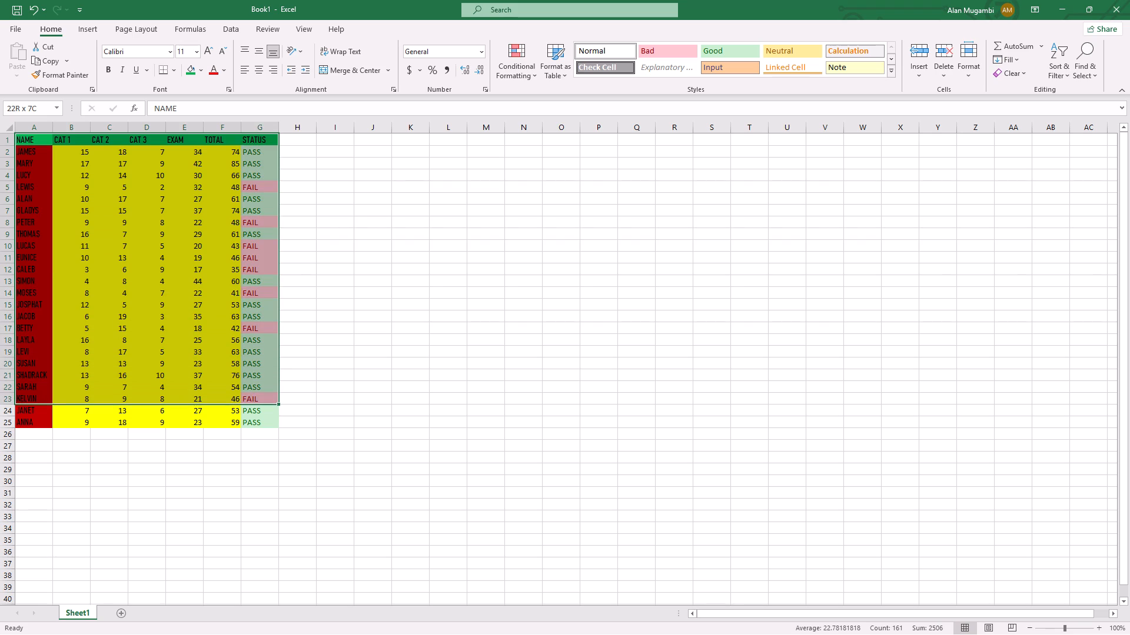
drag(257, 406, 258, 424)
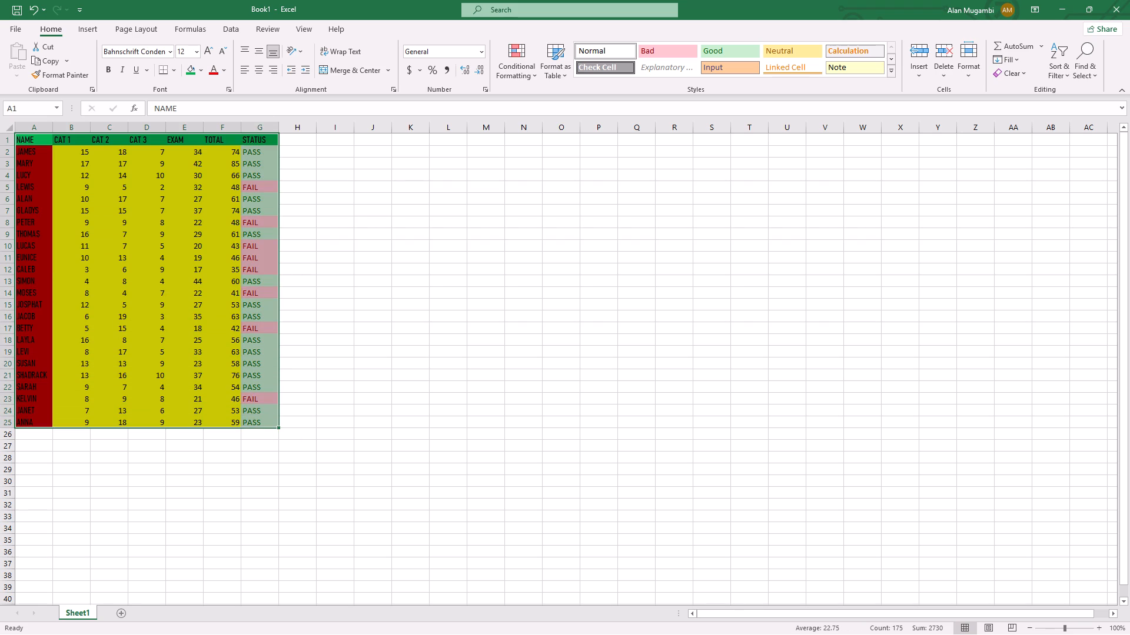
click(236, 26)
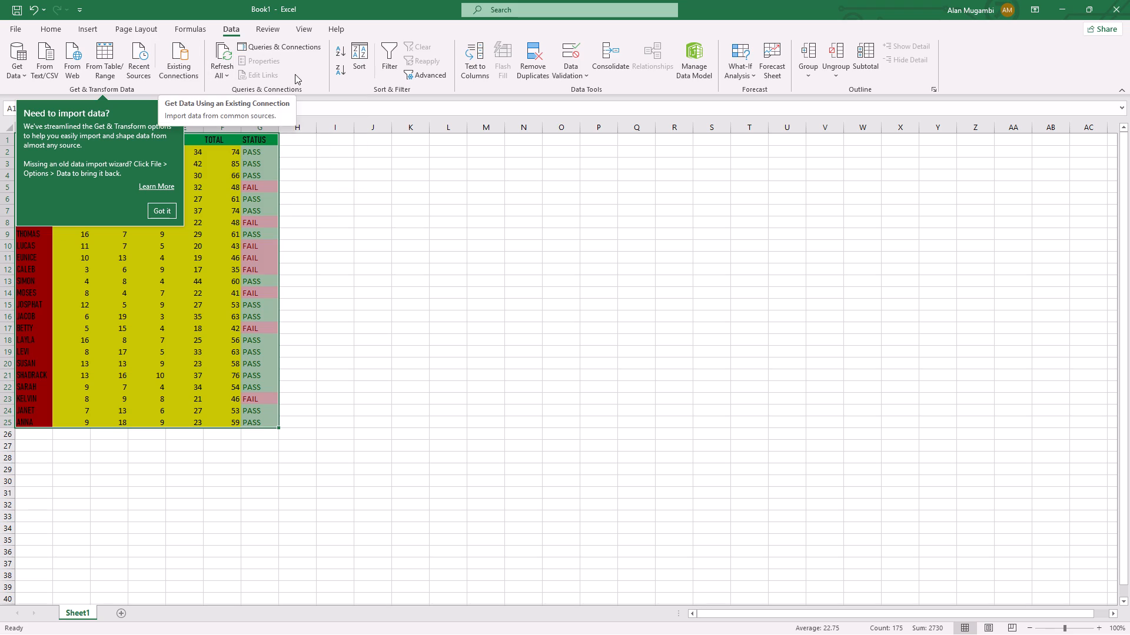
click(359, 57)
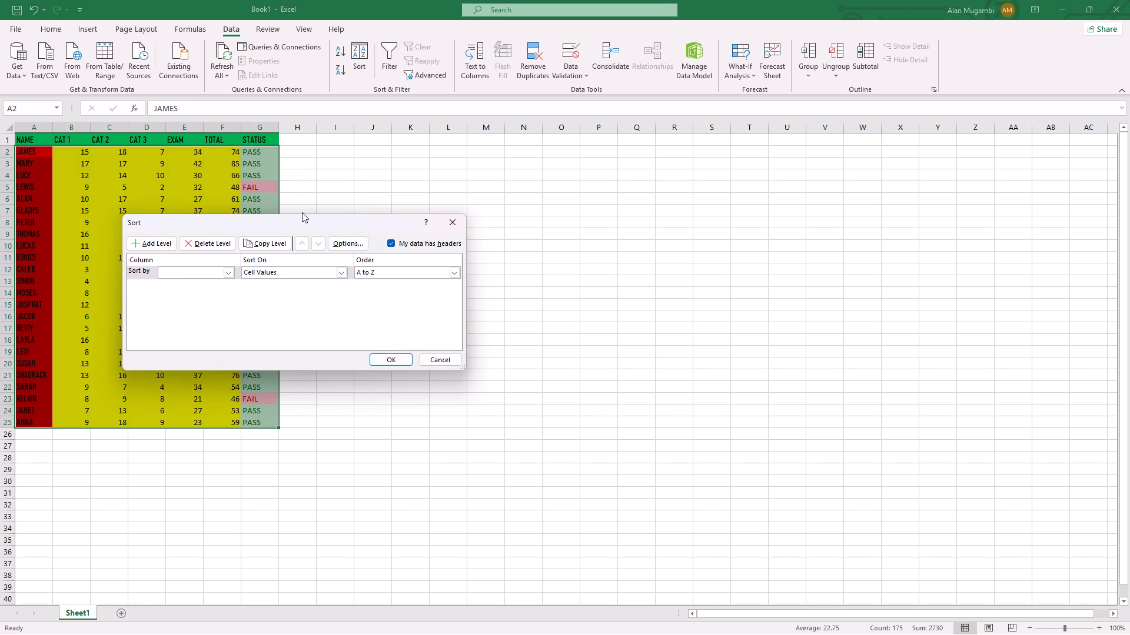
drag(295, 220, 441, 216)
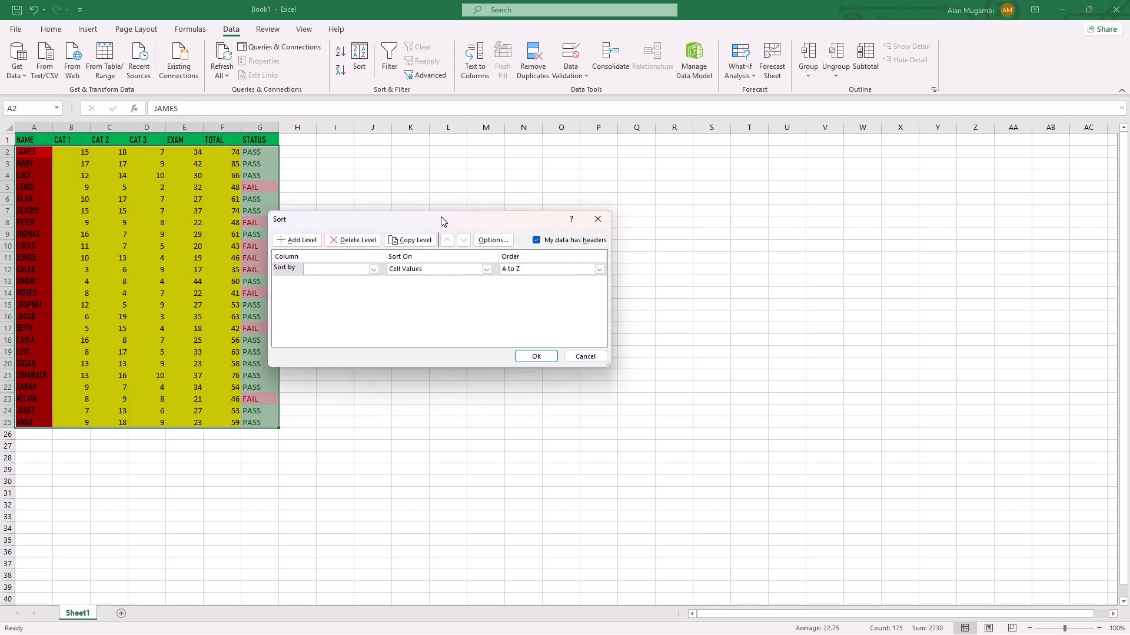
drag(441, 216, 501, 212)
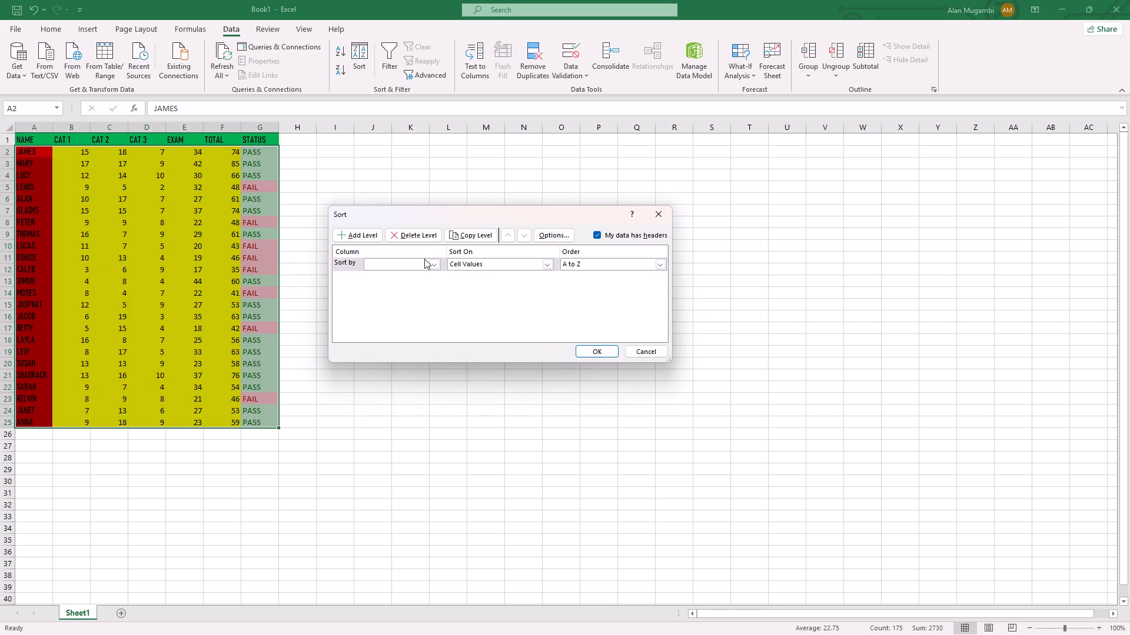
click(412, 263)
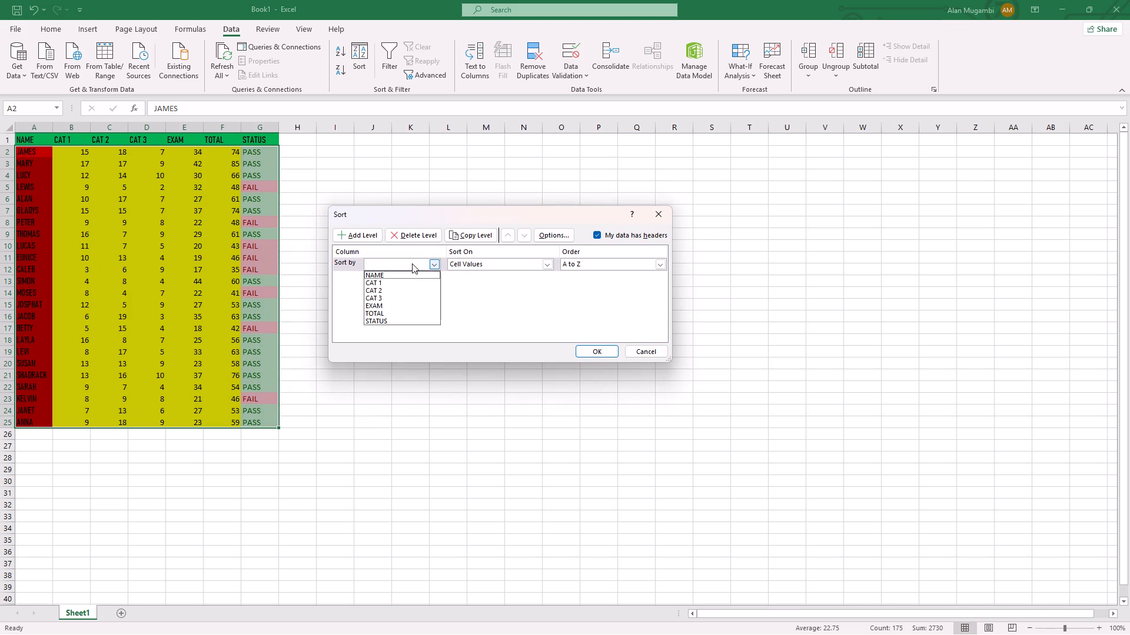
click(387, 310)
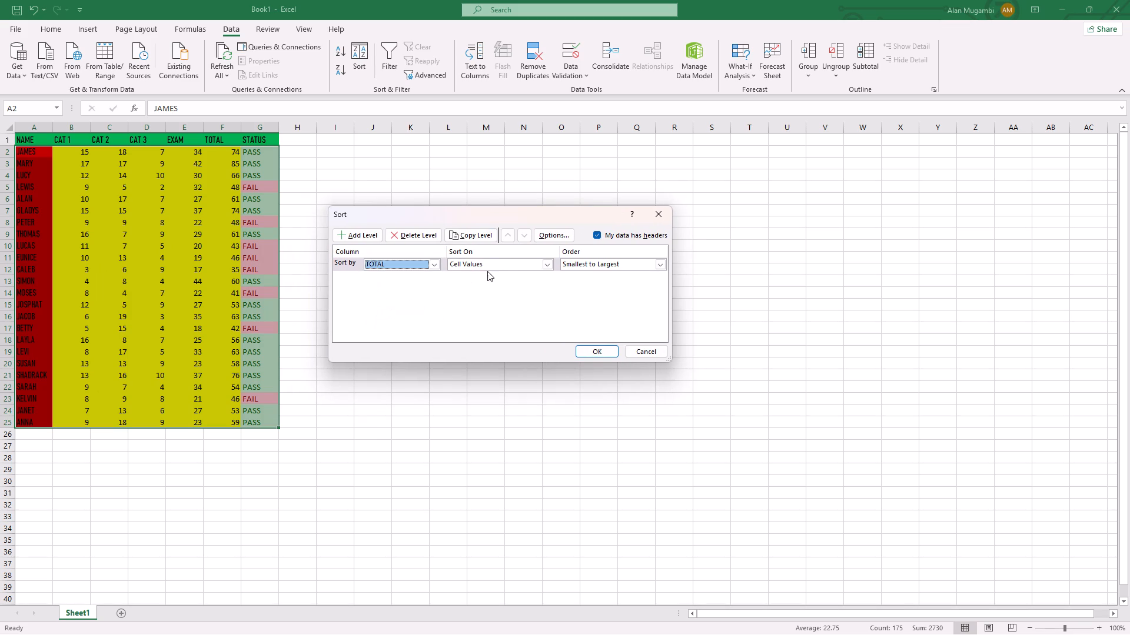
click(503, 261)
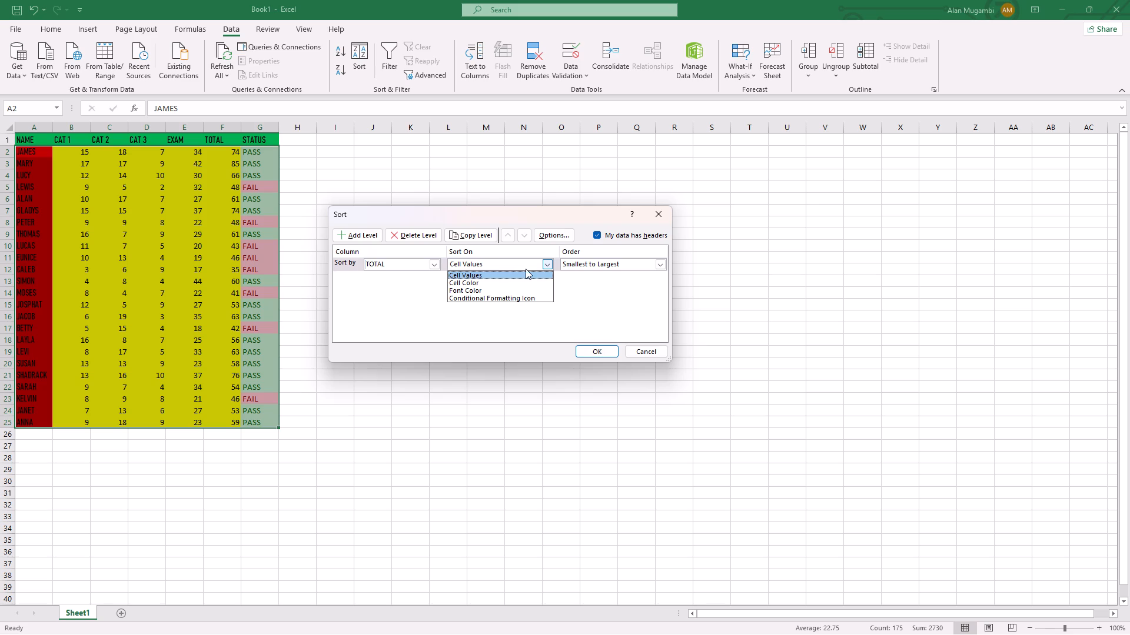
click(623, 269)
click(623, 269)
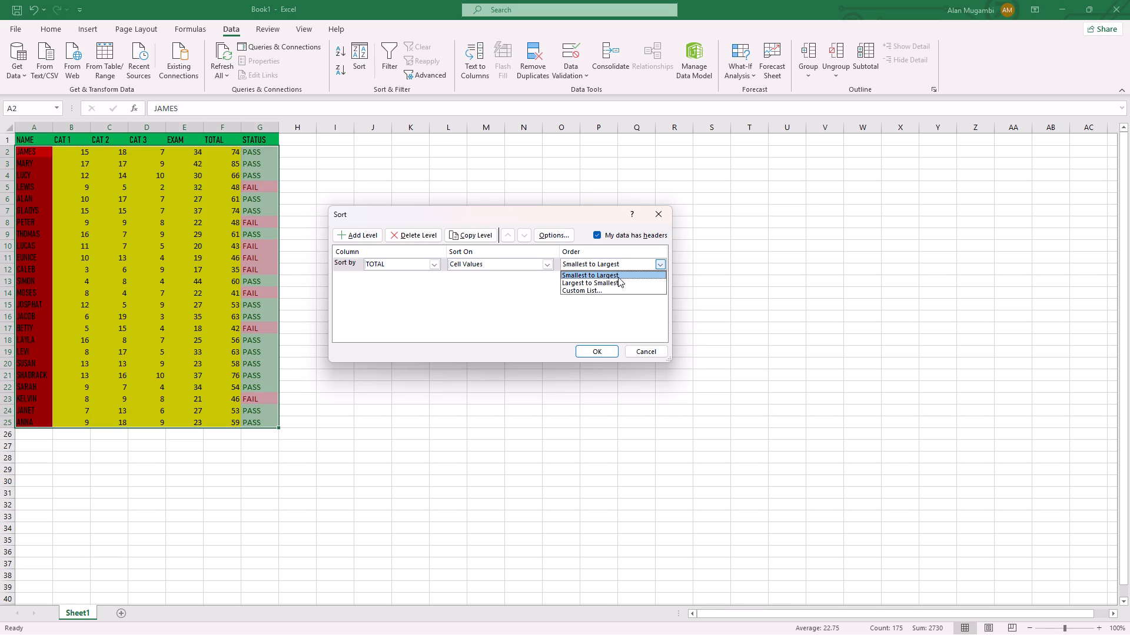
click(611, 280)
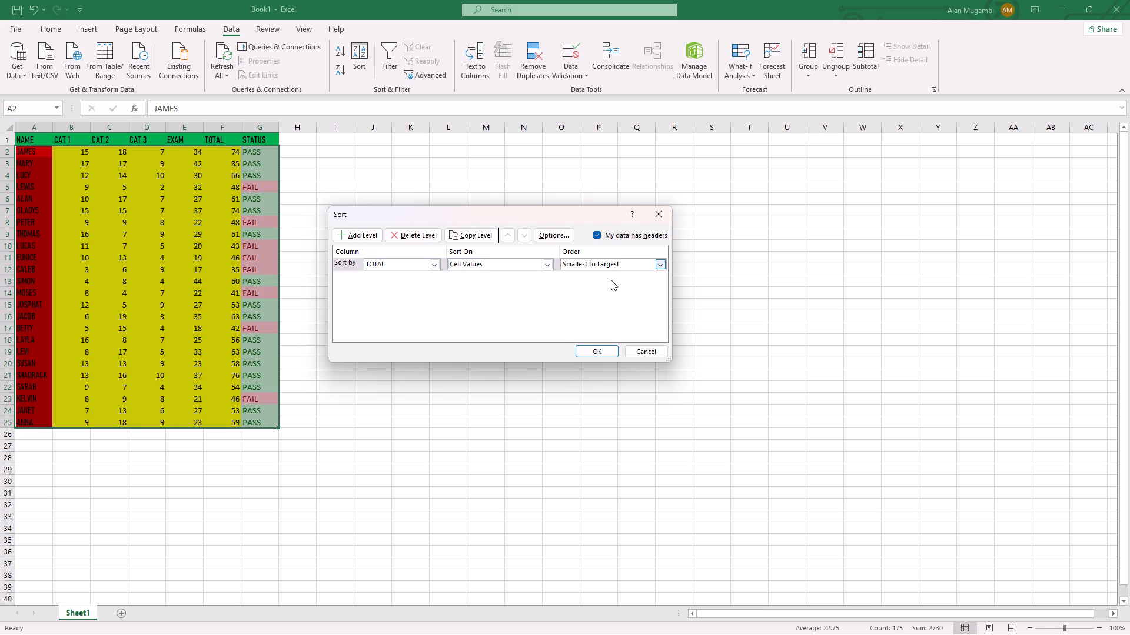
click(517, 262)
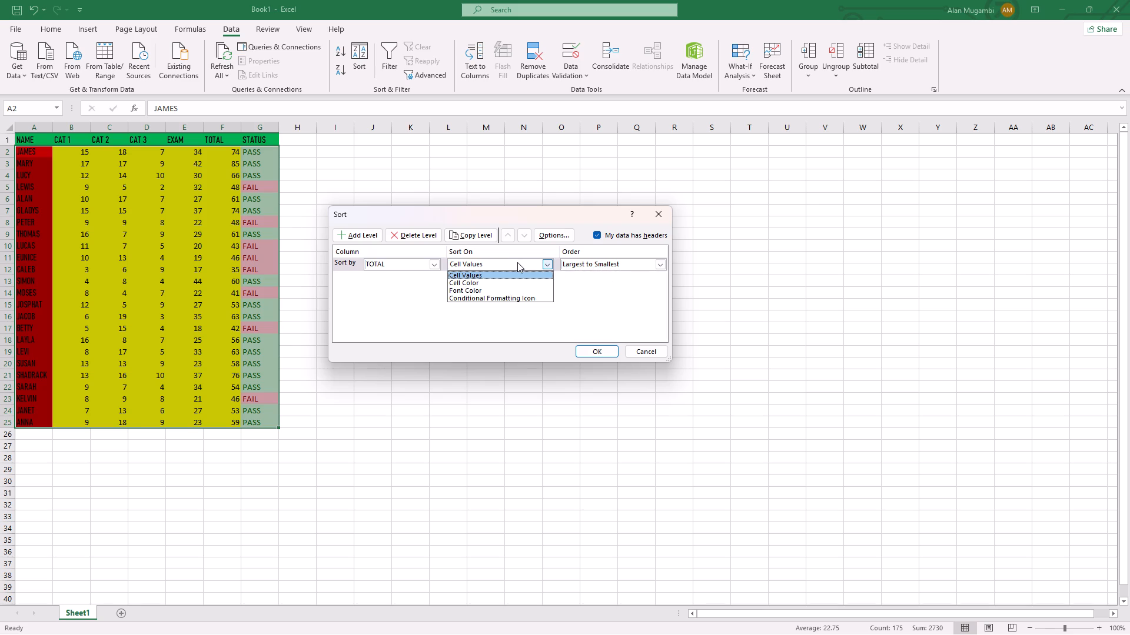
click(517, 262)
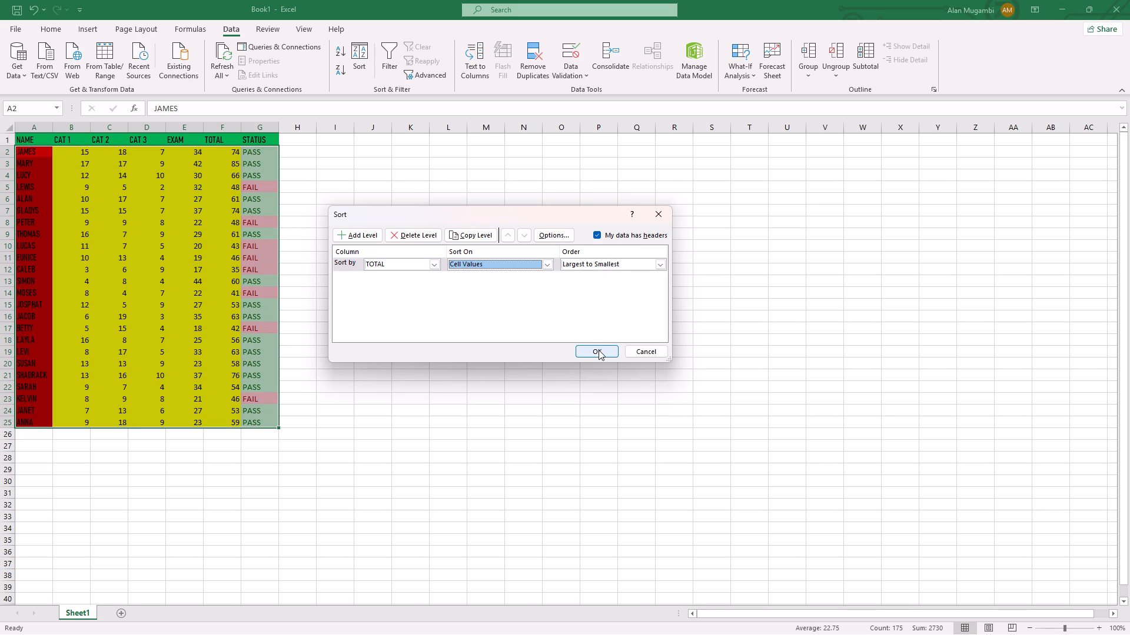
click(599, 350)
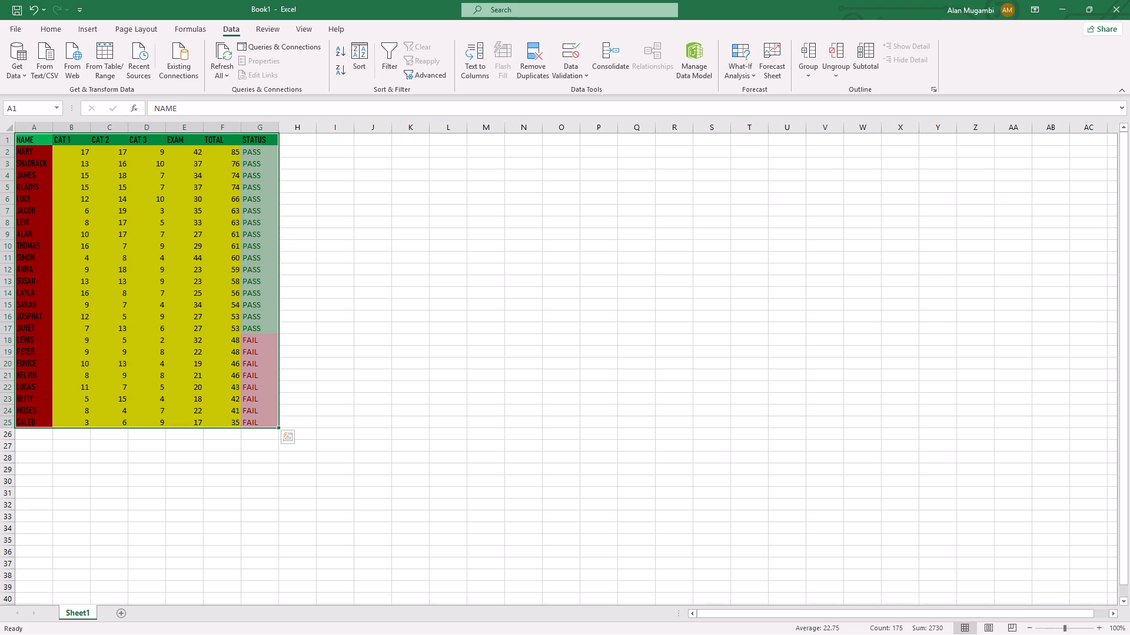
click(298, 202)
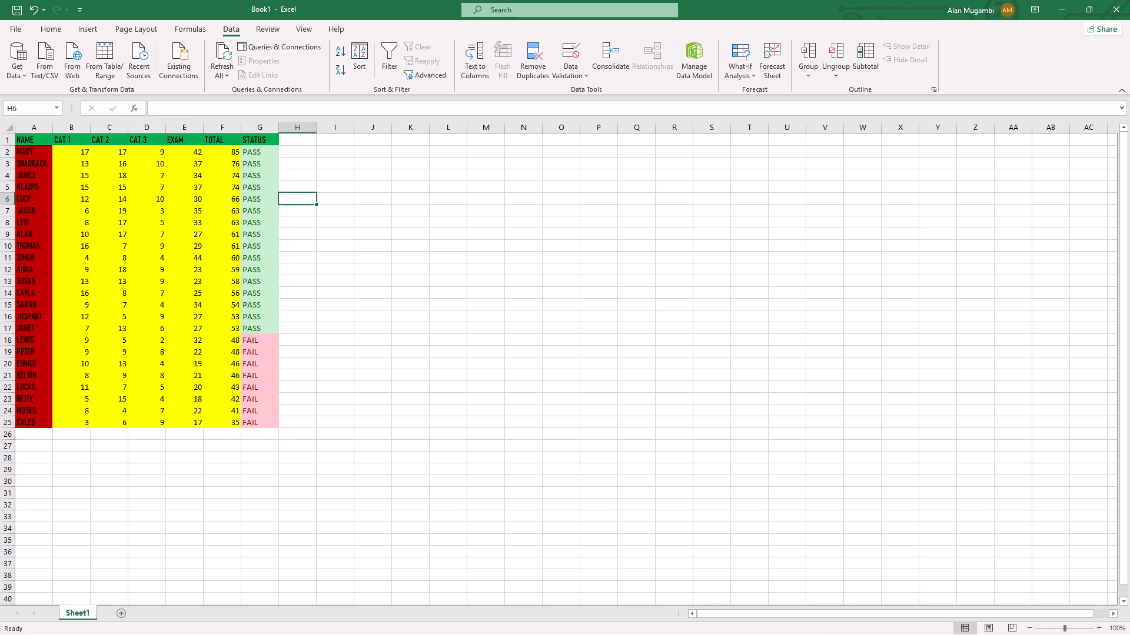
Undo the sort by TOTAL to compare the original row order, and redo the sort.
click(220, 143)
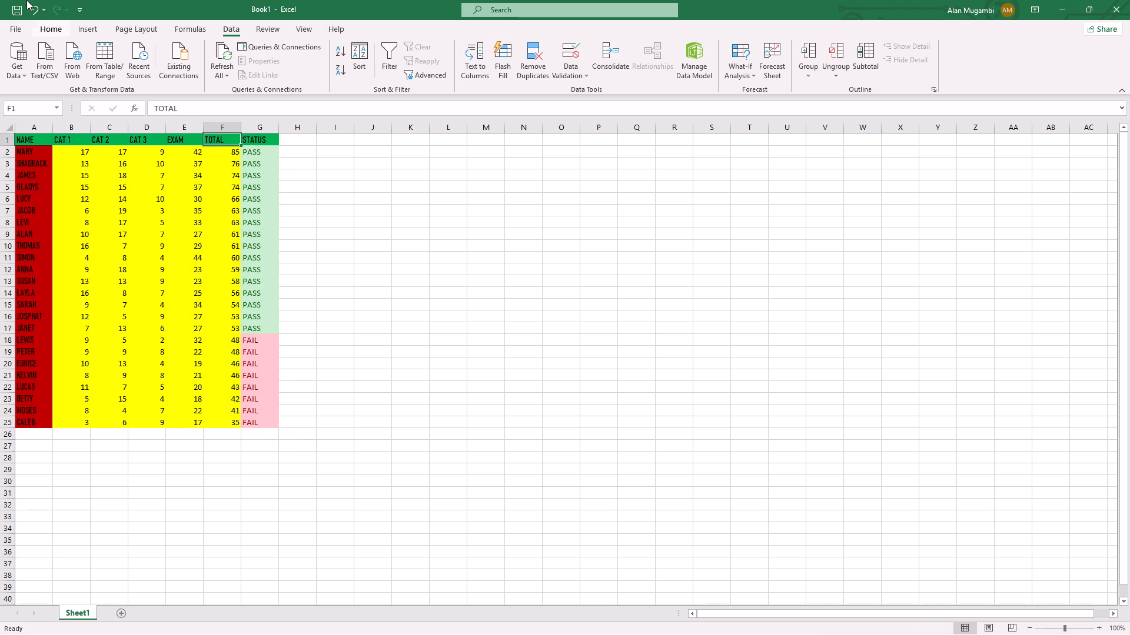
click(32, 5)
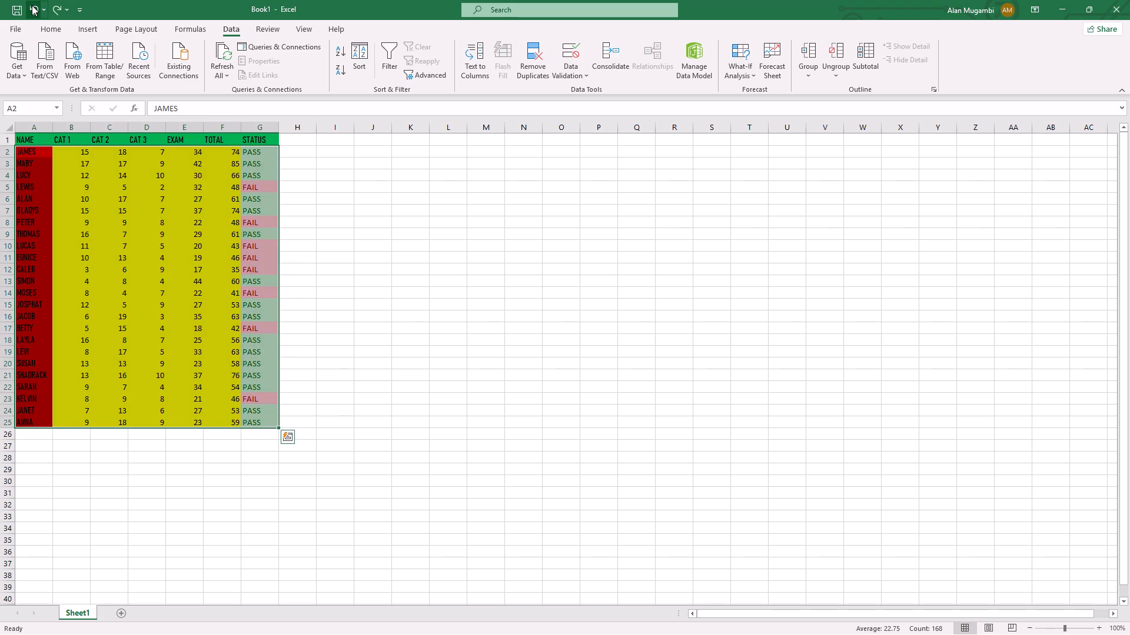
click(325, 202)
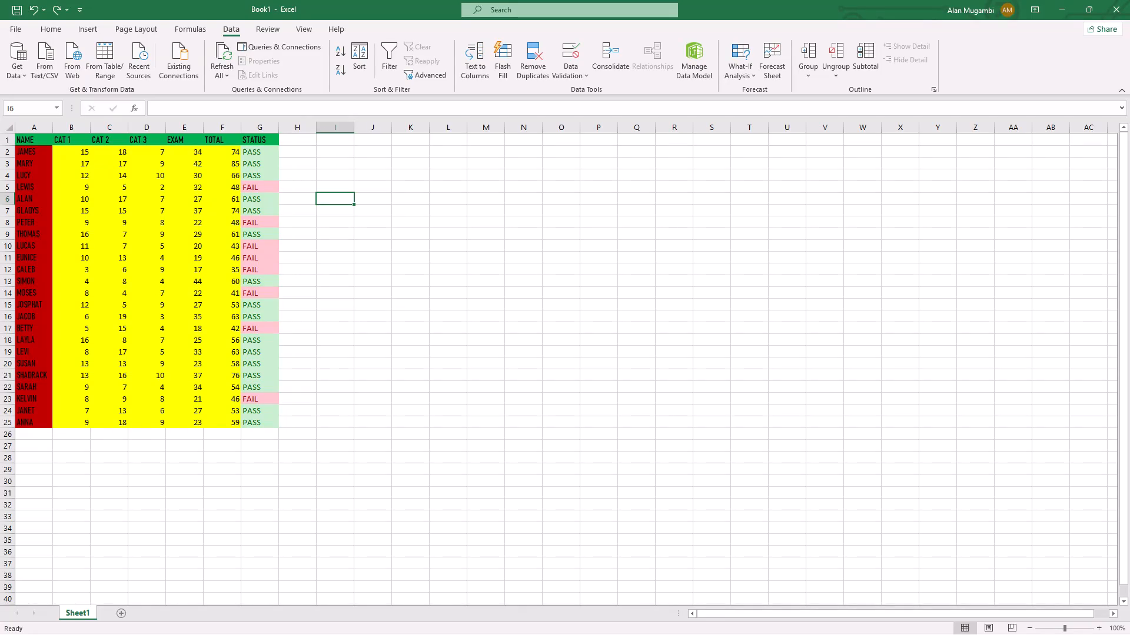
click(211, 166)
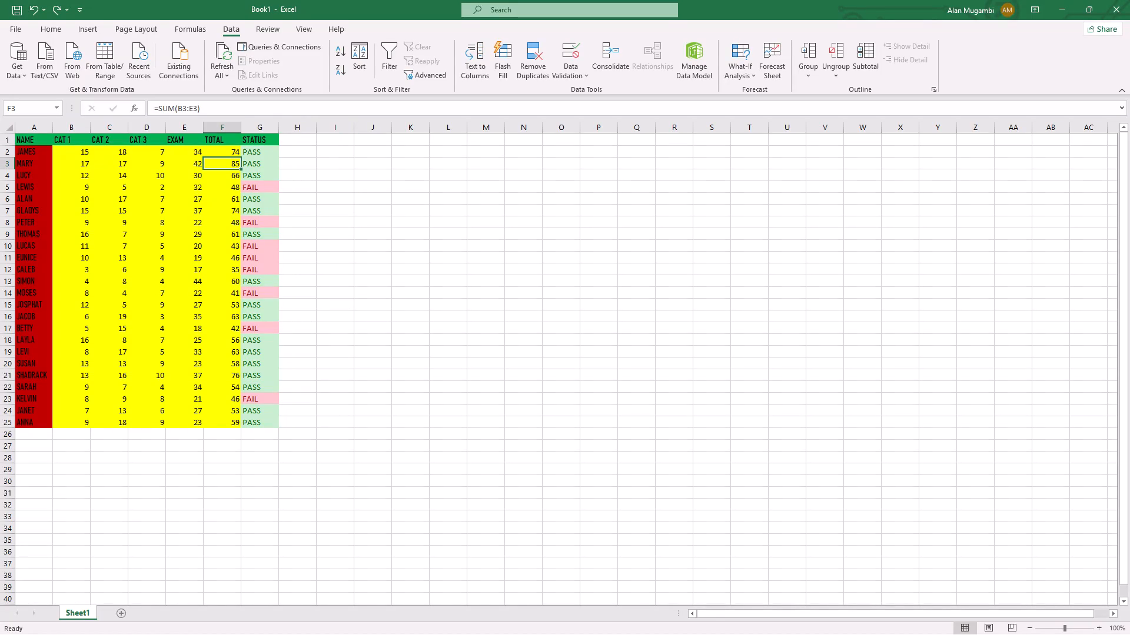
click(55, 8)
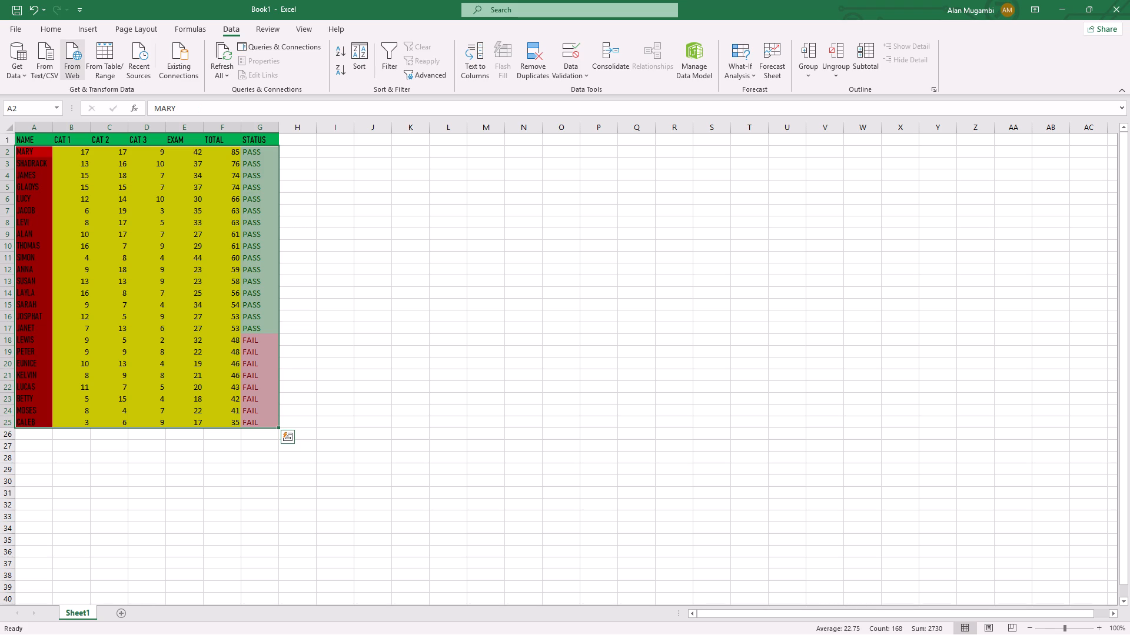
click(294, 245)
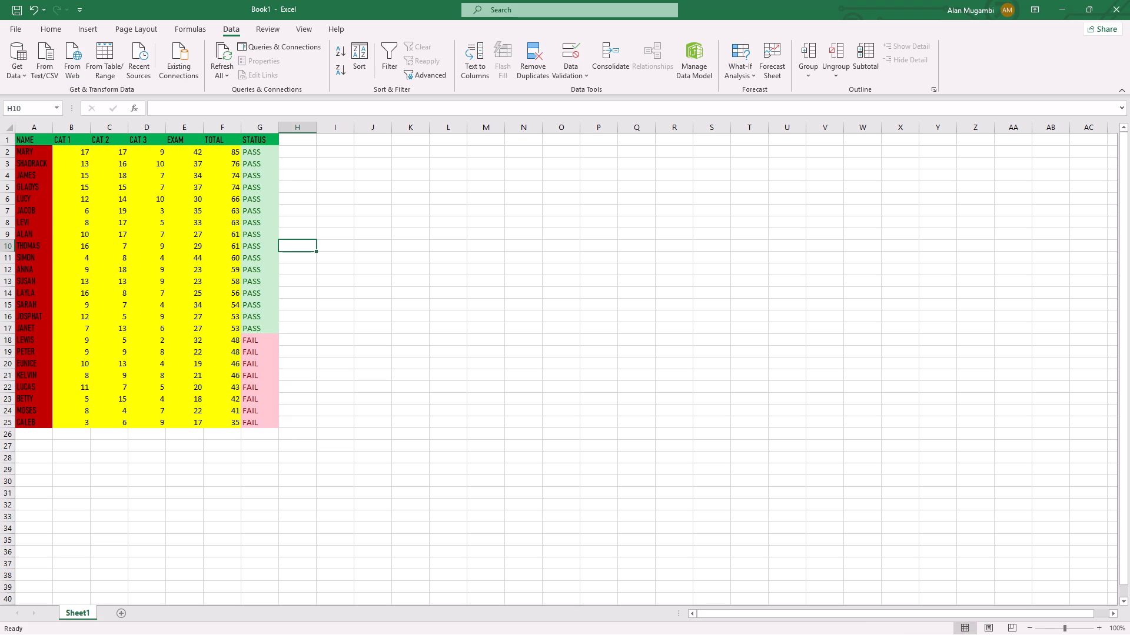
Fill the student name cells A2 to A25 with a light blue theme colour.
drag(29, 151, 27, 189)
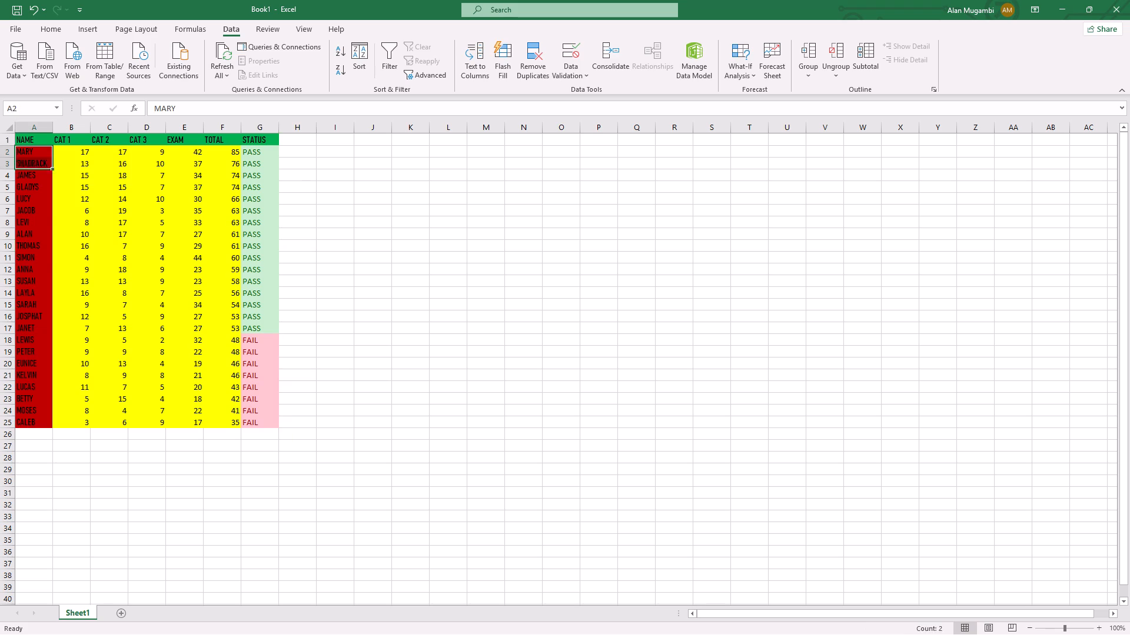
drag(27, 189, 29, 416)
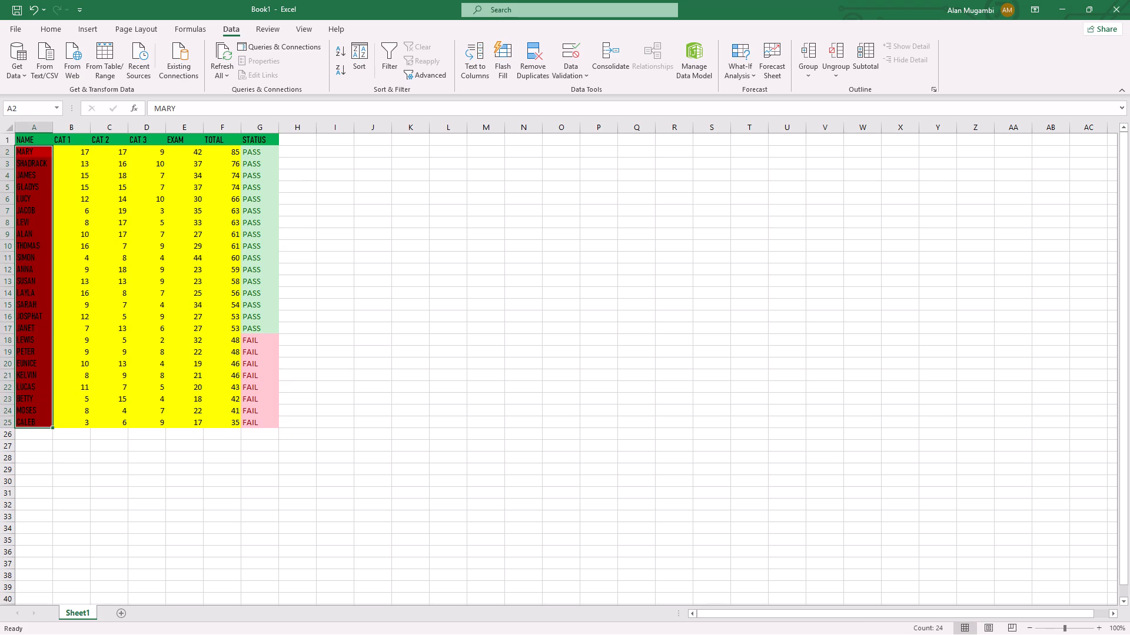
right_click(34, 321)
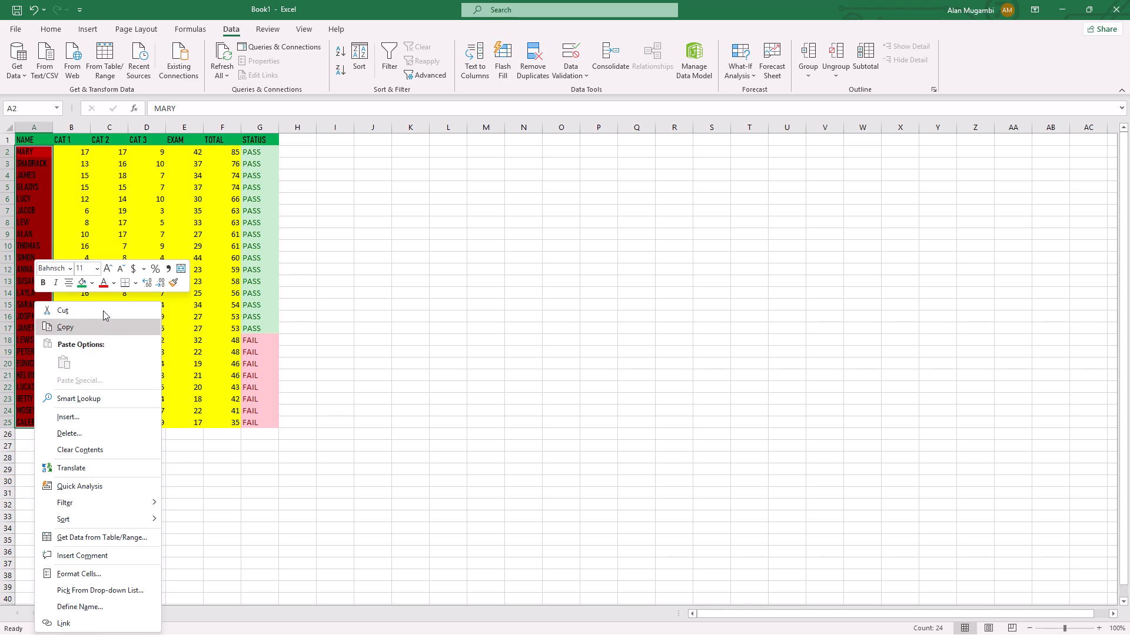
click(68, 268)
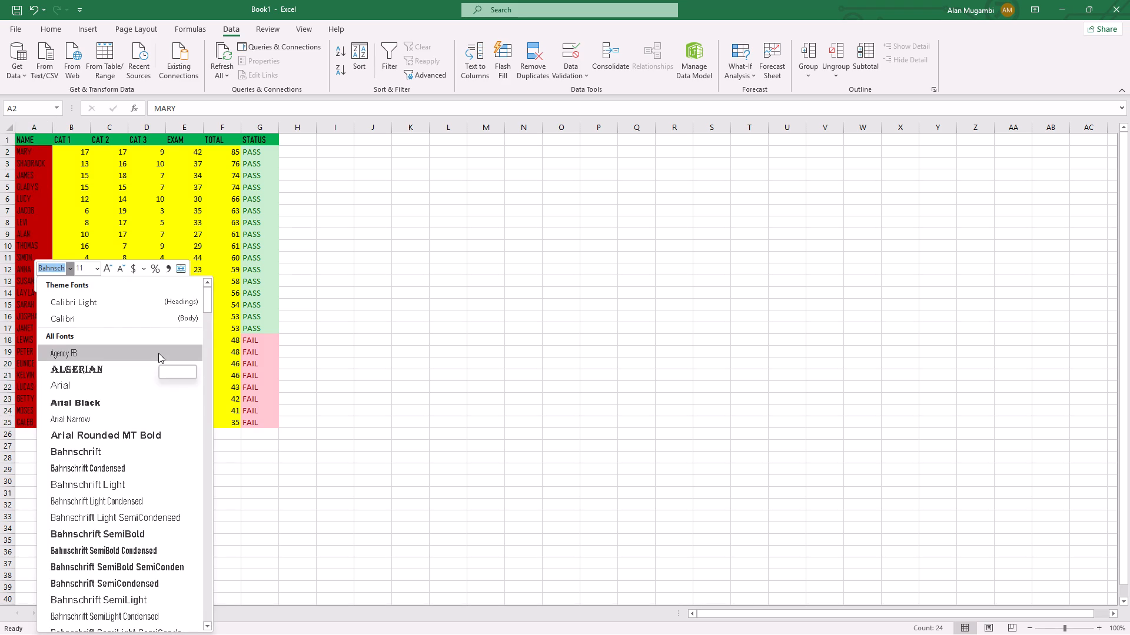
click(71, 269)
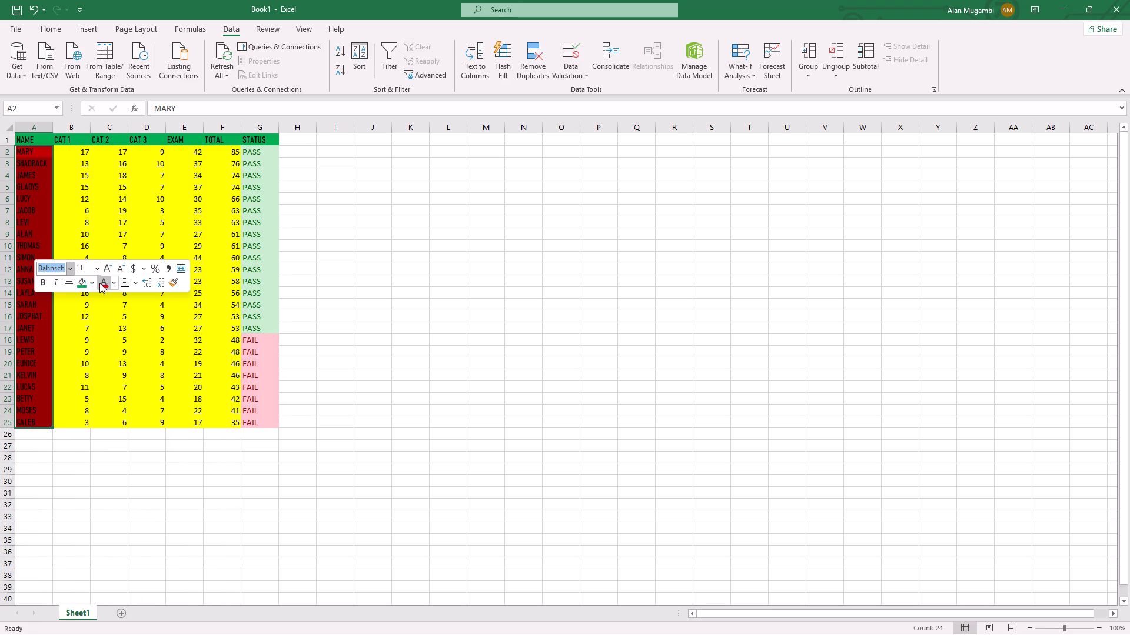
click(90, 280)
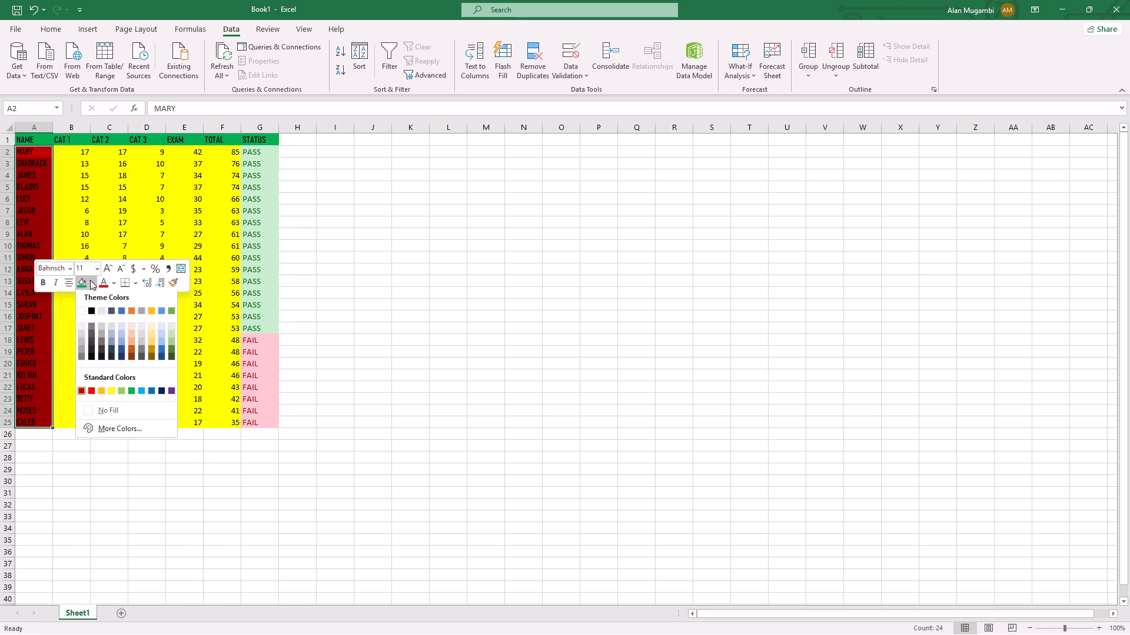
click(122, 335)
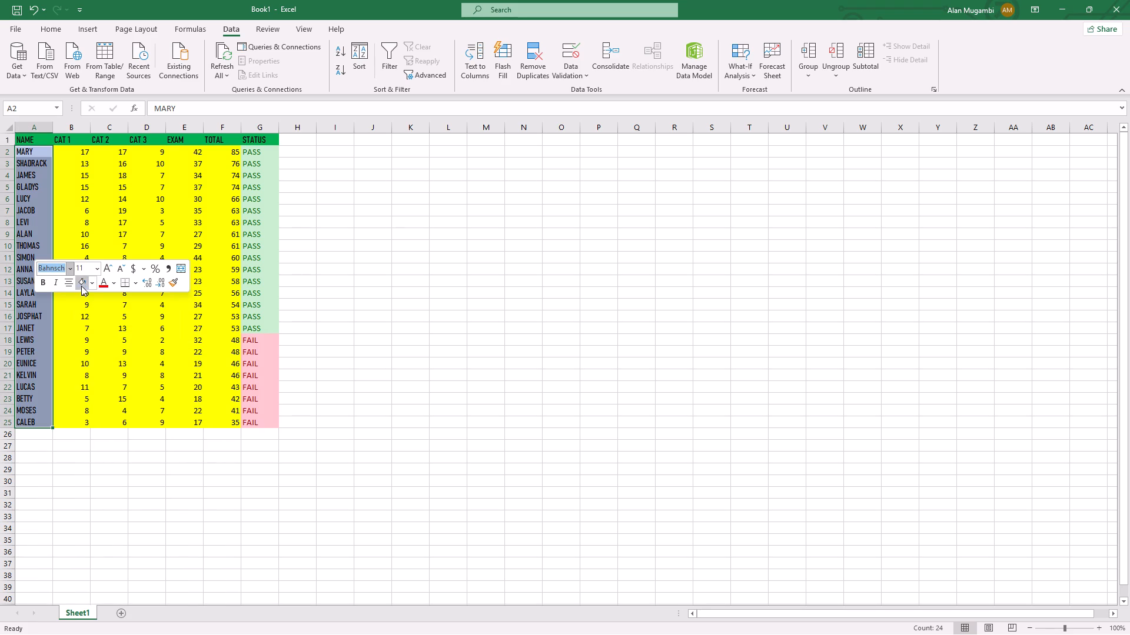
Set the font of the student name cells A2 to A25 to Showcard Gothic.
click(68, 267)
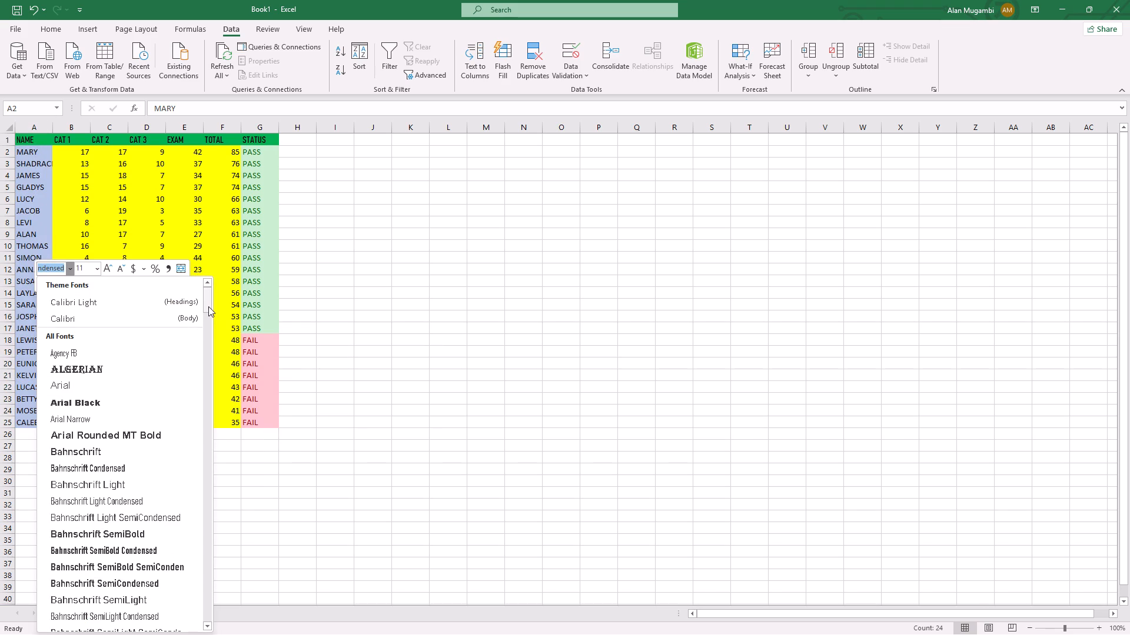
drag(208, 306, 210, 323)
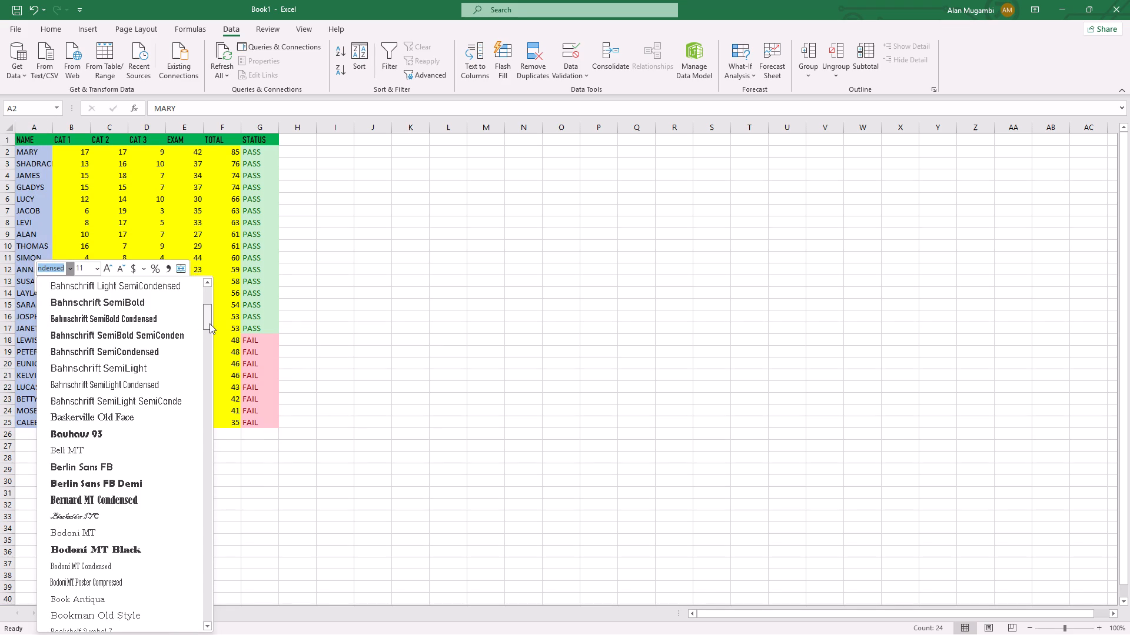
drag(210, 323, 210, 333)
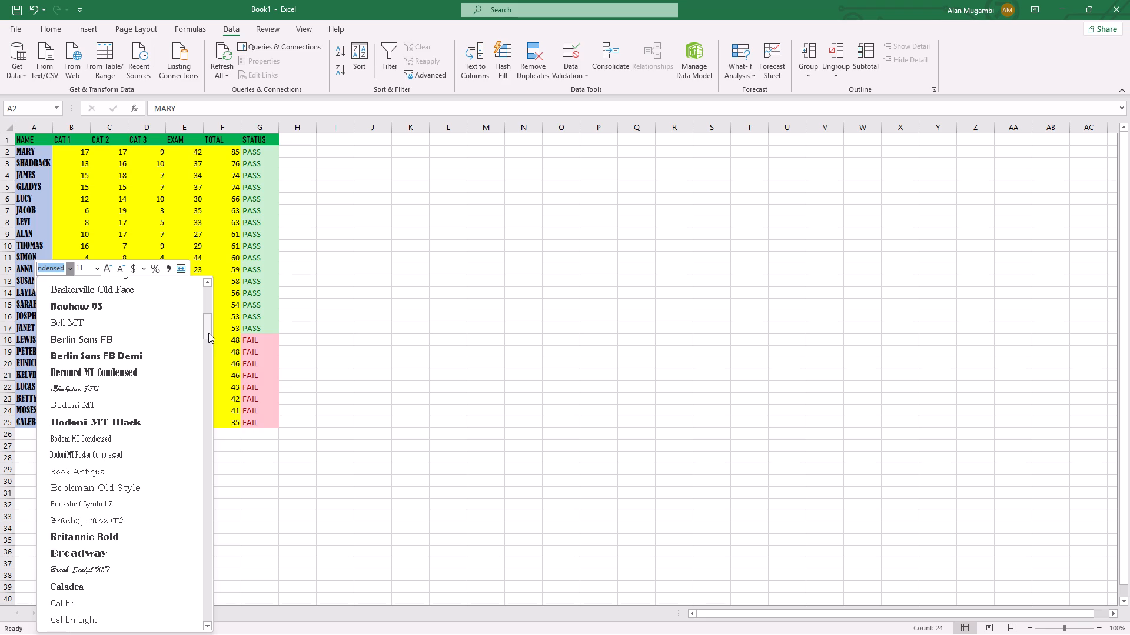
drag(208, 334, 208, 367)
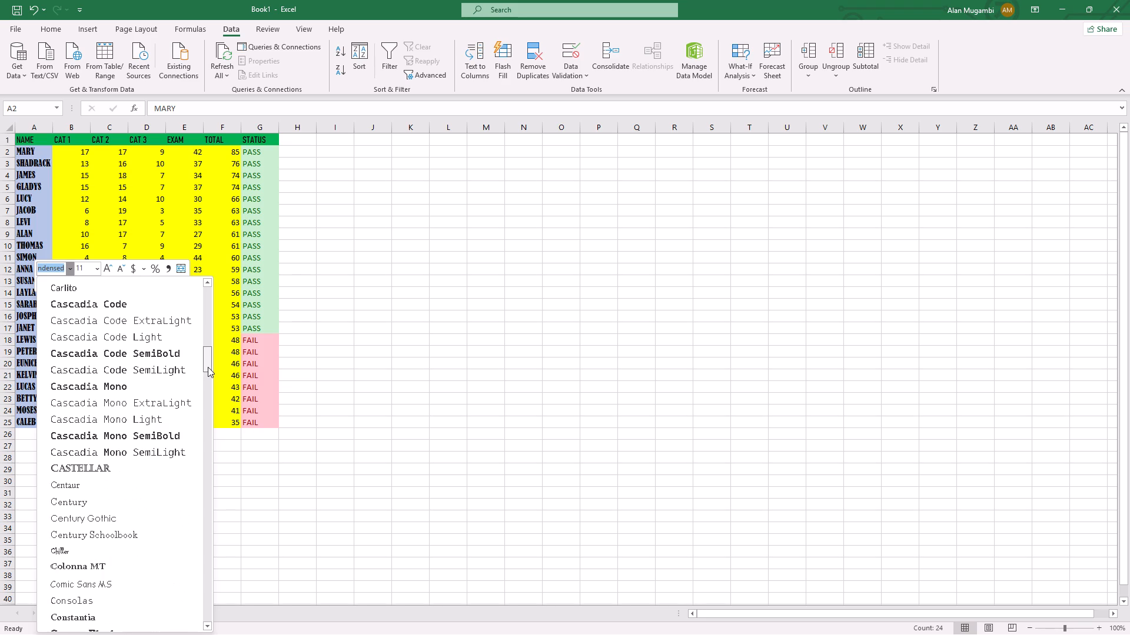
drag(208, 367, 208, 377)
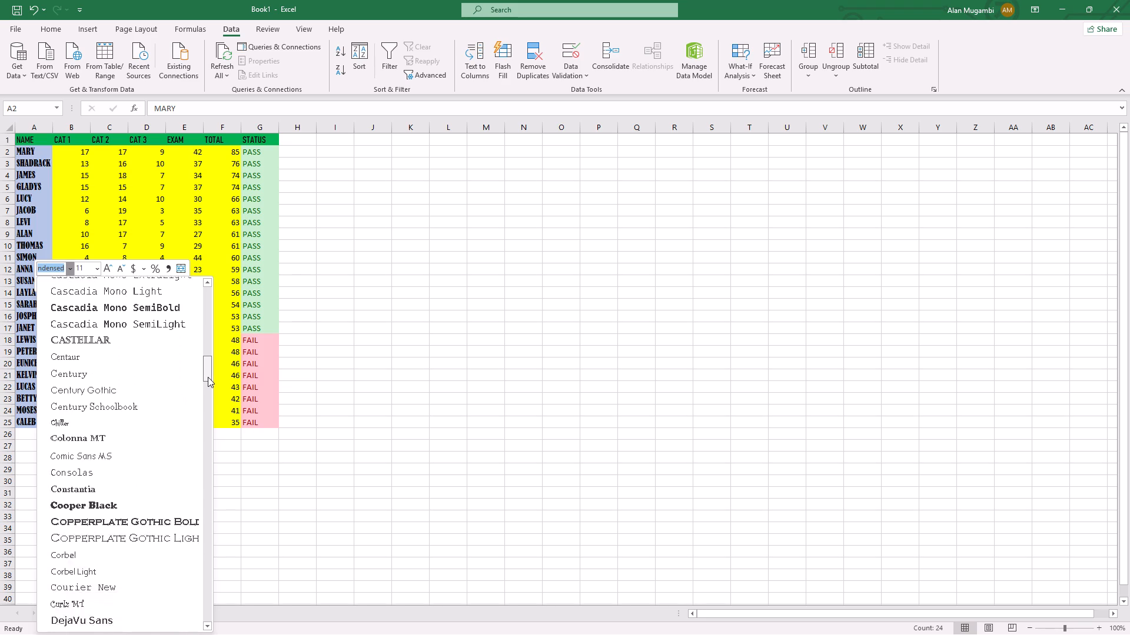
drag(208, 377, 208, 378)
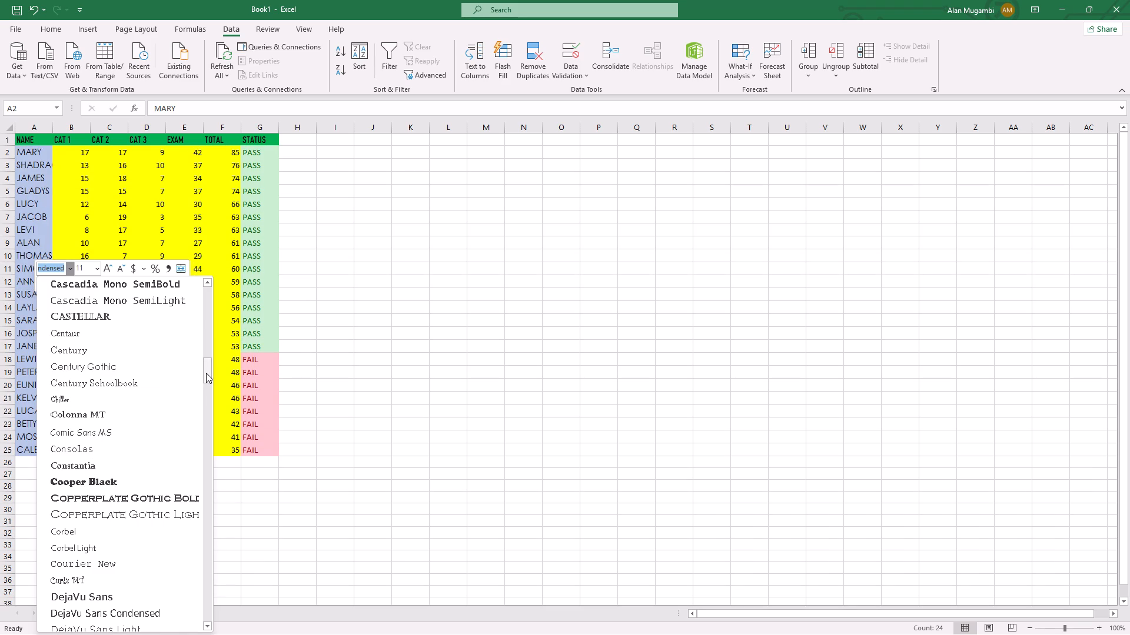
drag(208, 373, 208, 385)
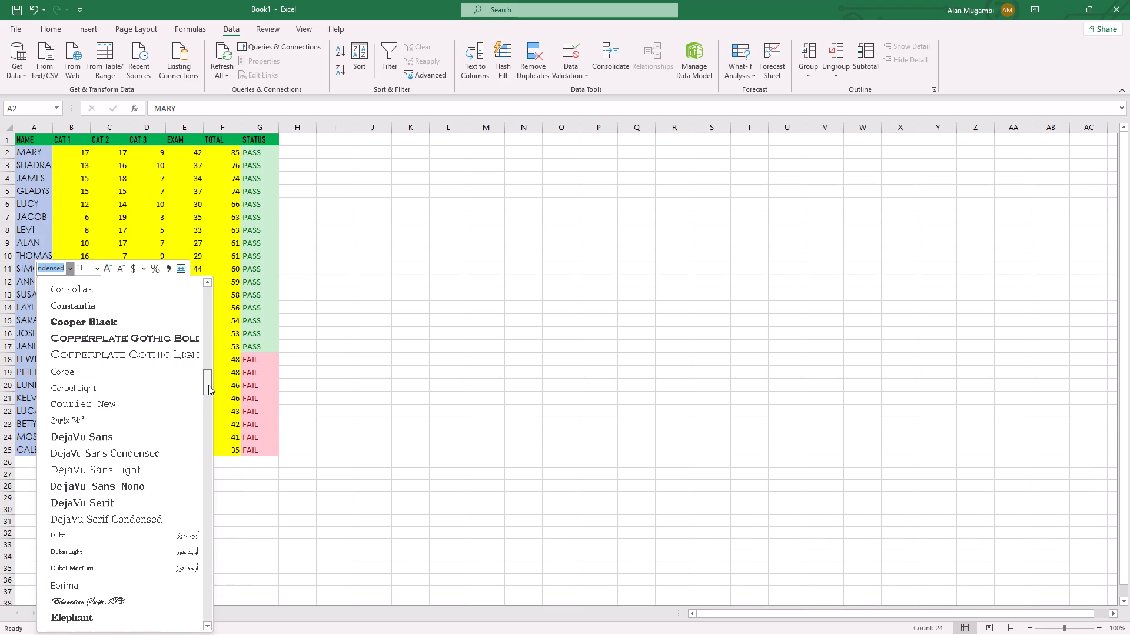
drag(208, 385, 208, 403)
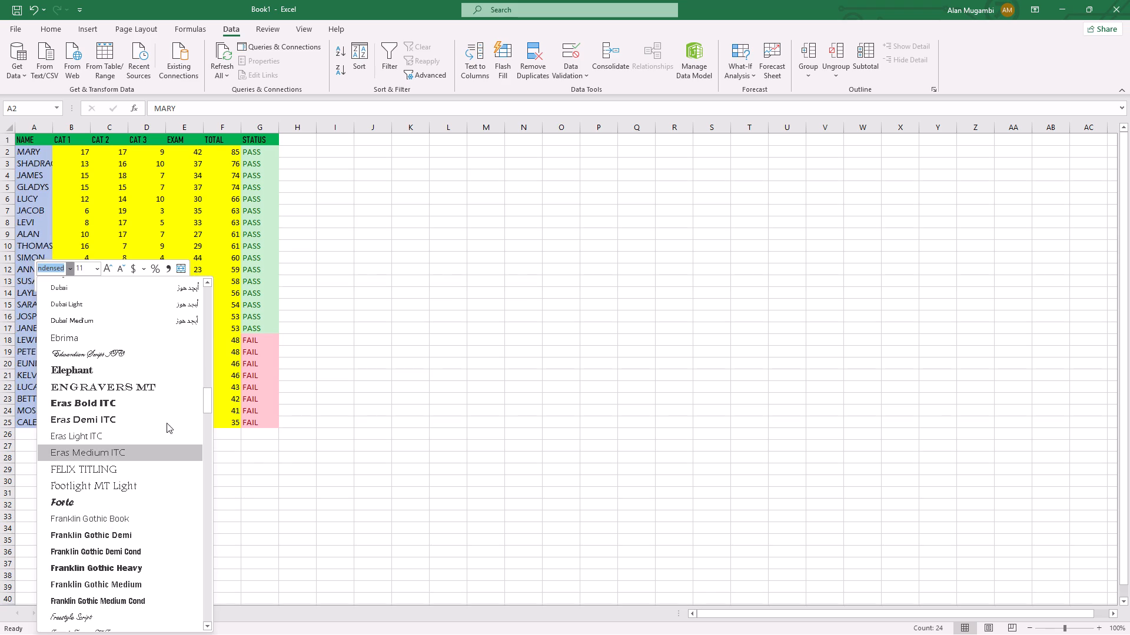
drag(205, 399, 204, 422)
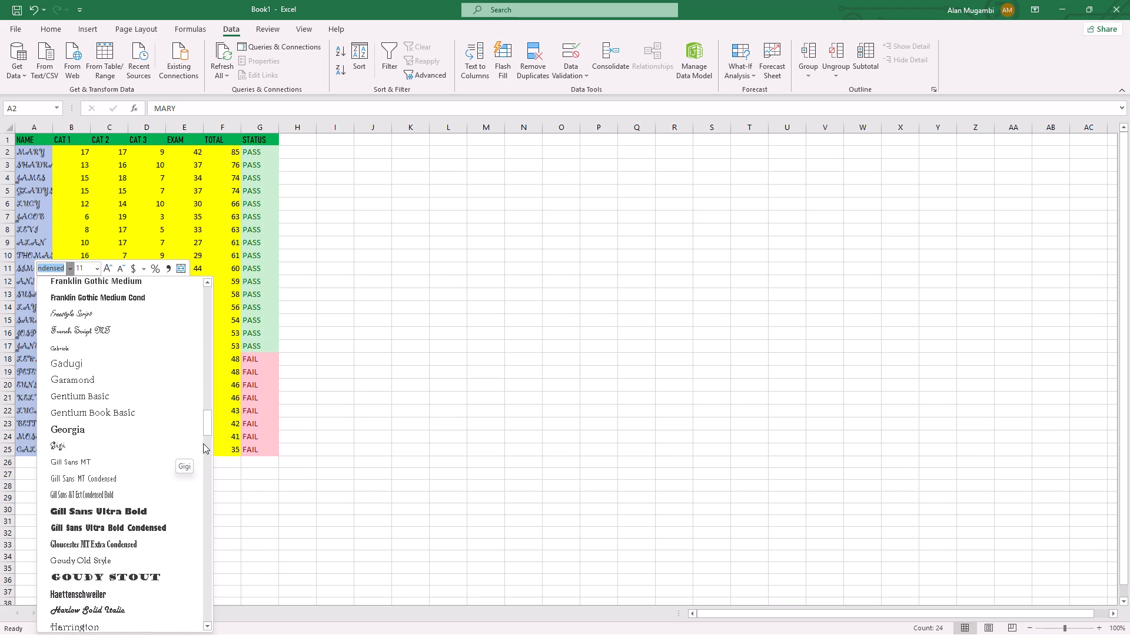
drag(205, 422, 205, 453)
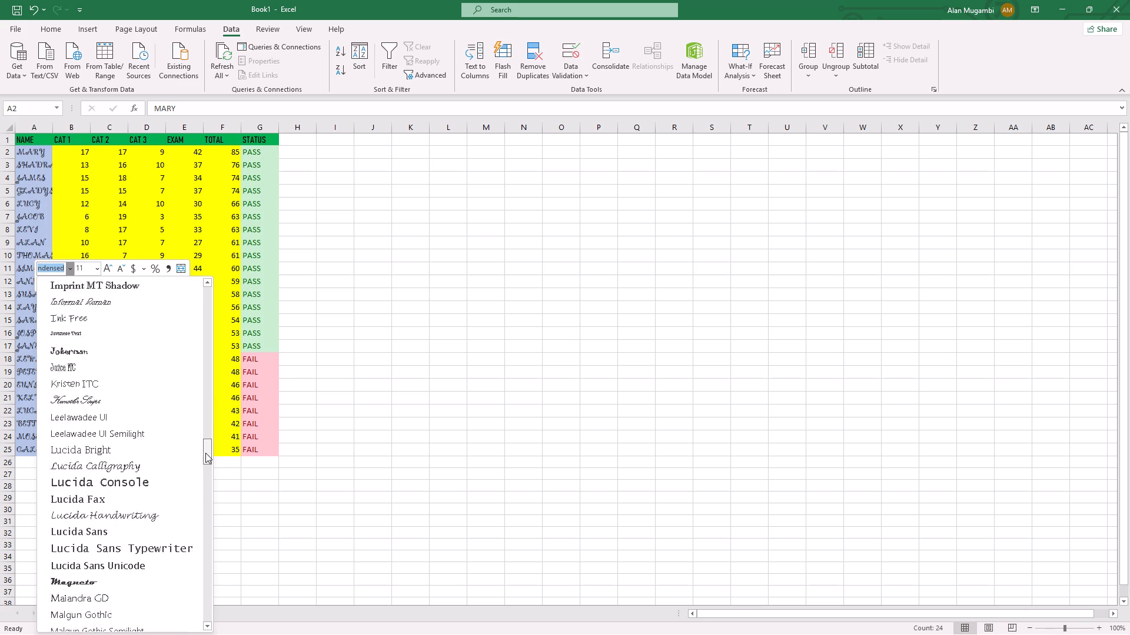
drag(205, 453, 205, 460)
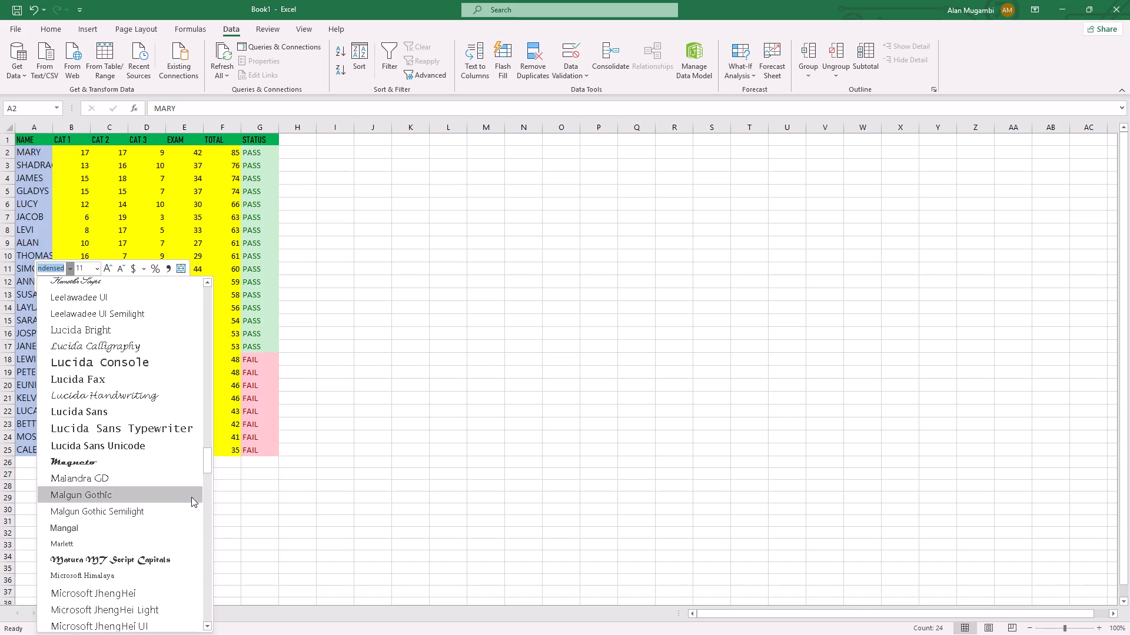
drag(204, 465, 204, 489)
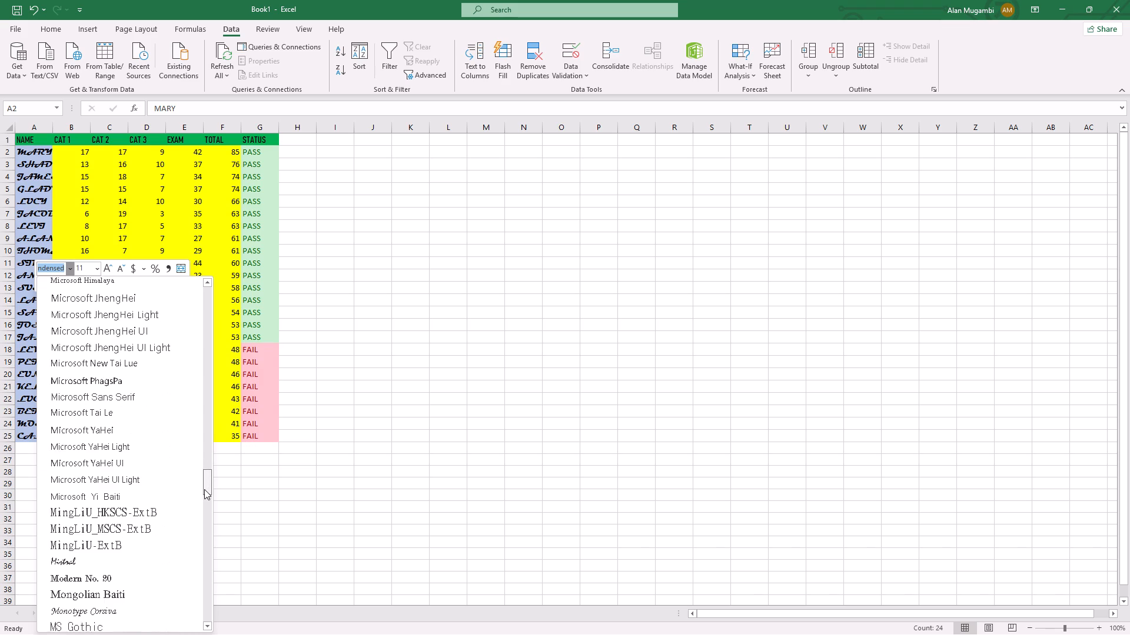
drag(204, 489, 204, 493)
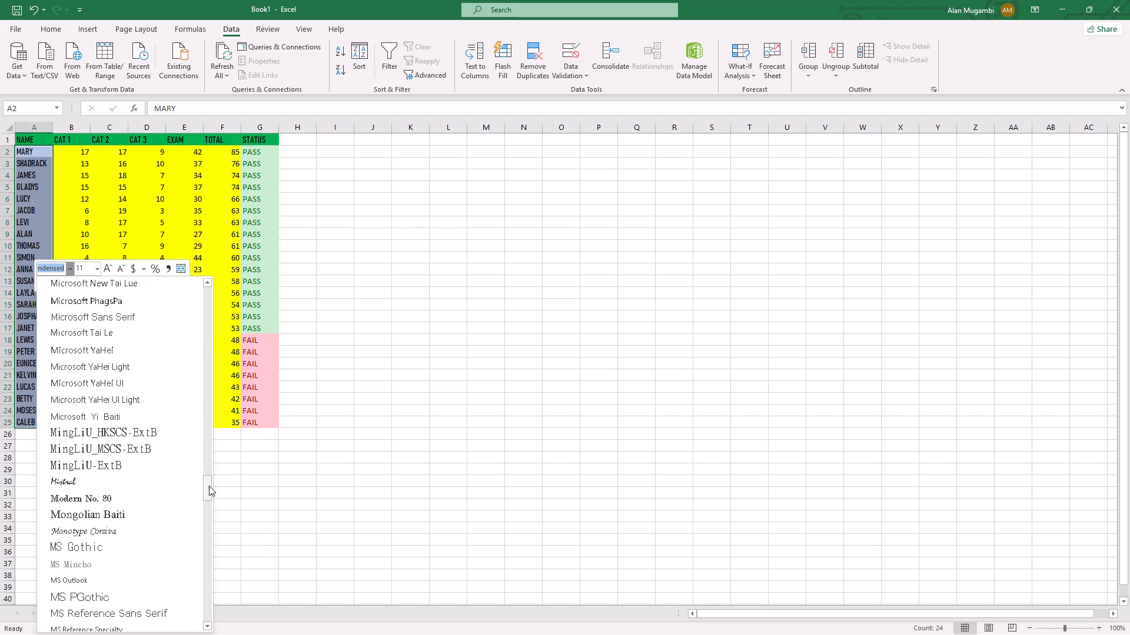
drag(208, 486, 210, 528)
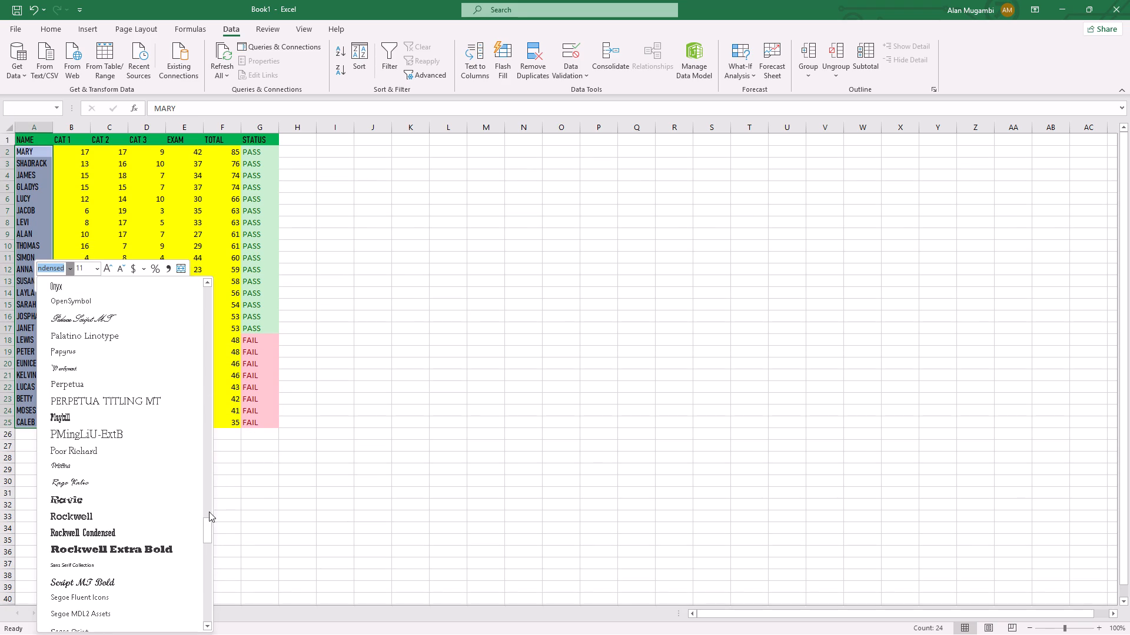
drag(207, 523, 207, 549)
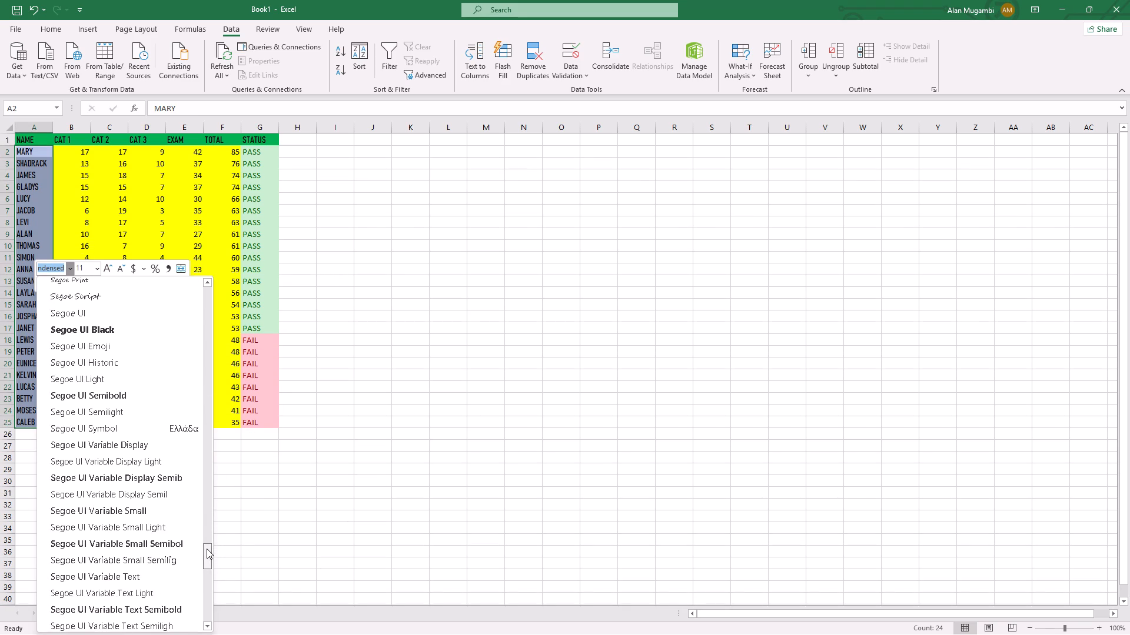
drag(207, 549, 207, 570)
drag(207, 570, 207, 552)
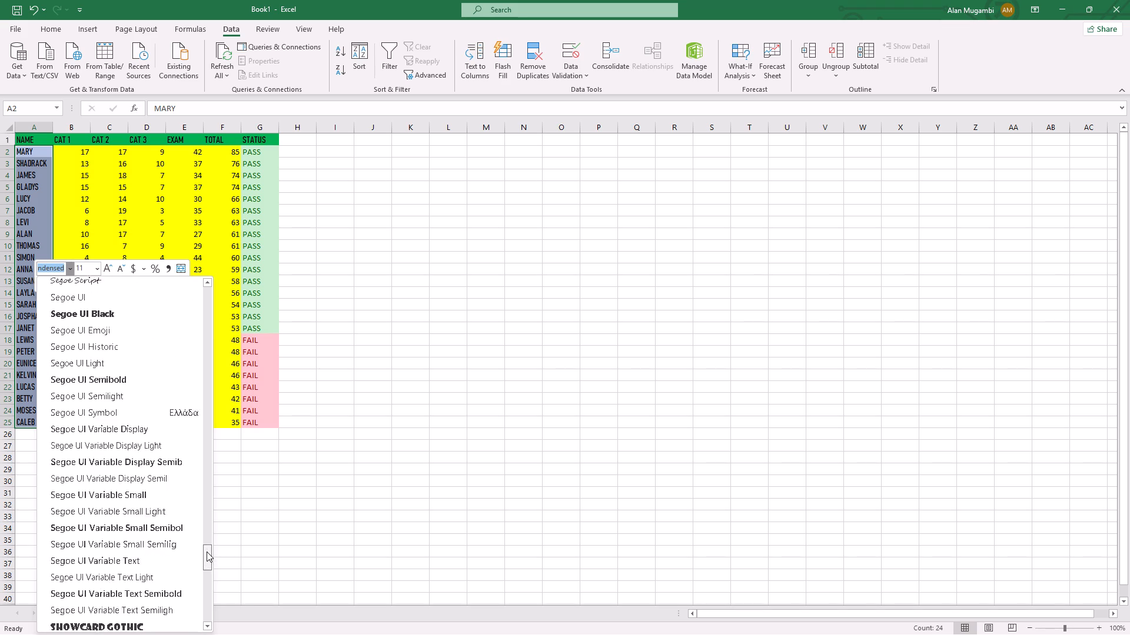
drag(207, 552, 205, 554)
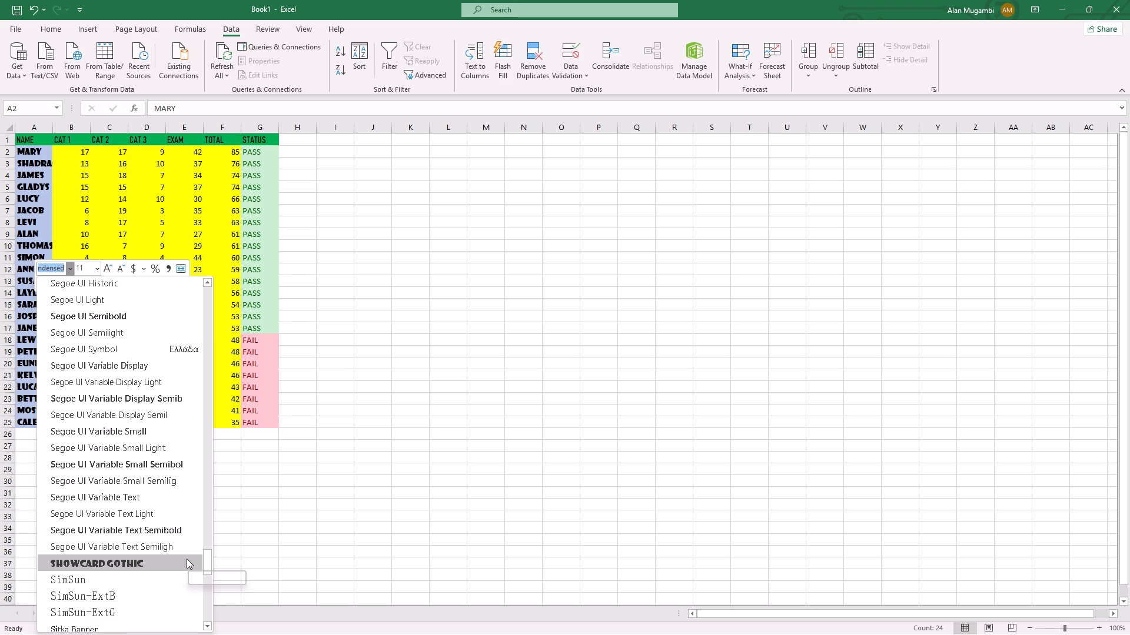
click(187, 559)
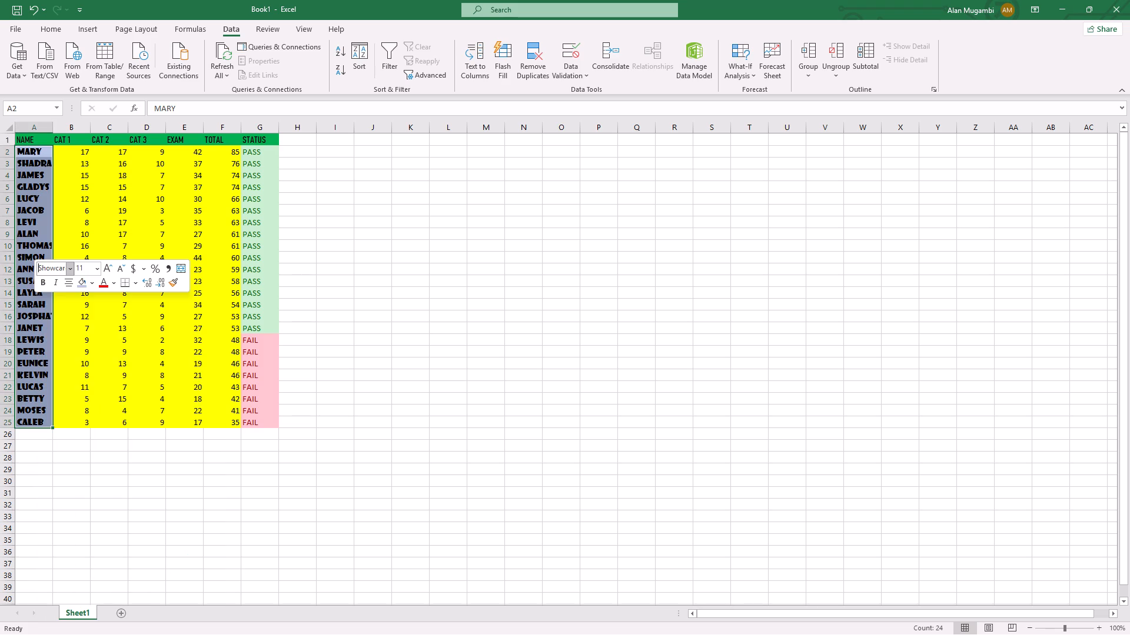
Set the font of the header row cells A1 to G1 to Algerian.
drag(32, 141, 54, 140)
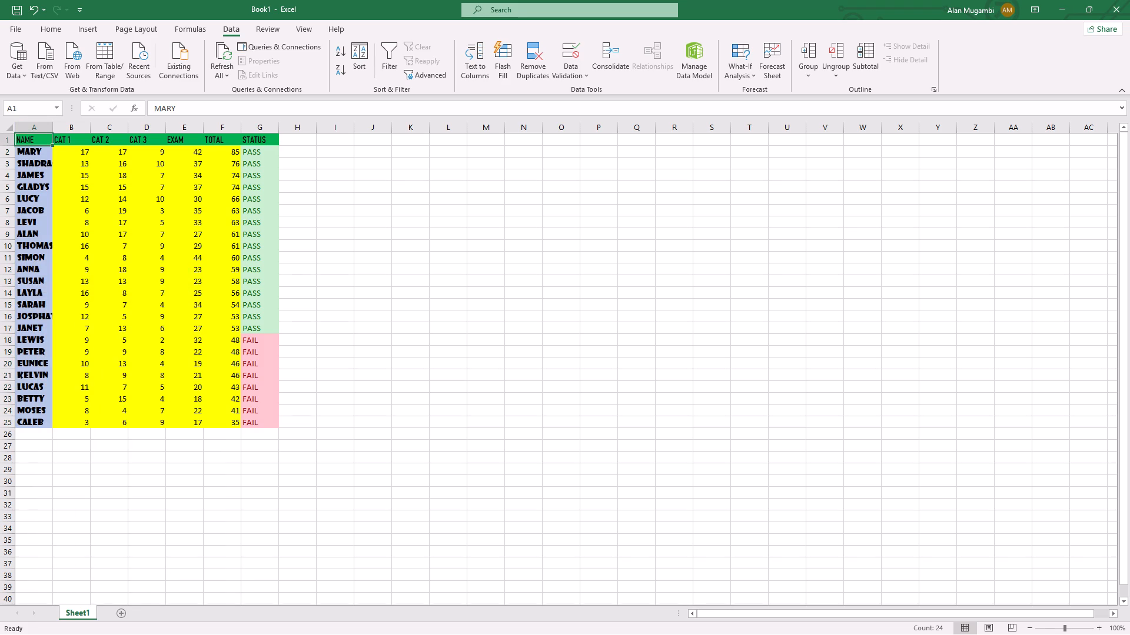
drag(54, 140, 262, 136)
right_click(251, 135)
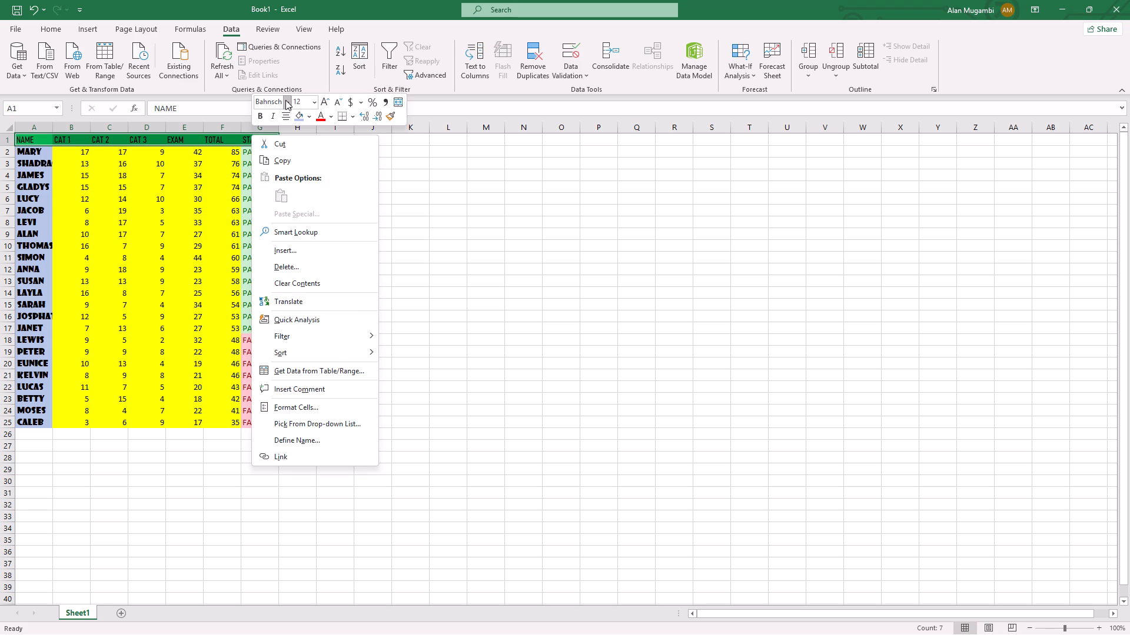
click(285, 100)
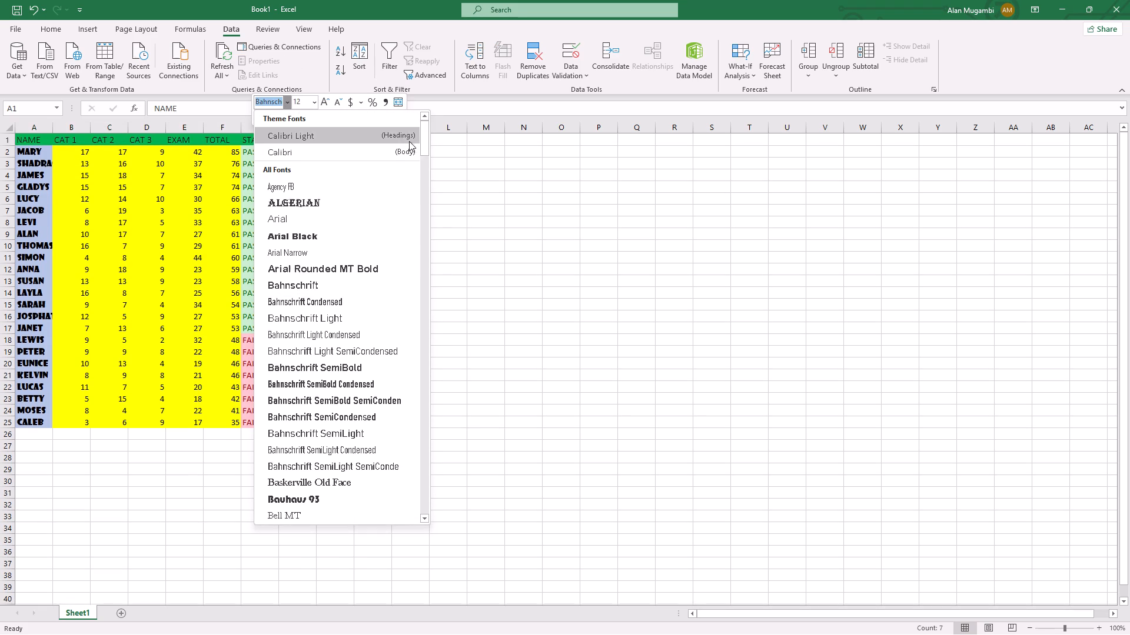
click(340, 205)
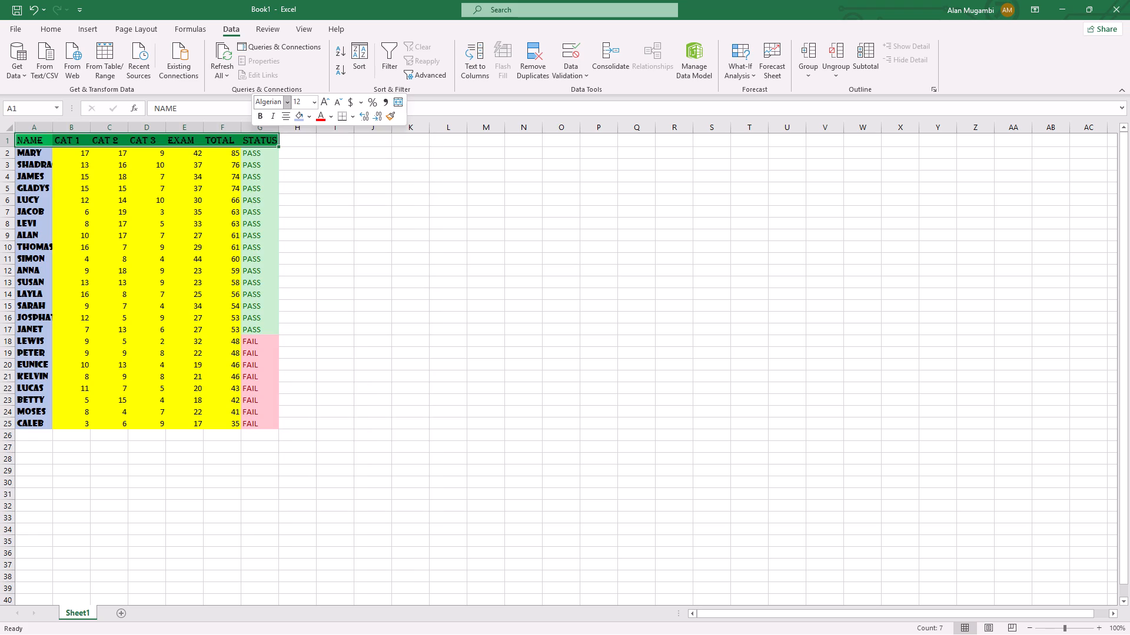
Set the font of the STATUS cells G2 to G25 to Mistral.
drag(251, 152, 257, 425)
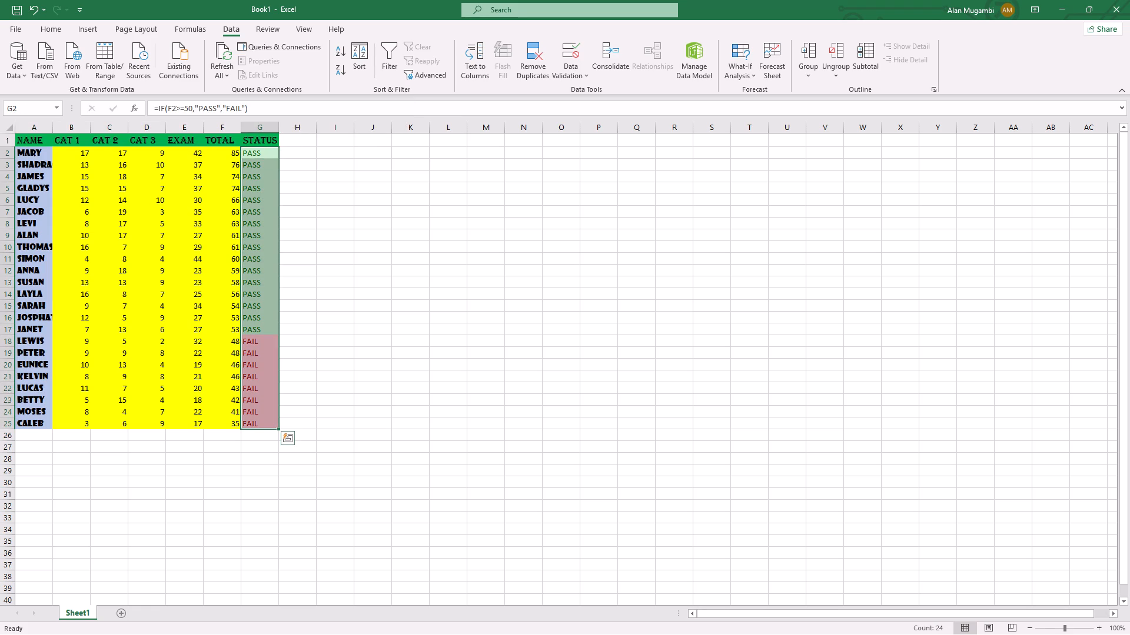
right_click(262, 355)
click(262, 355)
right_click(262, 355)
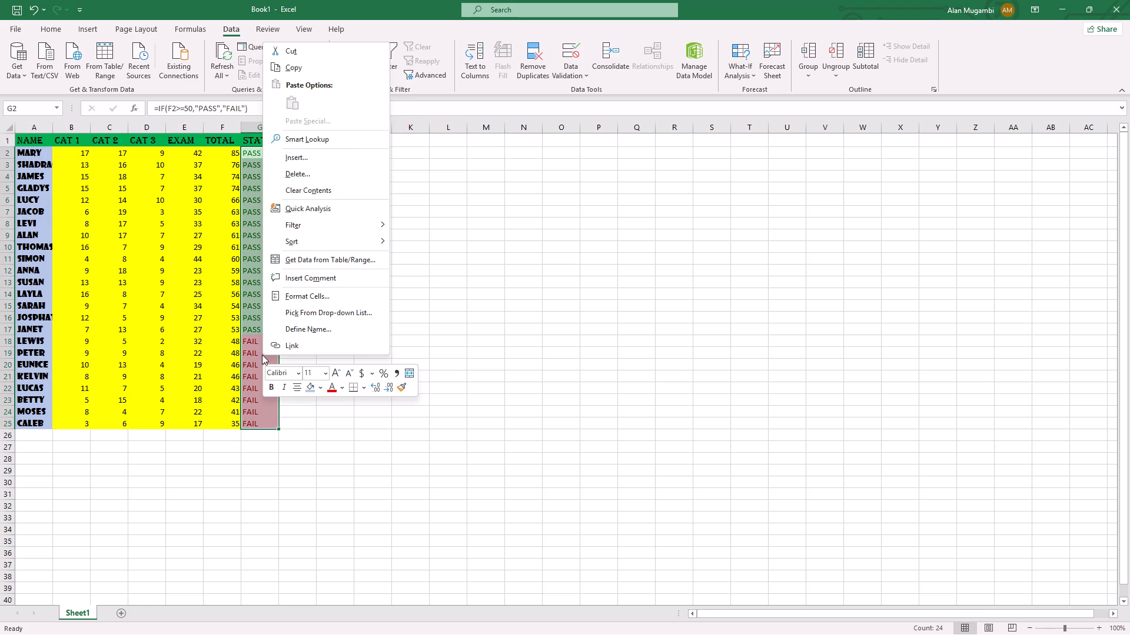
click(299, 373)
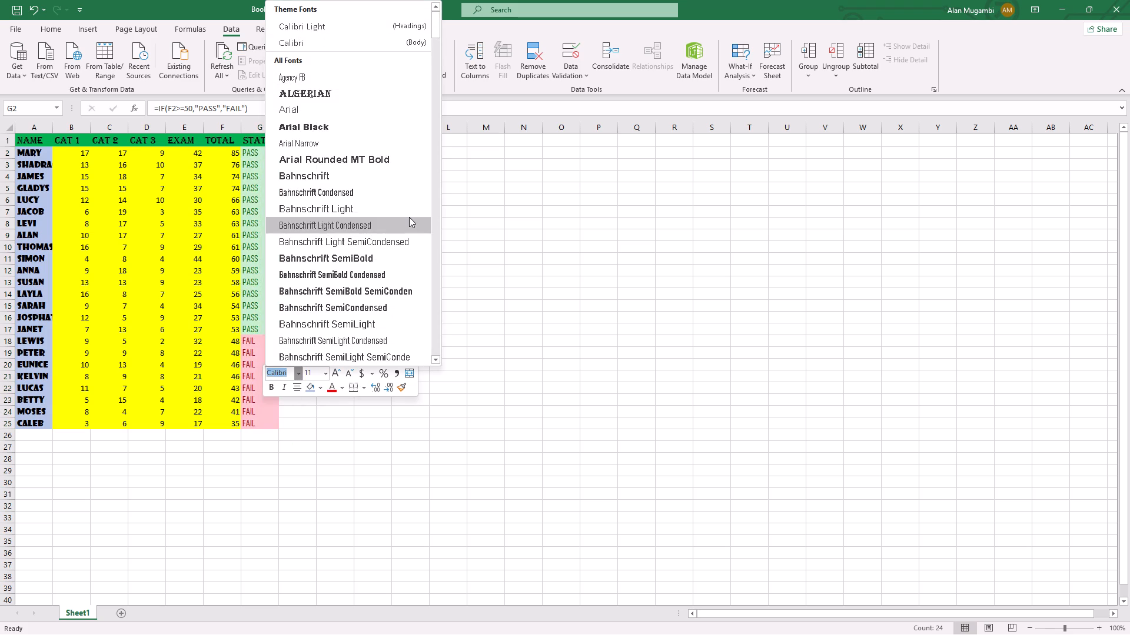
click(434, 197)
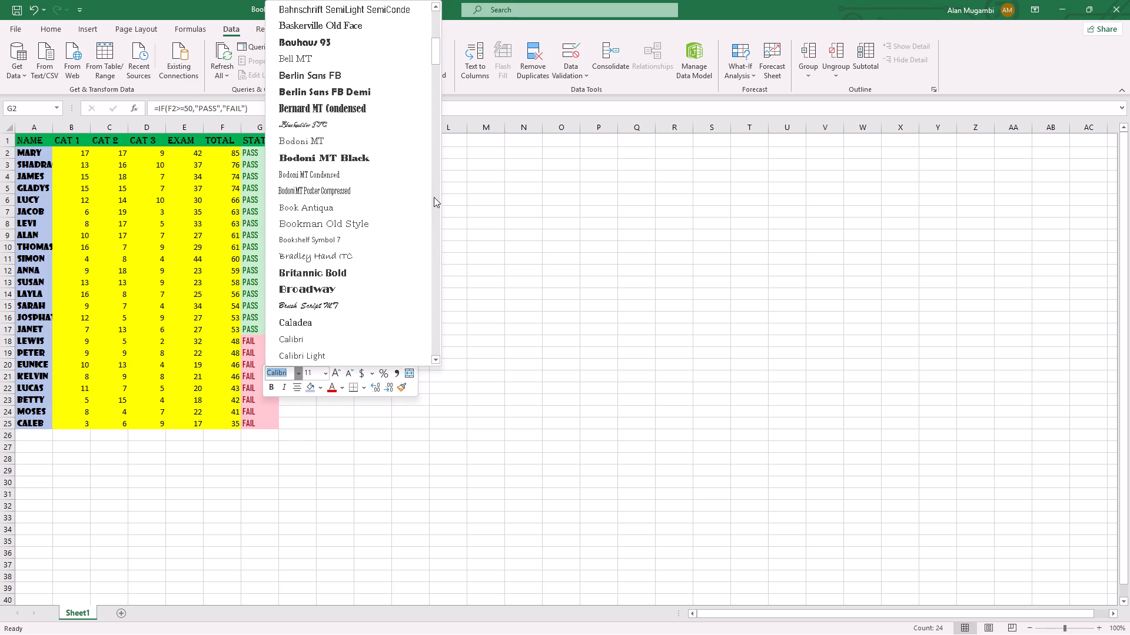
click(434, 197)
click(434, 197)
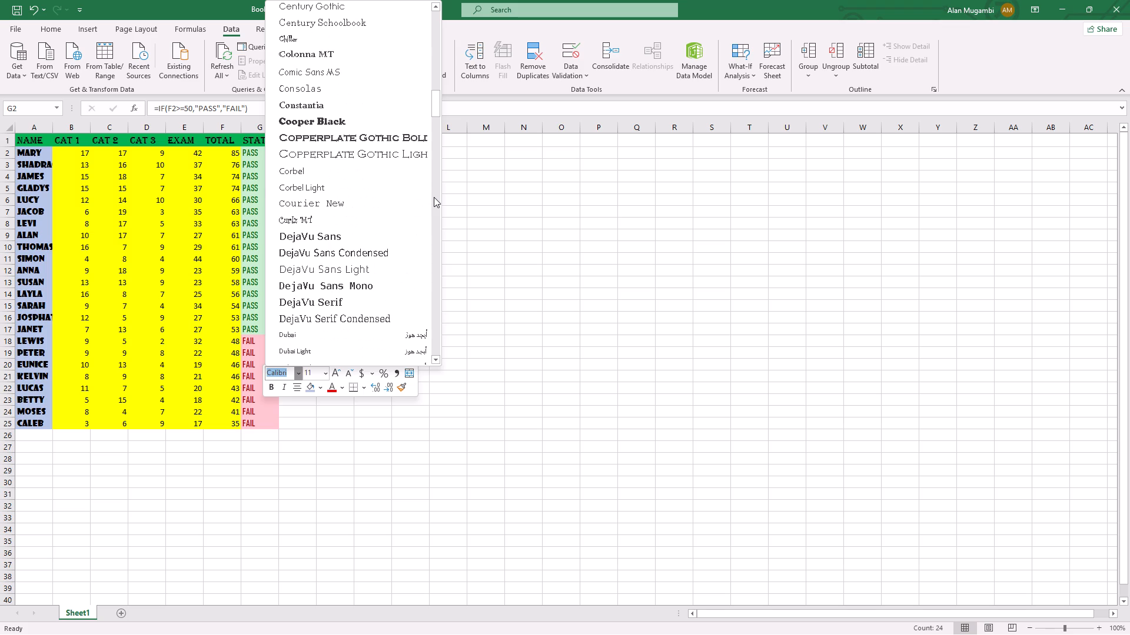
click(434, 197)
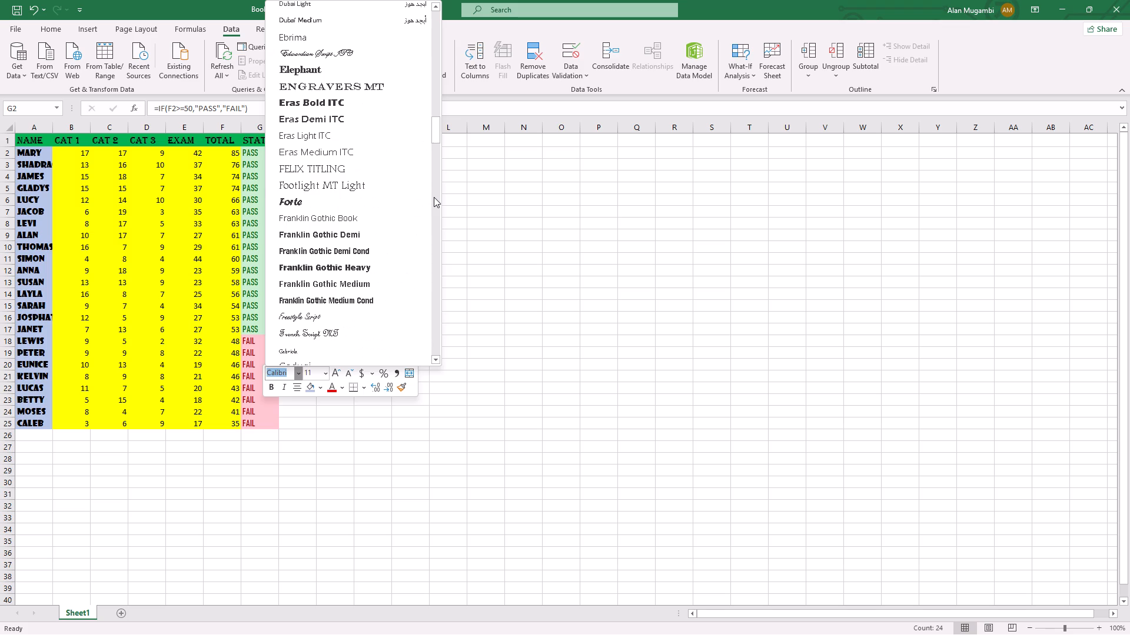
click(434, 197)
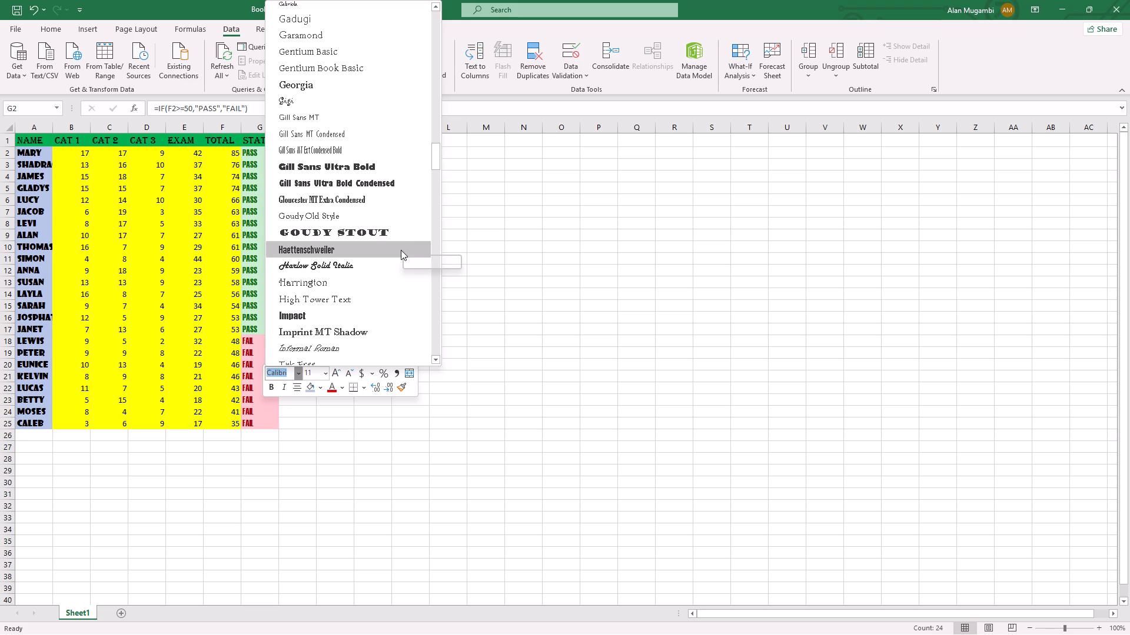
click(436, 238)
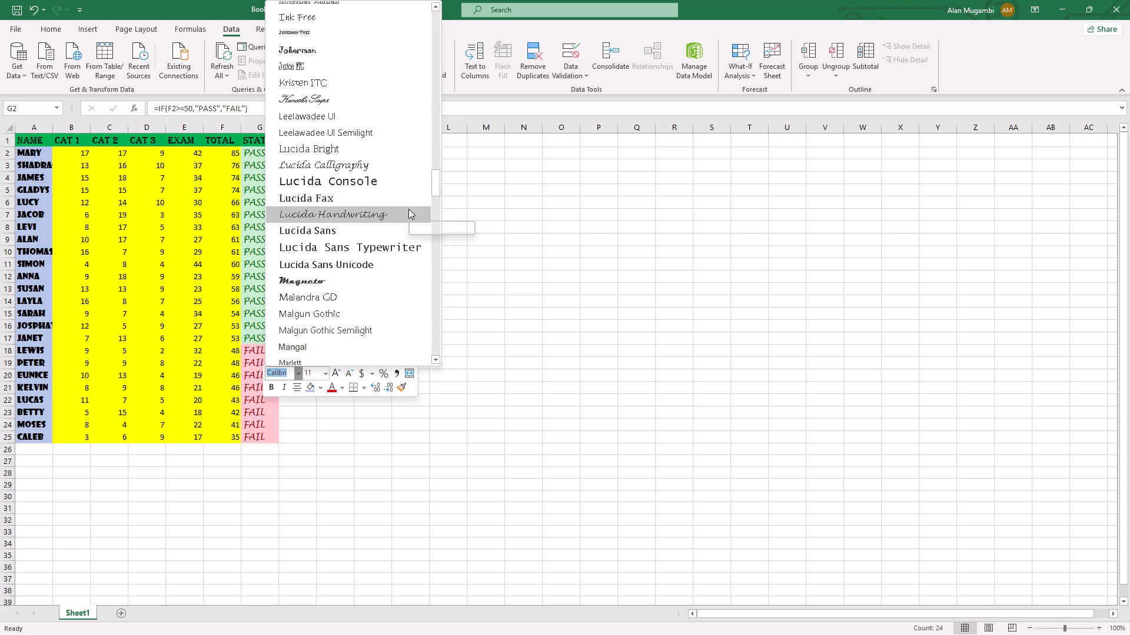
click(437, 218)
click(437, 218)
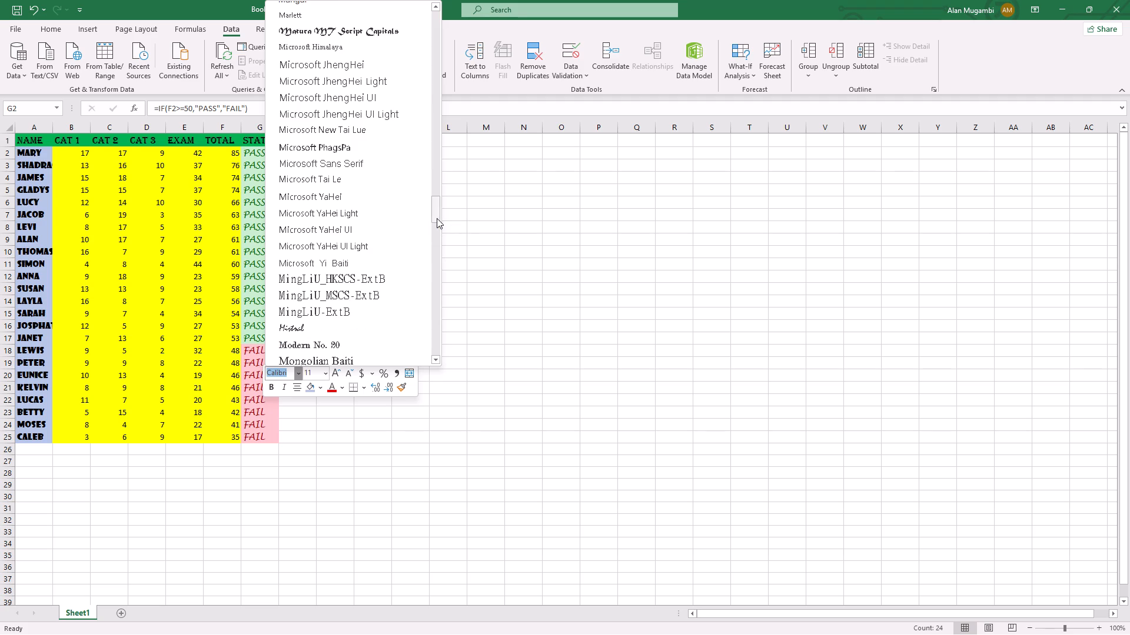
click(437, 218)
click(437, 235)
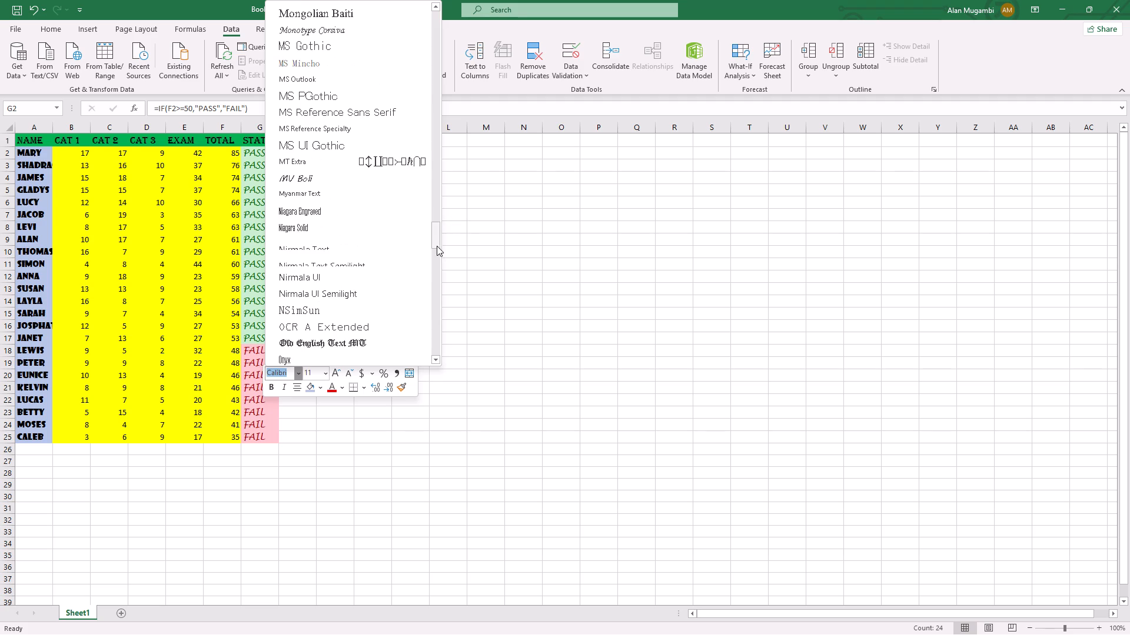
click(437, 296)
click(437, 296)
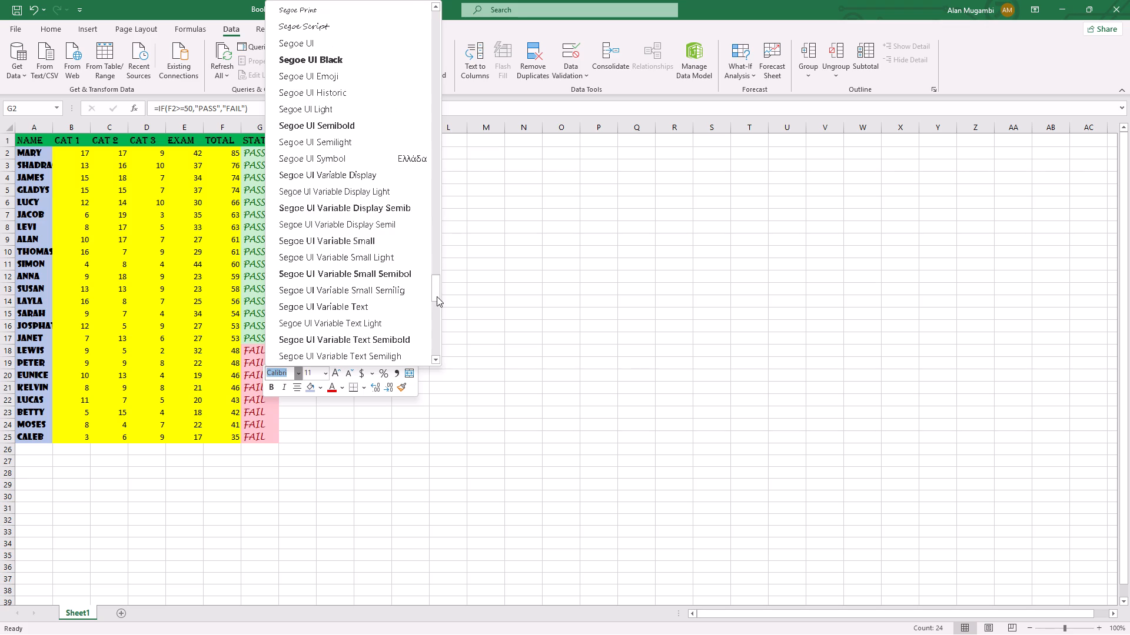
click(436, 345)
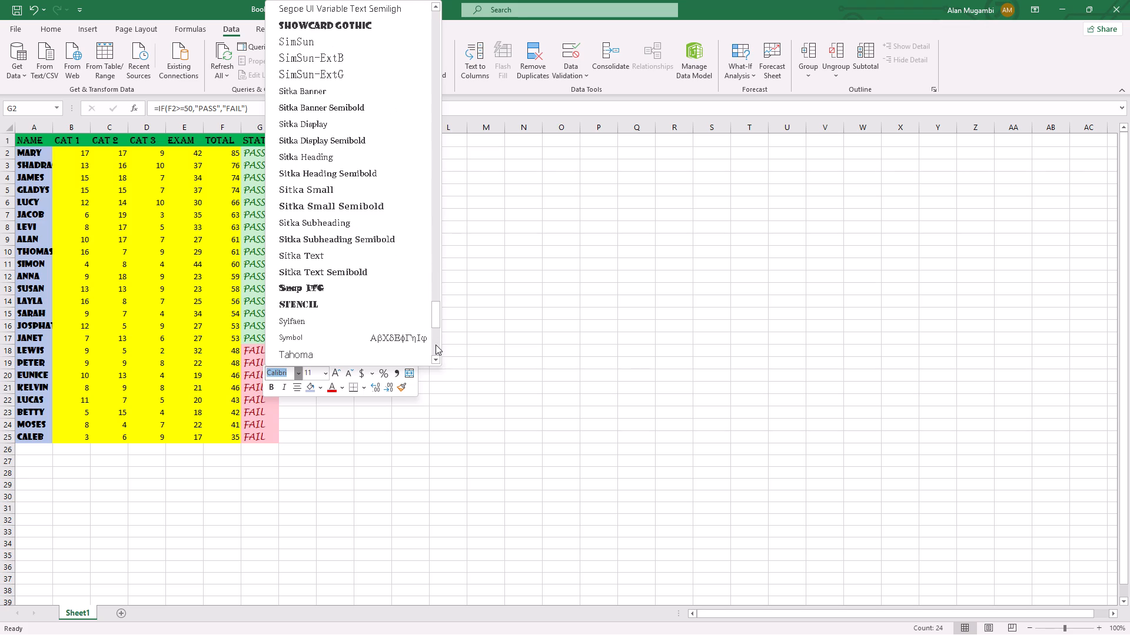
click(436, 345)
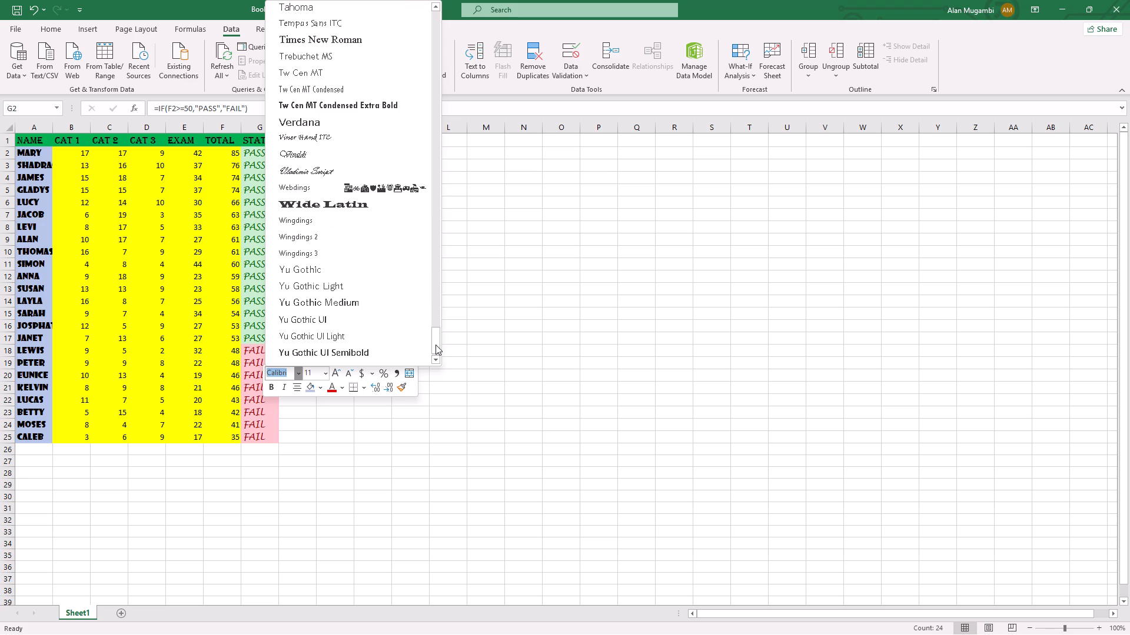
drag(436, 345, 436, 336)
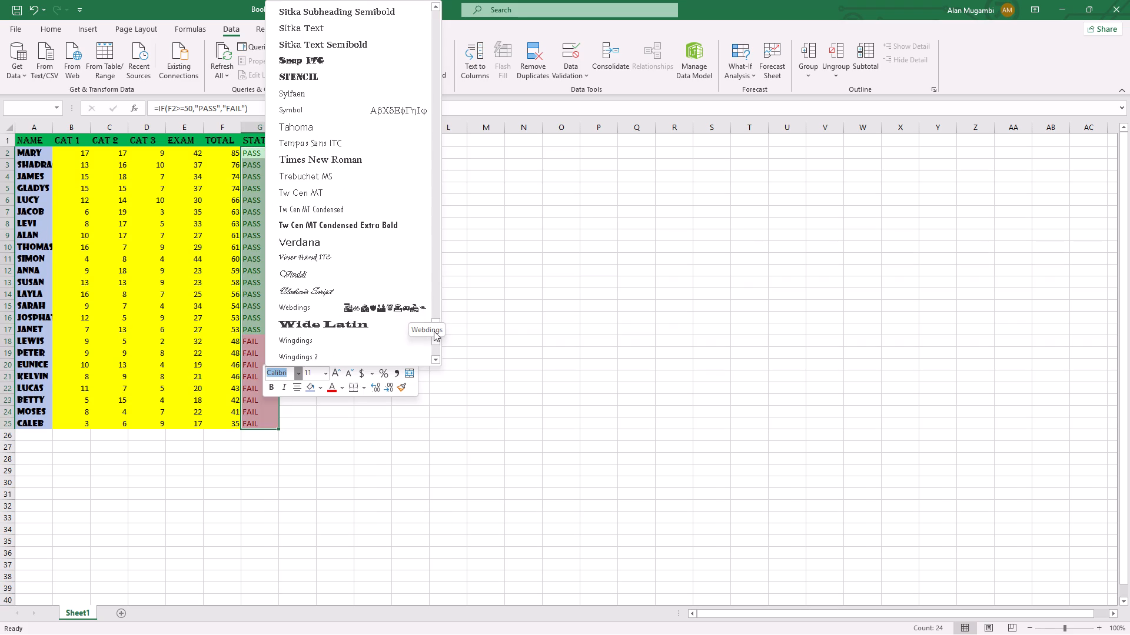
drag(434, 330, 434, 309)
drag(434, 323, 436, 284)
click(436, 284)
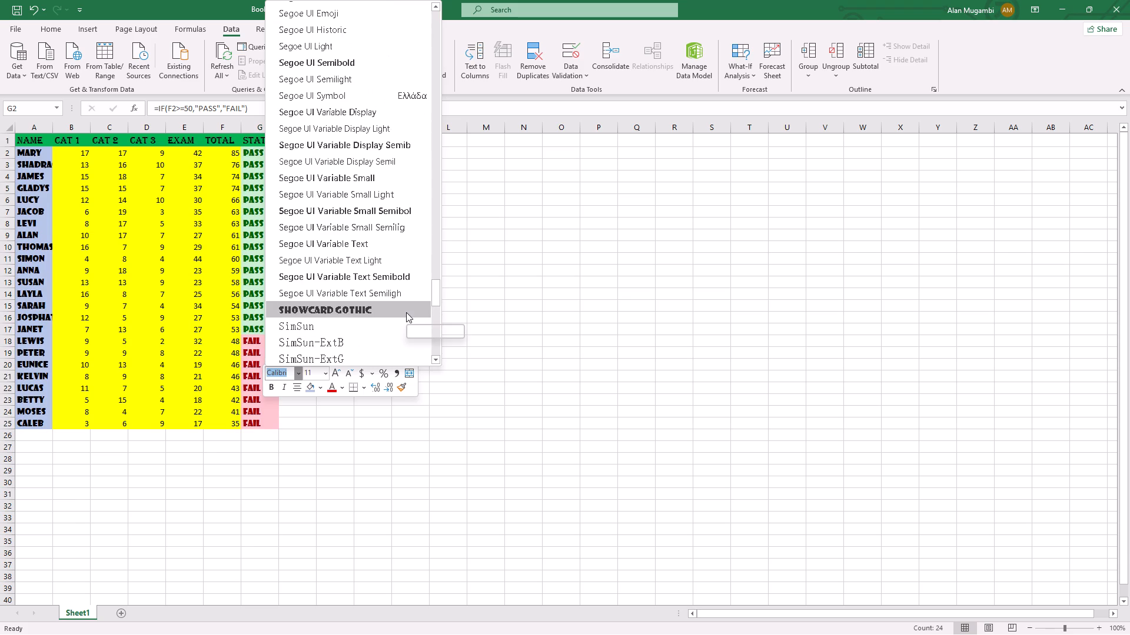
drag(437, 298, 441, 266)
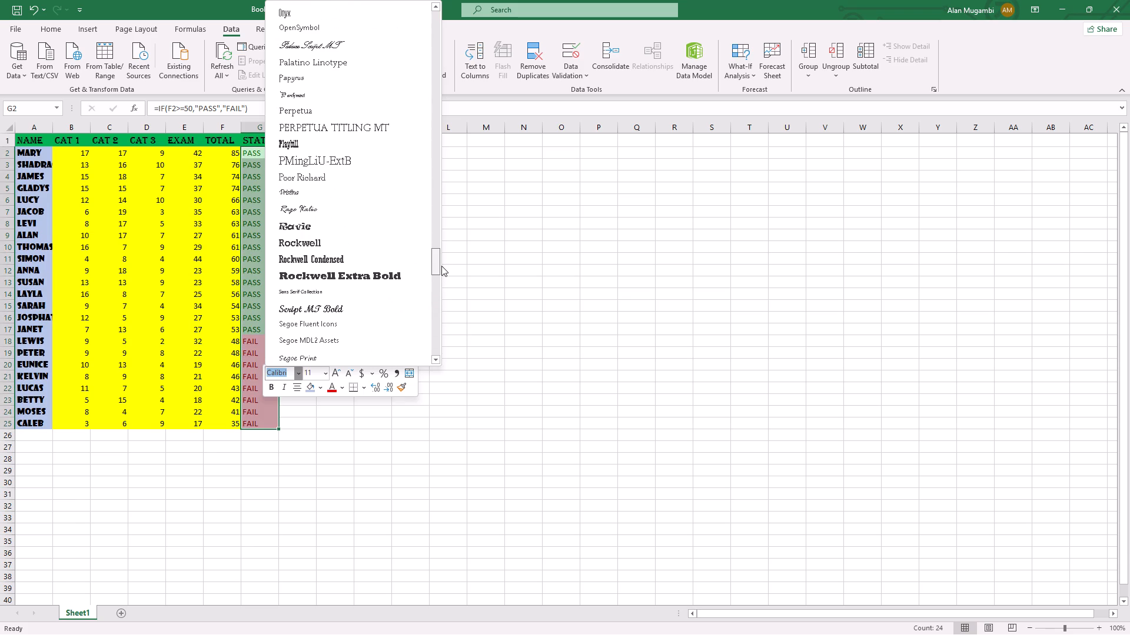
drag(441, 266, 441, 261)
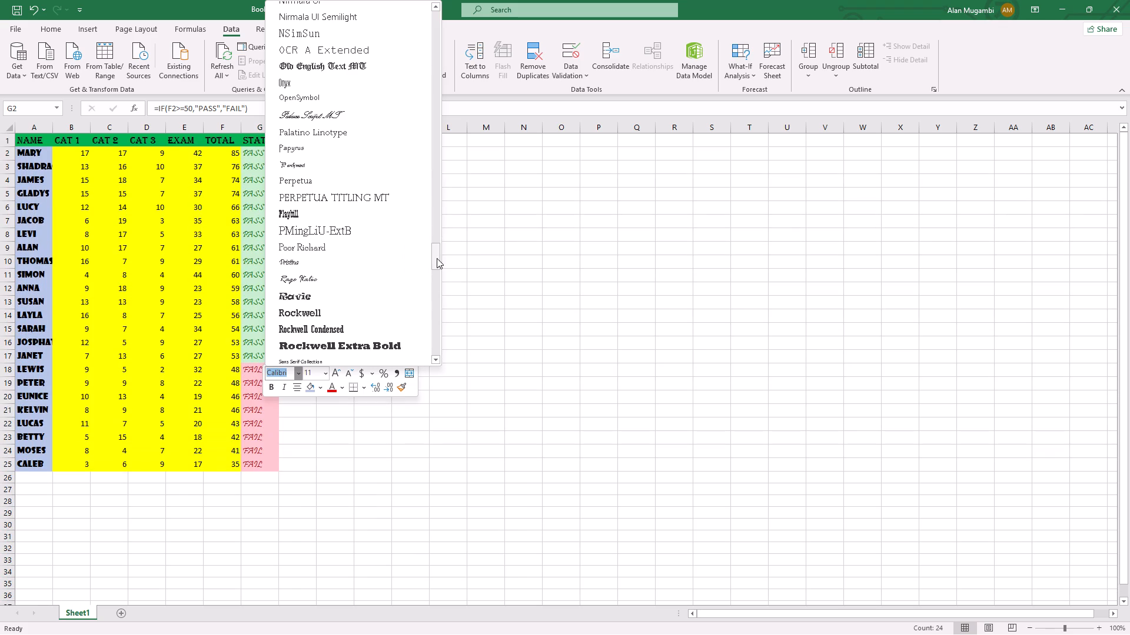
drag(437, 258, 436, 246)
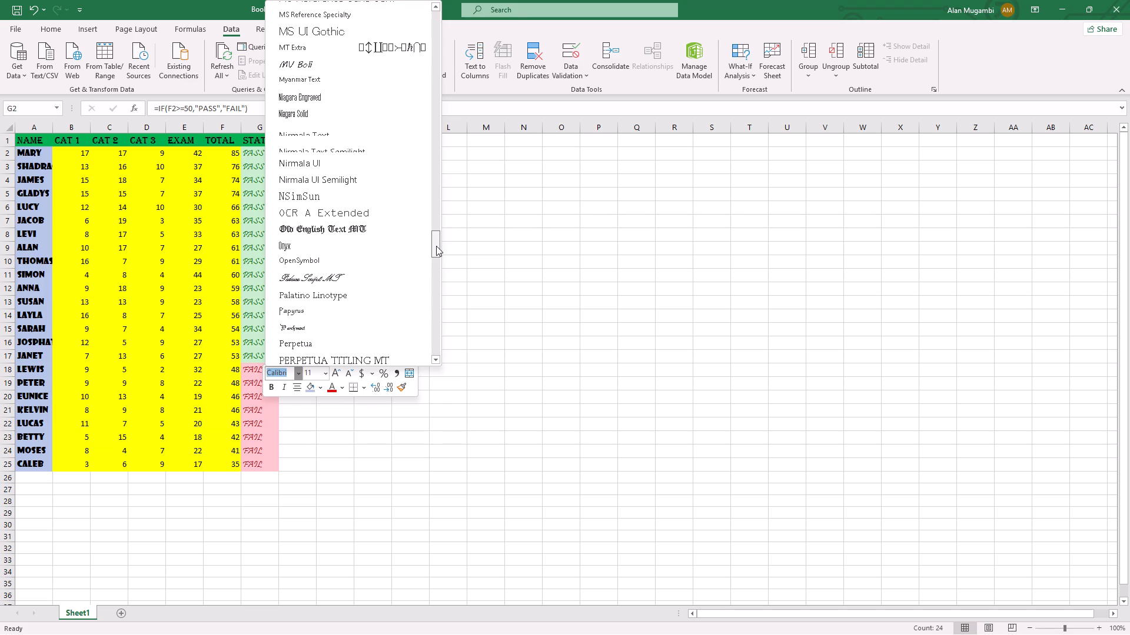
drag(436, 246, 436, 237)
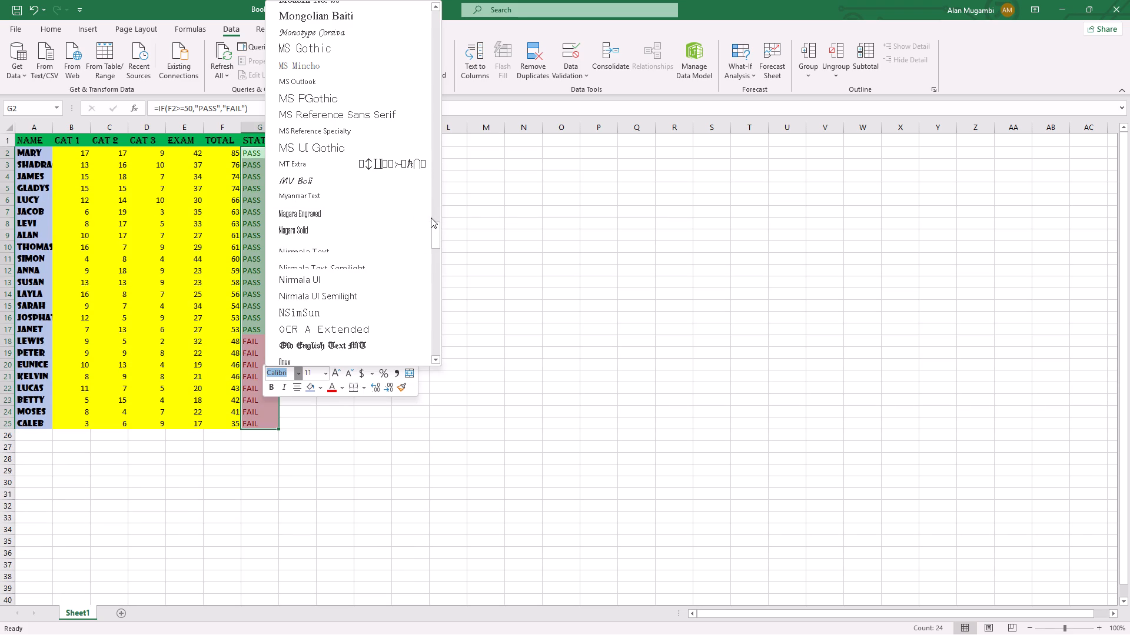
drag(434, 227, 434, 223)
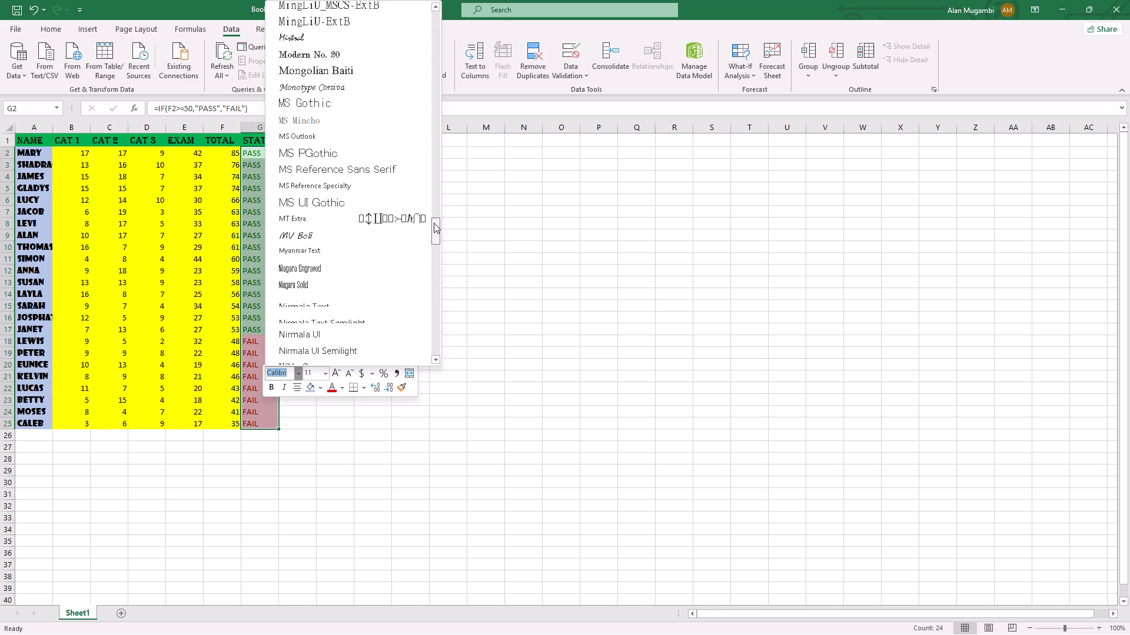
drag(434, 223, 434, 213)
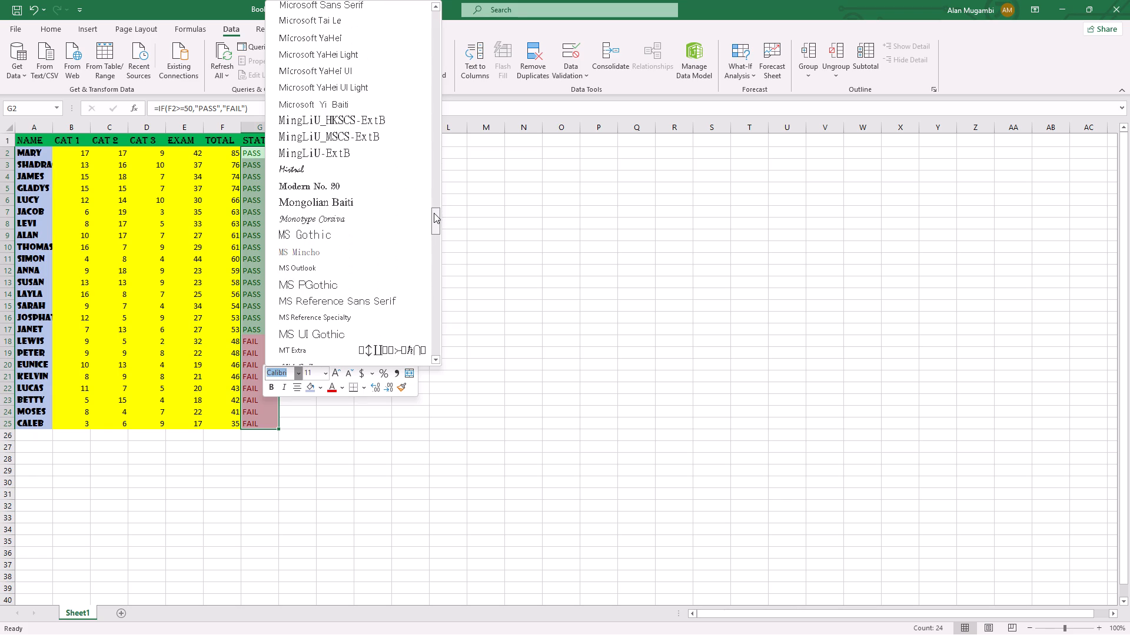
drag(434, 213, 433, 206)
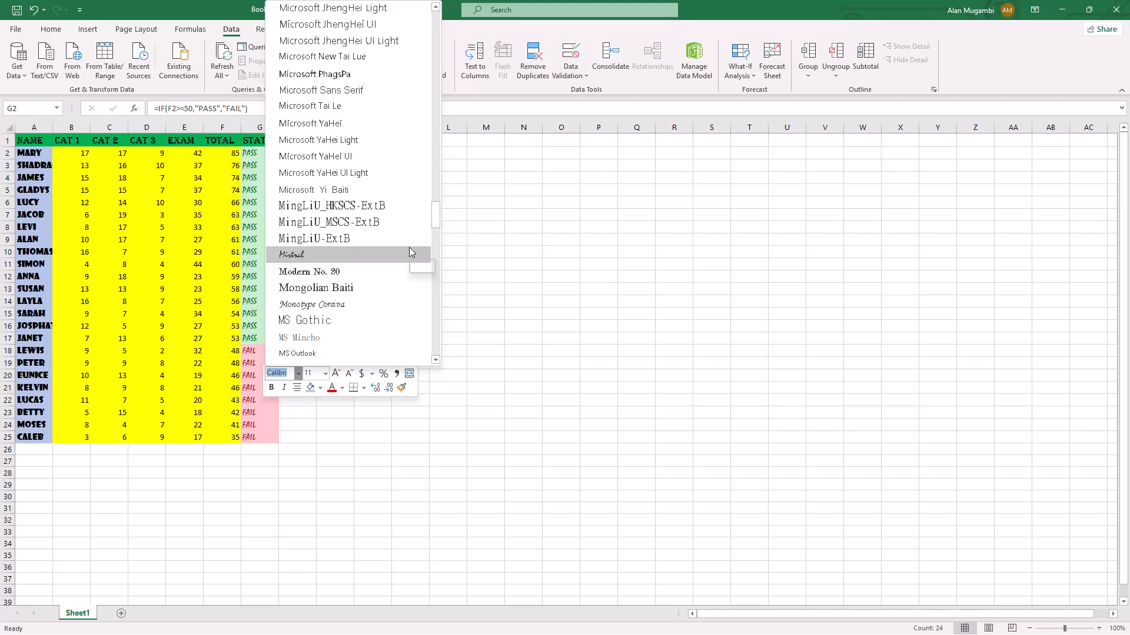
click(409, 247)
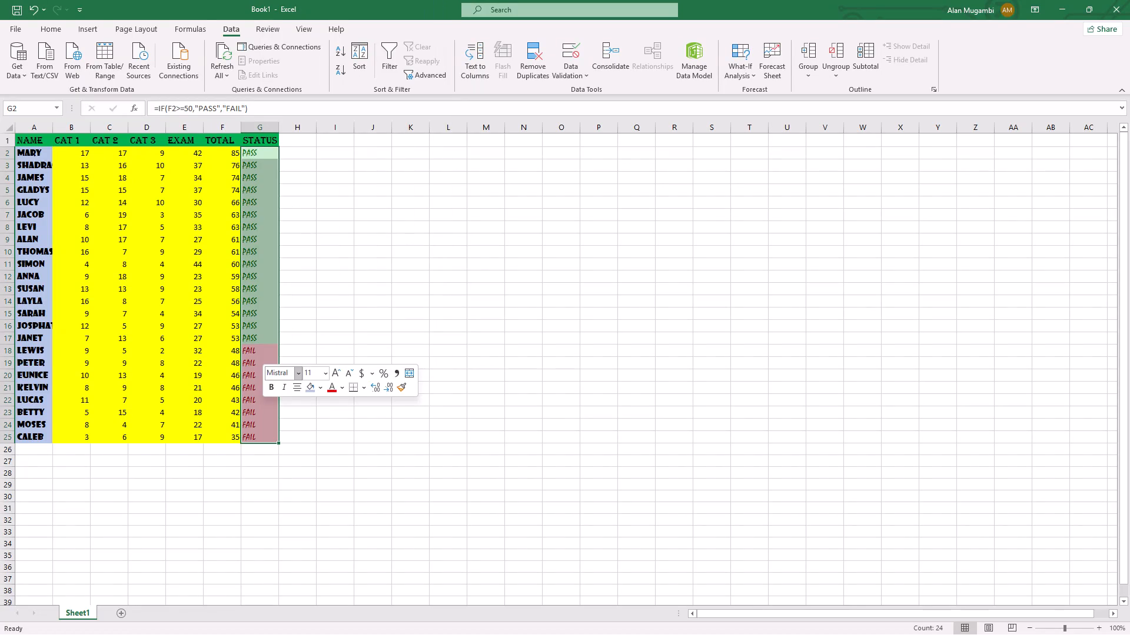
Try right, centre and left horizontal alignment on the whole mark sheet, cells A1 to G25, ending with left alignment.
click(39, 151)
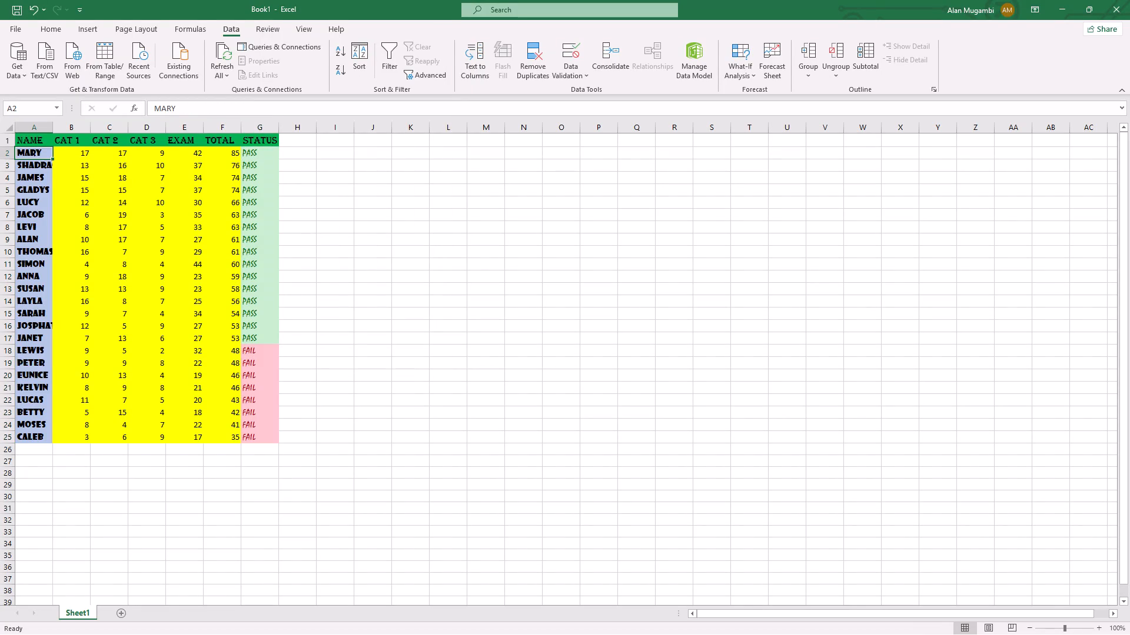
drag(39, 138, 232, 464)
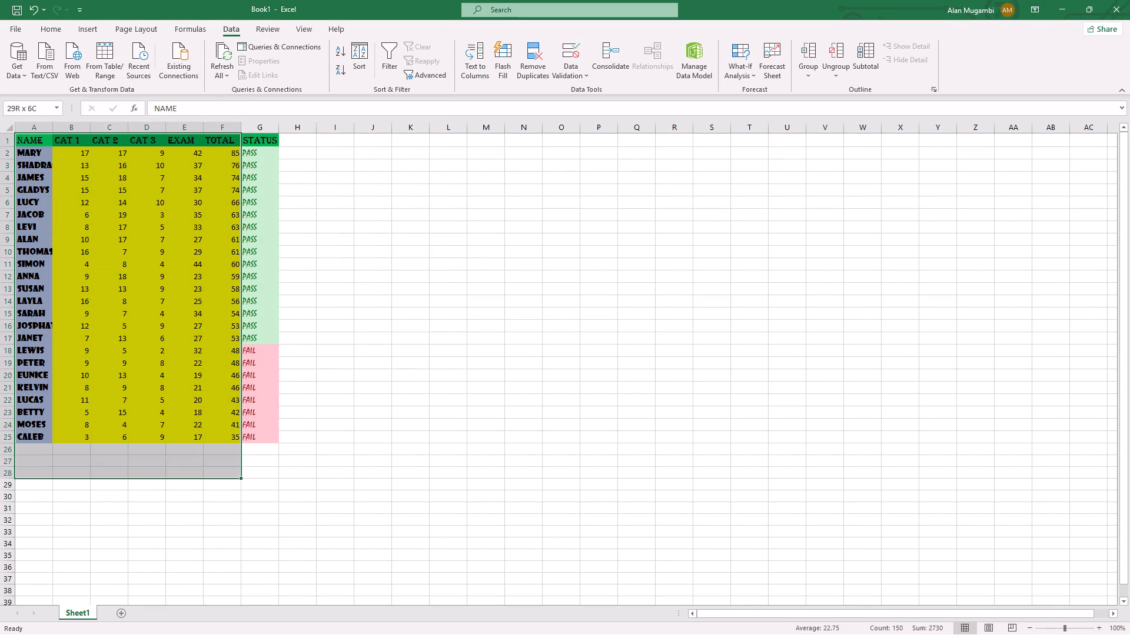
drag(232, 464, 262, 434)
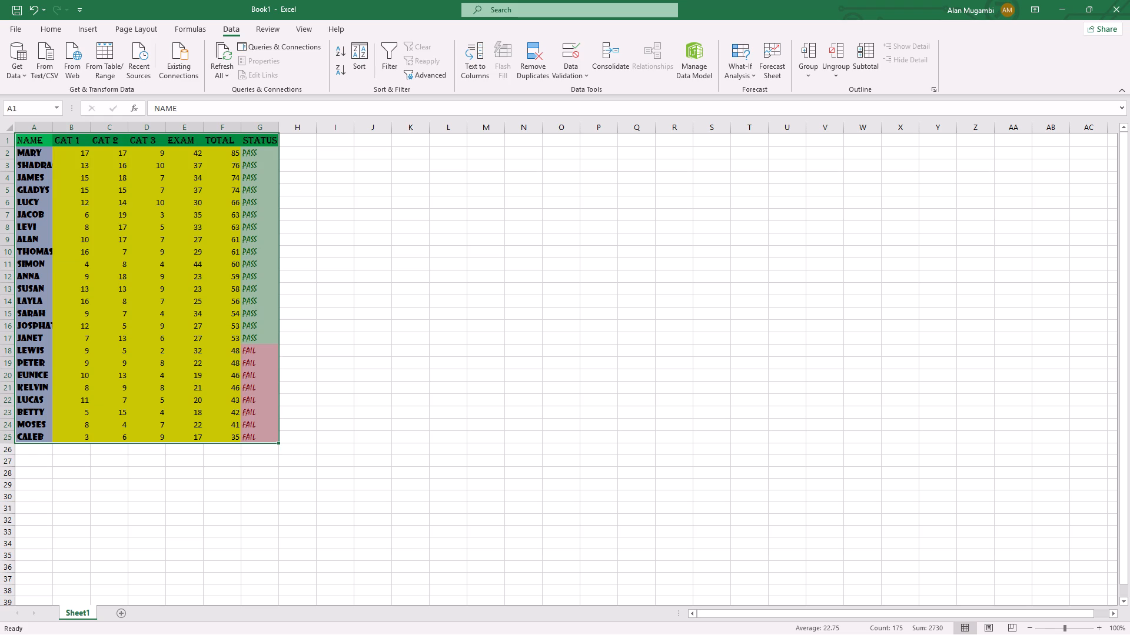
click(59, 26)
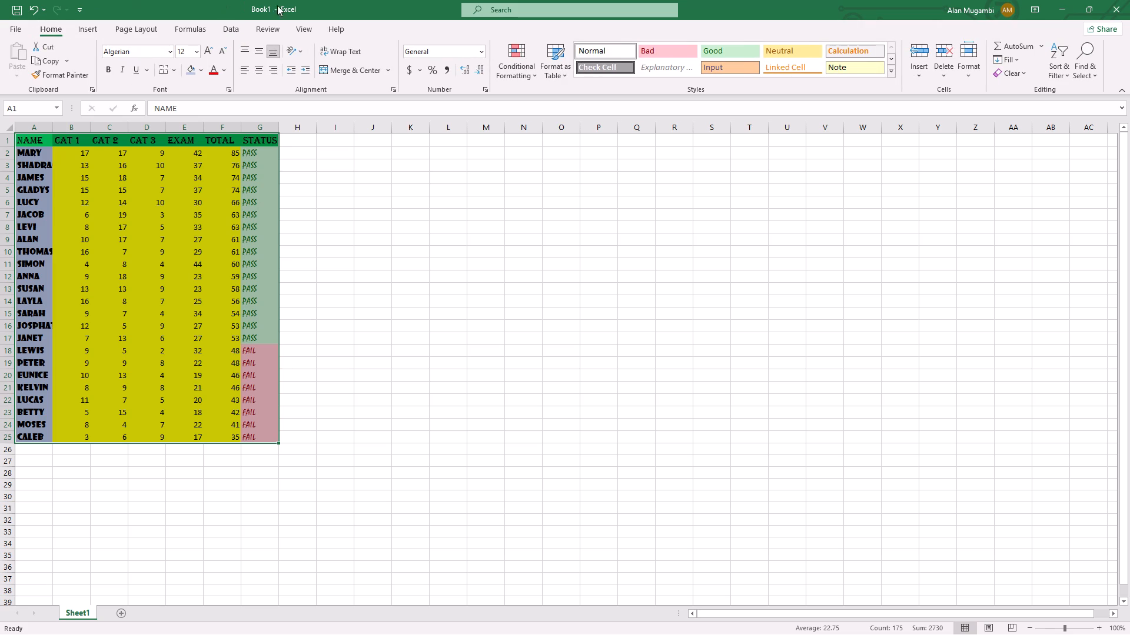
click(561, 55)
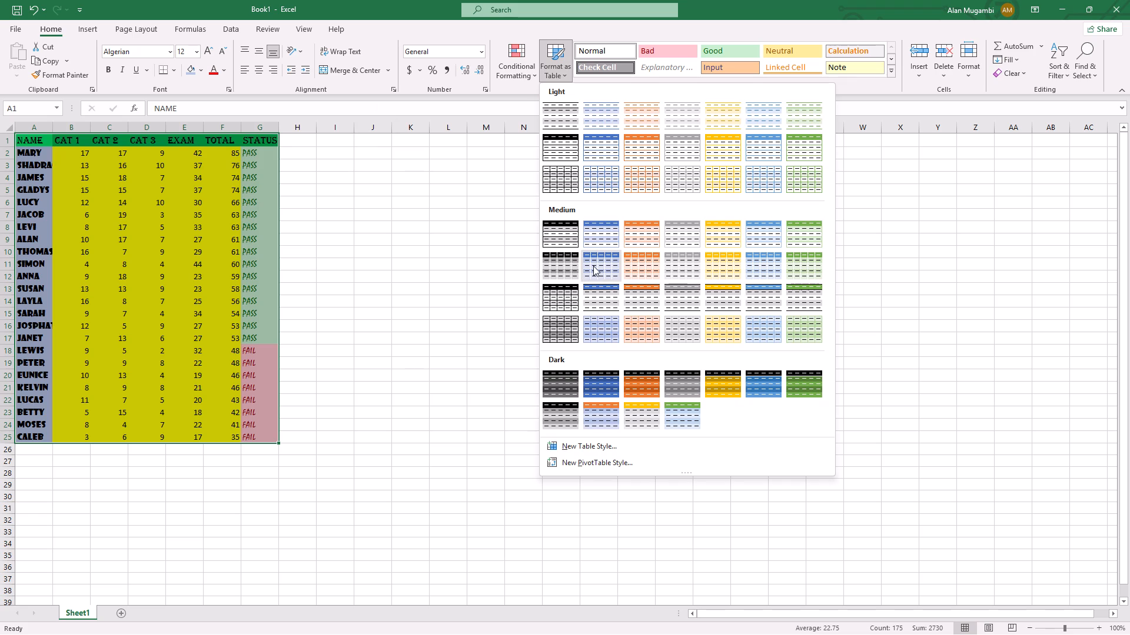
click(486, 270)
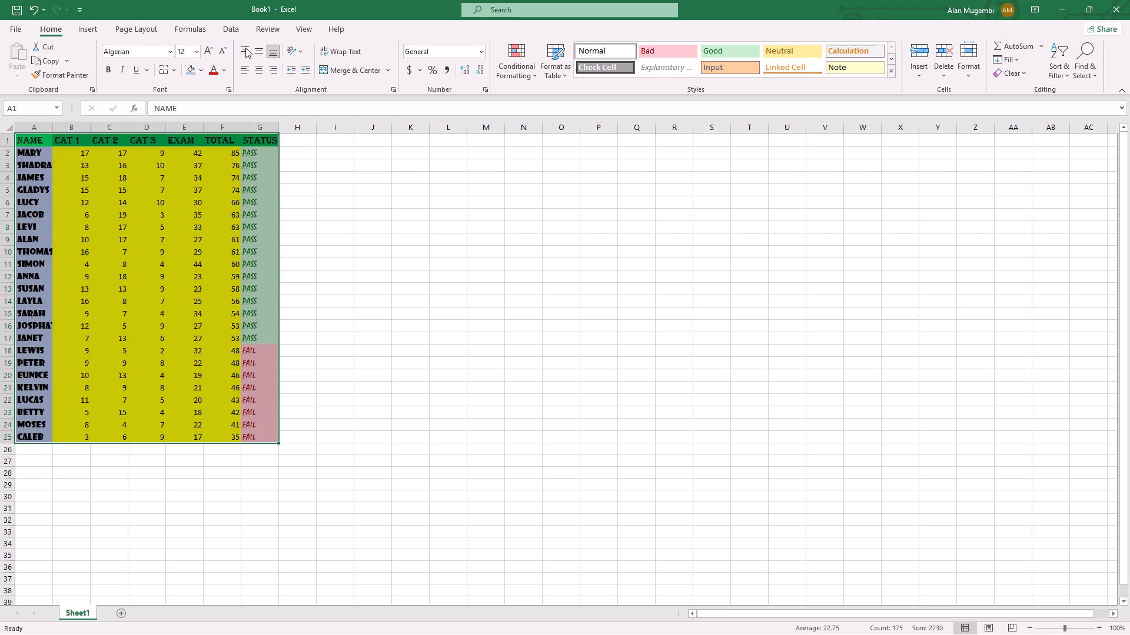
click(272, 70)
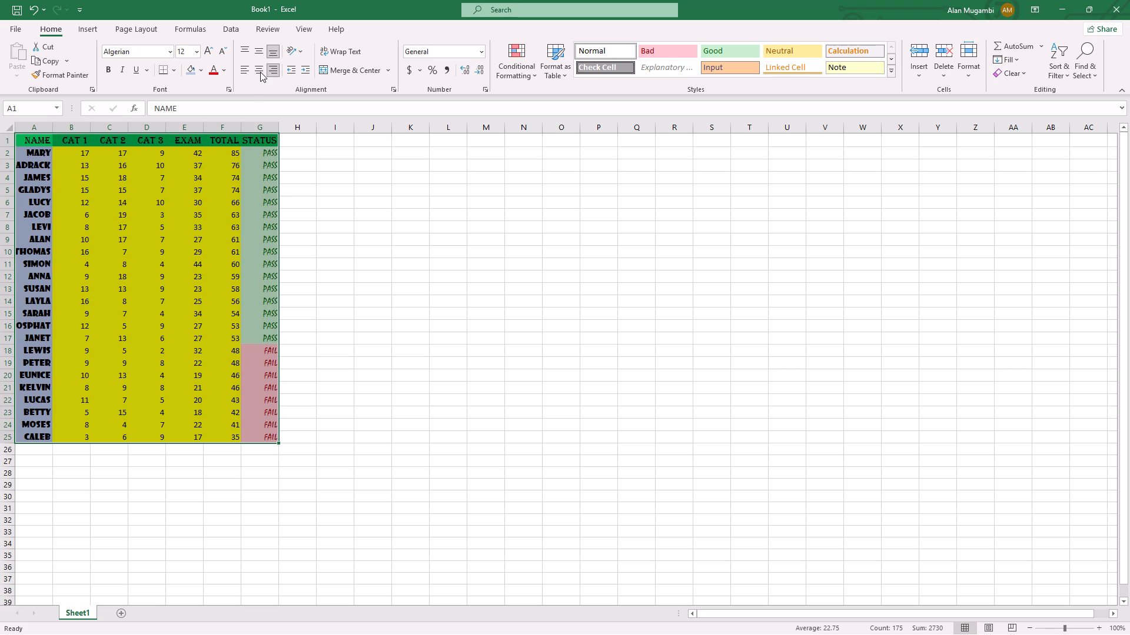
click(260, 72)
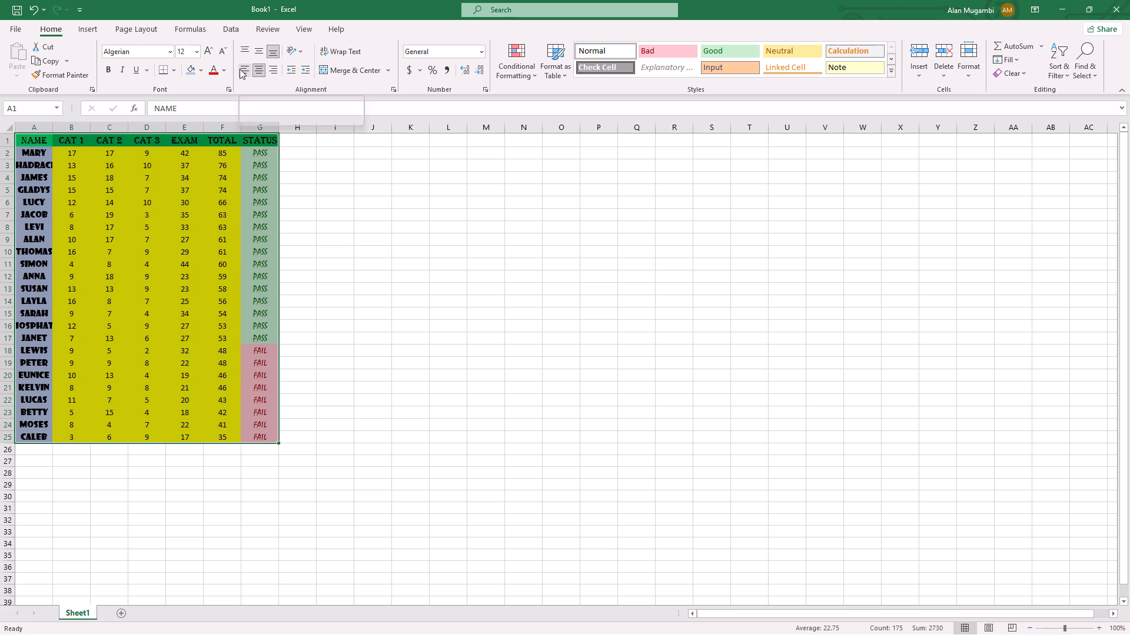
click(240, 69)
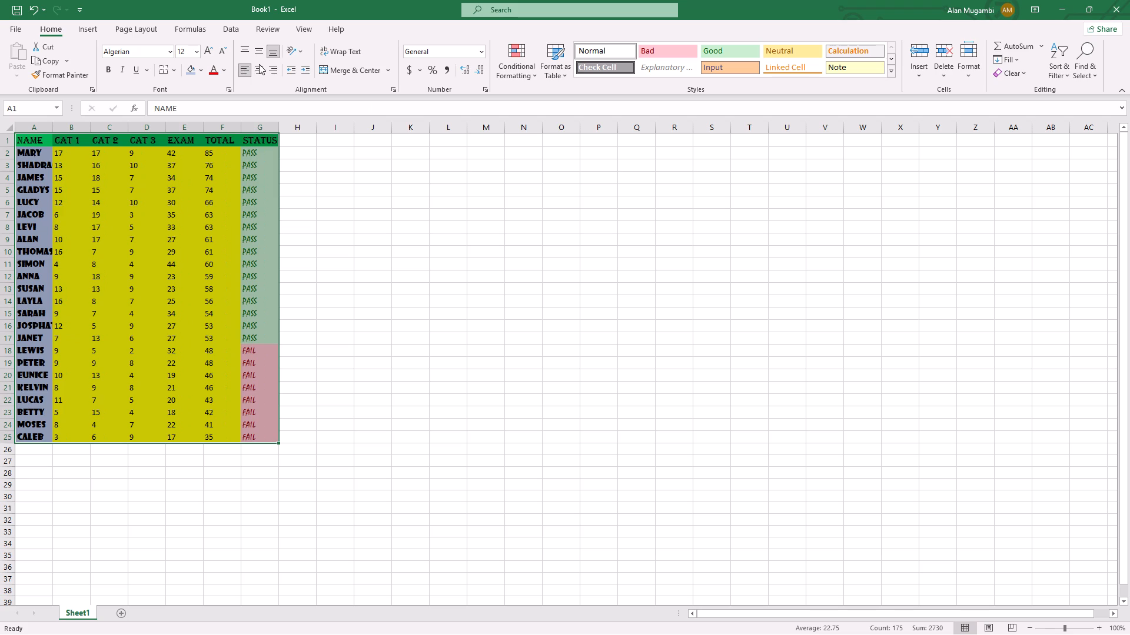
click(259, 64)
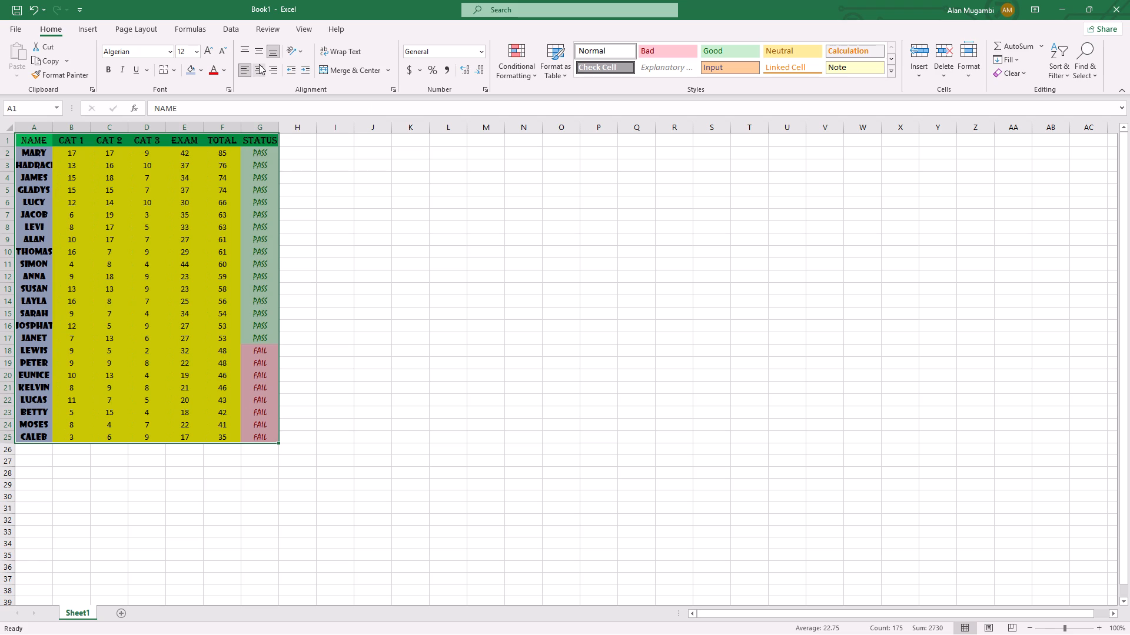
click(274, 64)
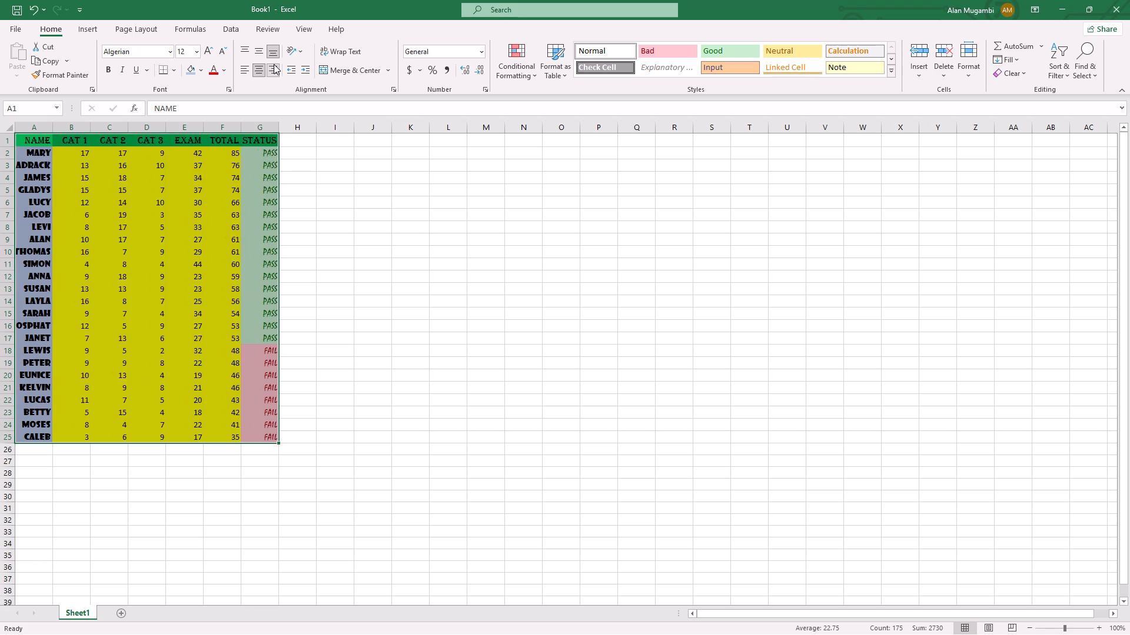
click(244, 69)
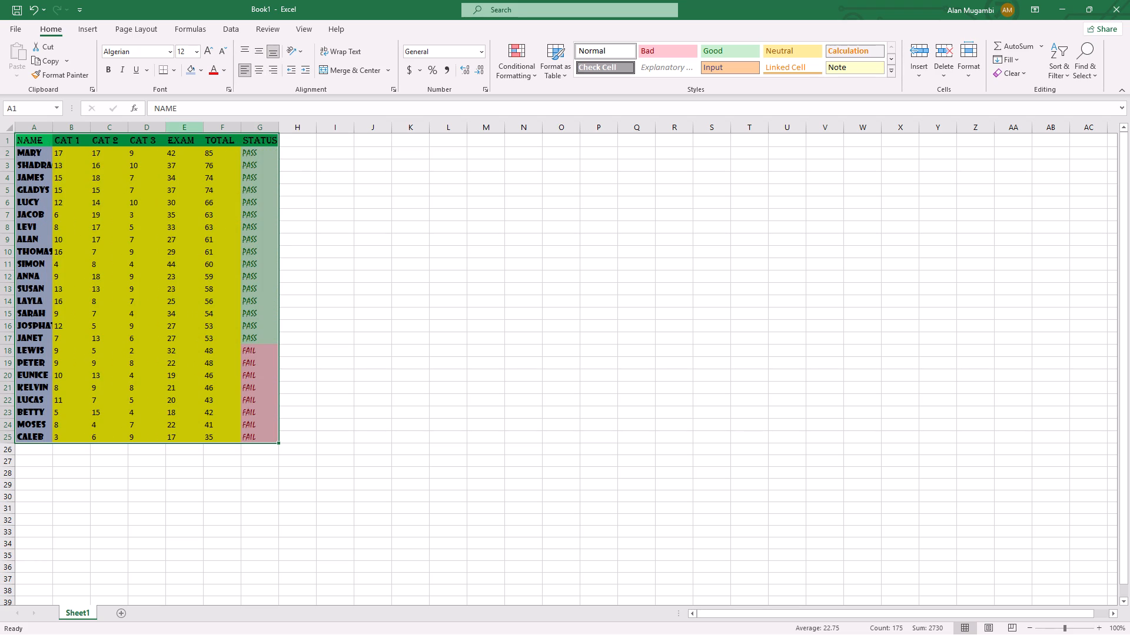
Try right alignment on cells B1 to G25 of the mark sheet, ending with centre alignment.
click(63, 152)
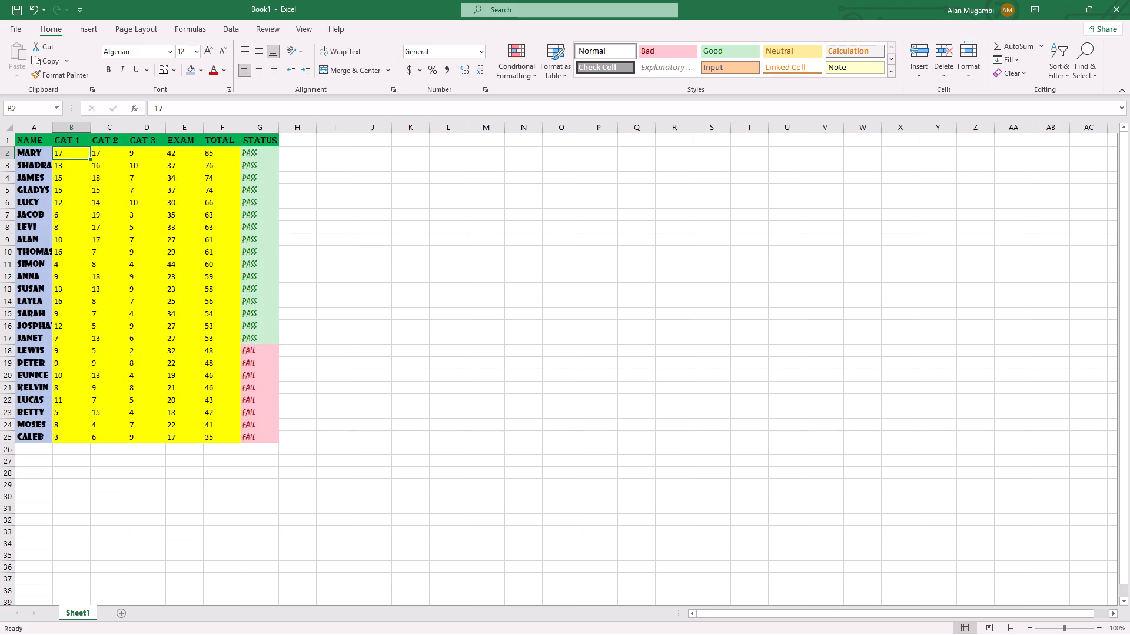
drag(62, 141, 149, 238)
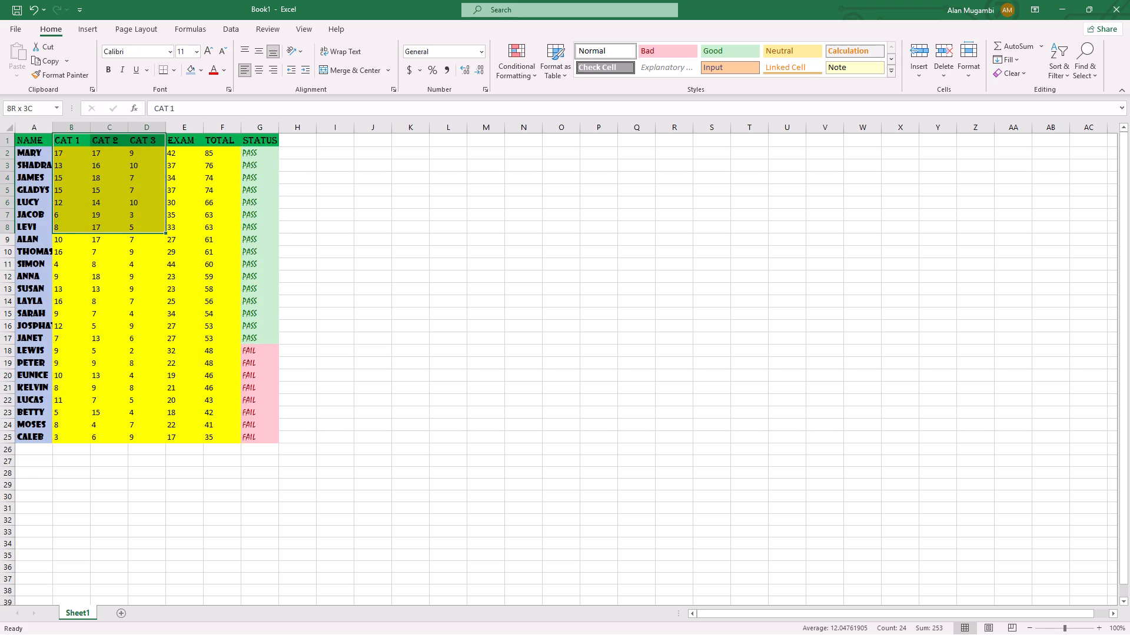
drag(149, 238, 271, 422)
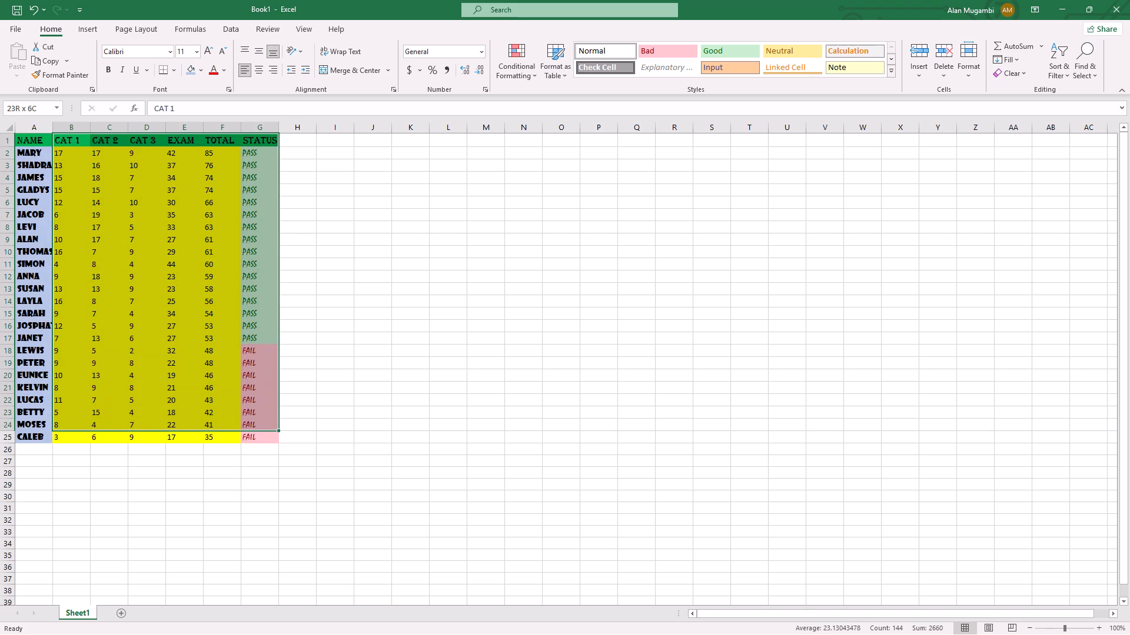
drag(271, 422, 271, 440)
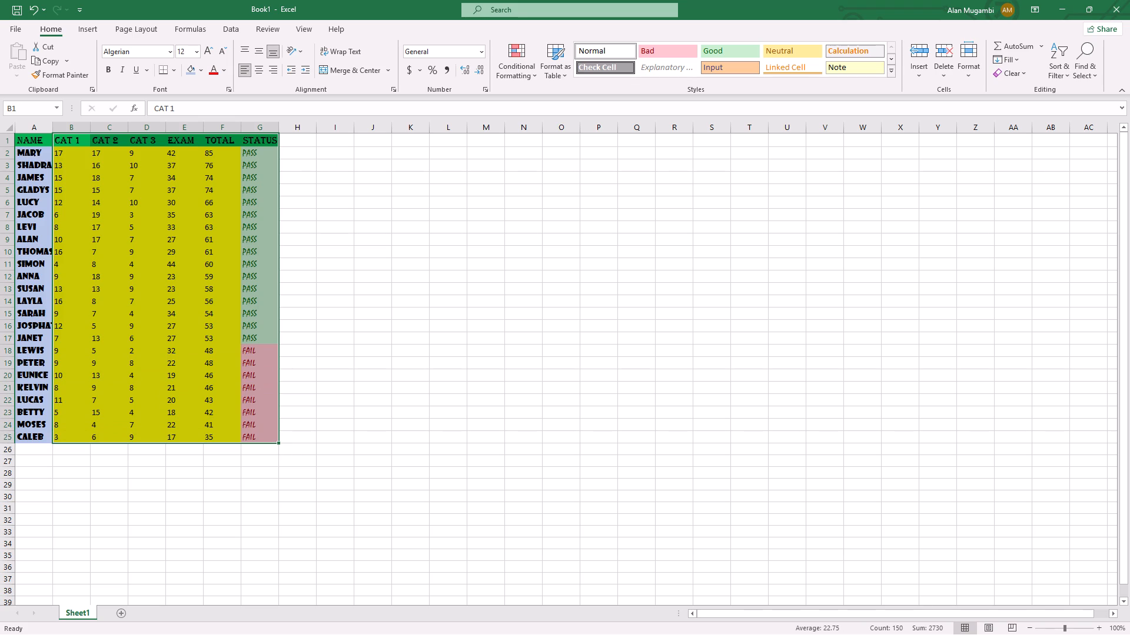
click(270, 68)
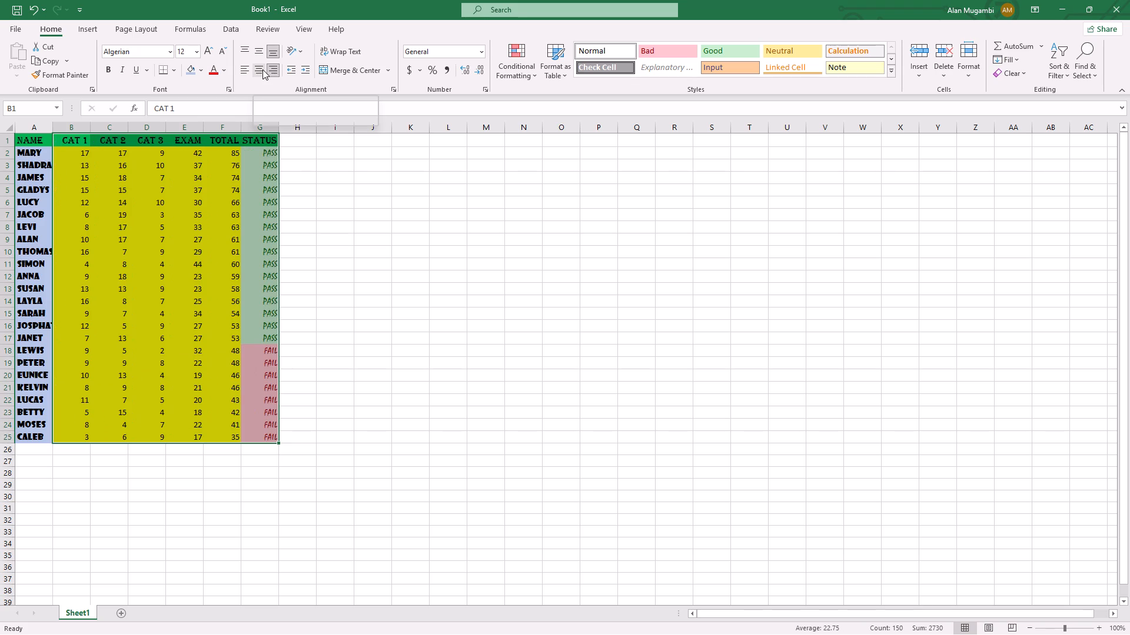
click(262, 69)
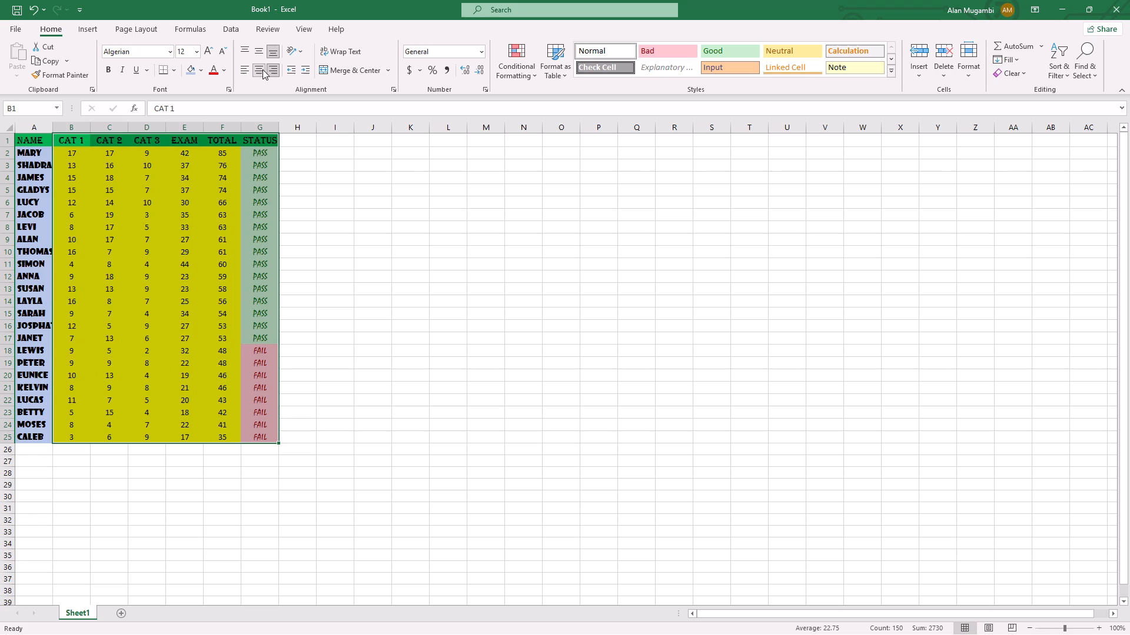
click(323, 203)
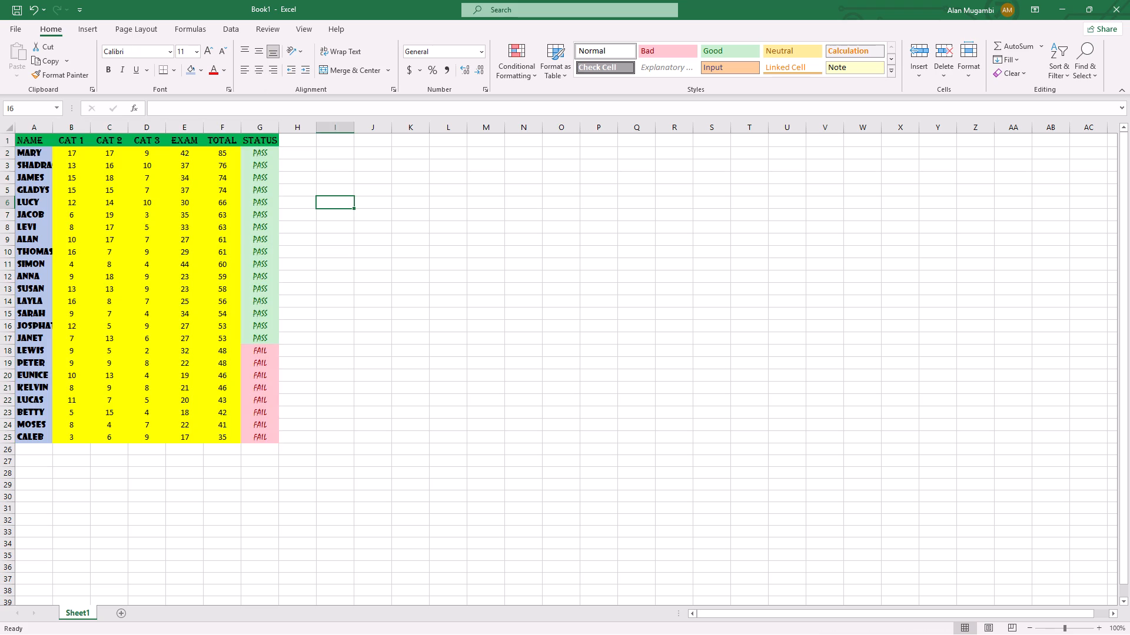
Change the marks in row 9 (ALAN) to 9 for CAT 3 and 16 for CAT 1.
triple_click(62, 346)
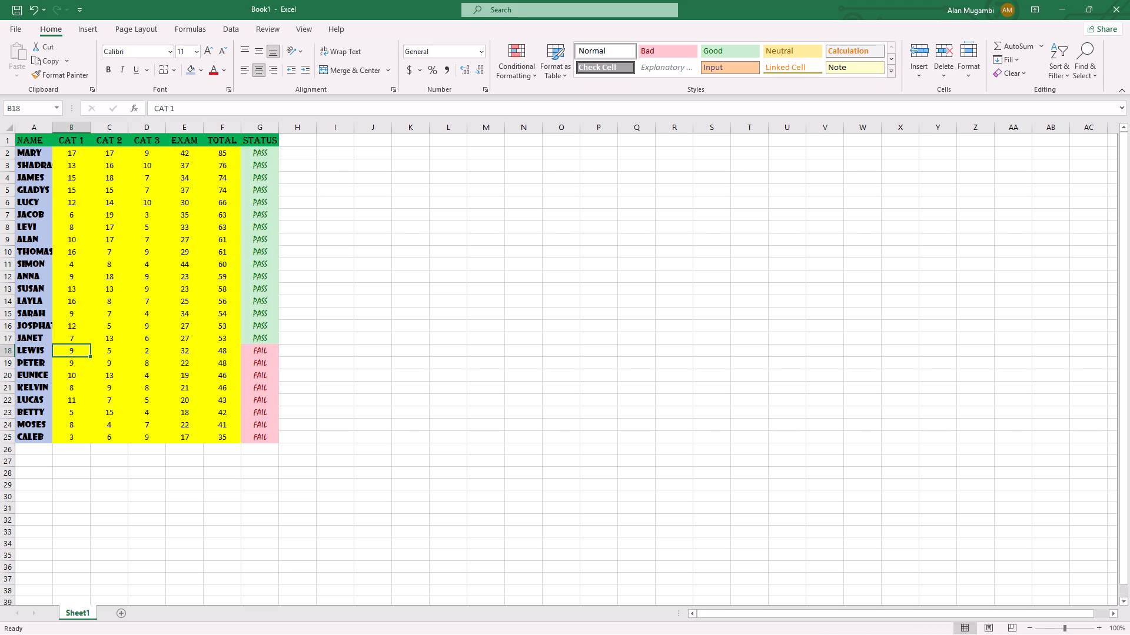
click(75, 387)
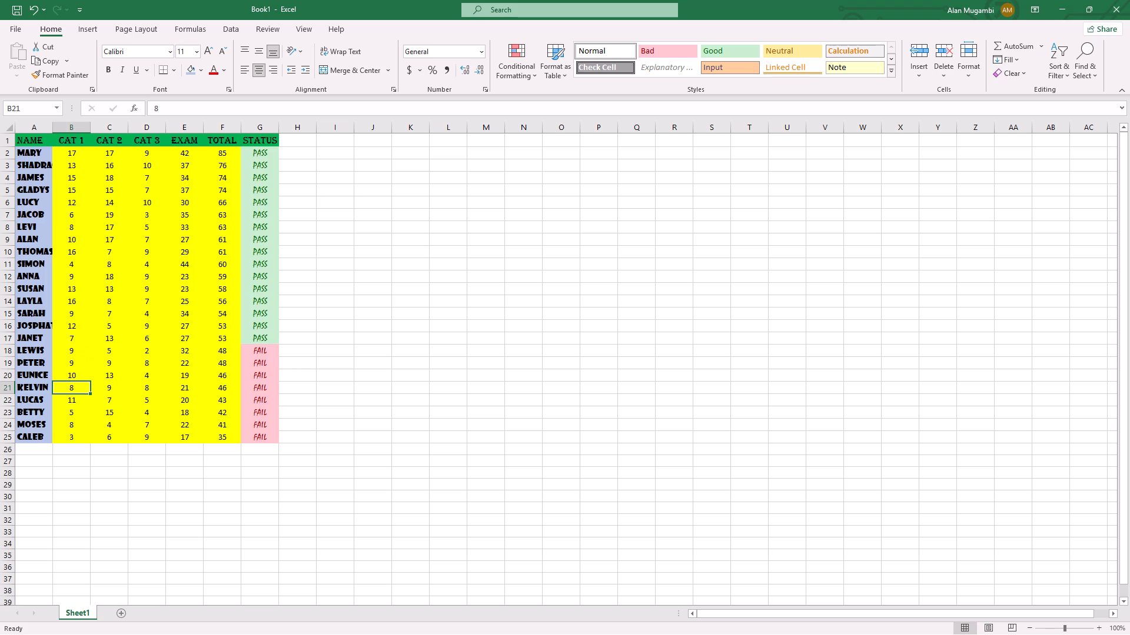
click(149, 240)
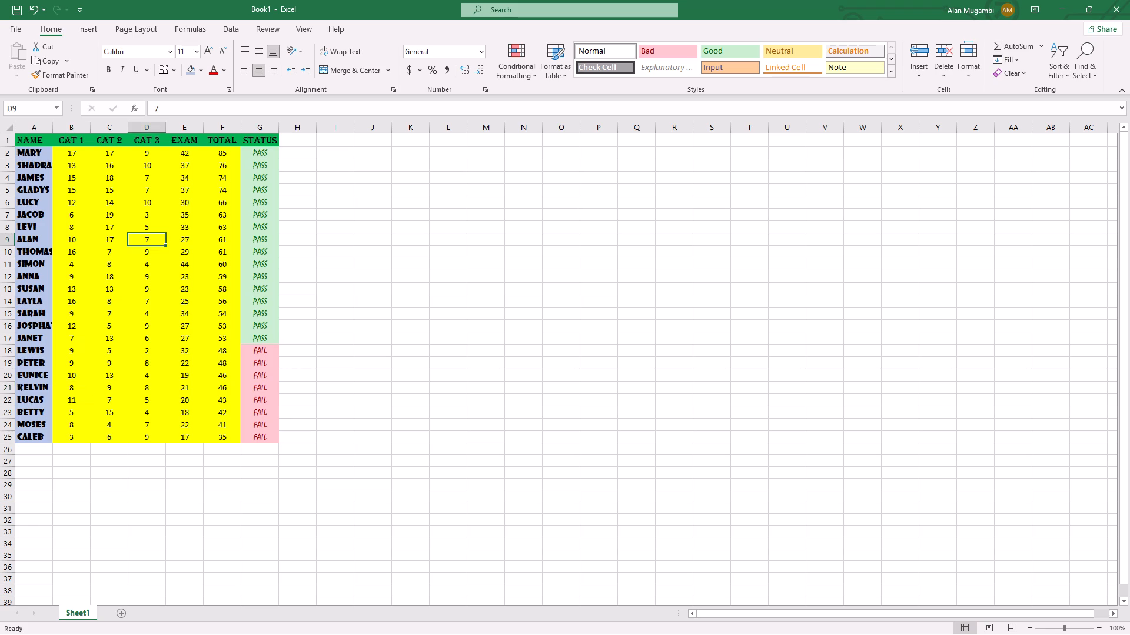
key(BackSpace)
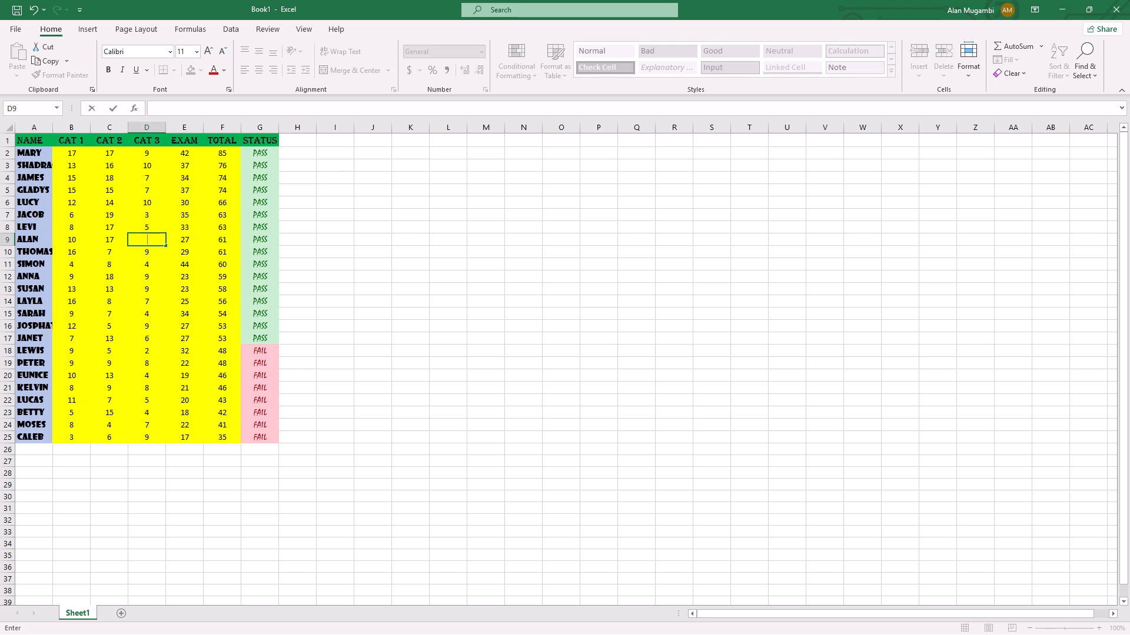
key(9)
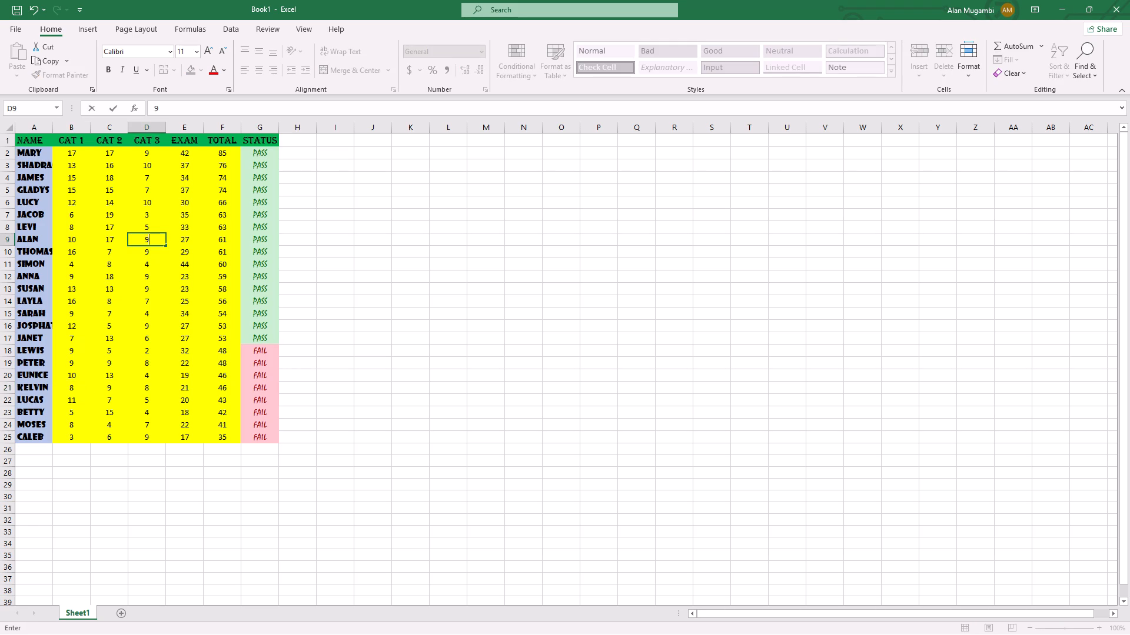
click(146, 252)
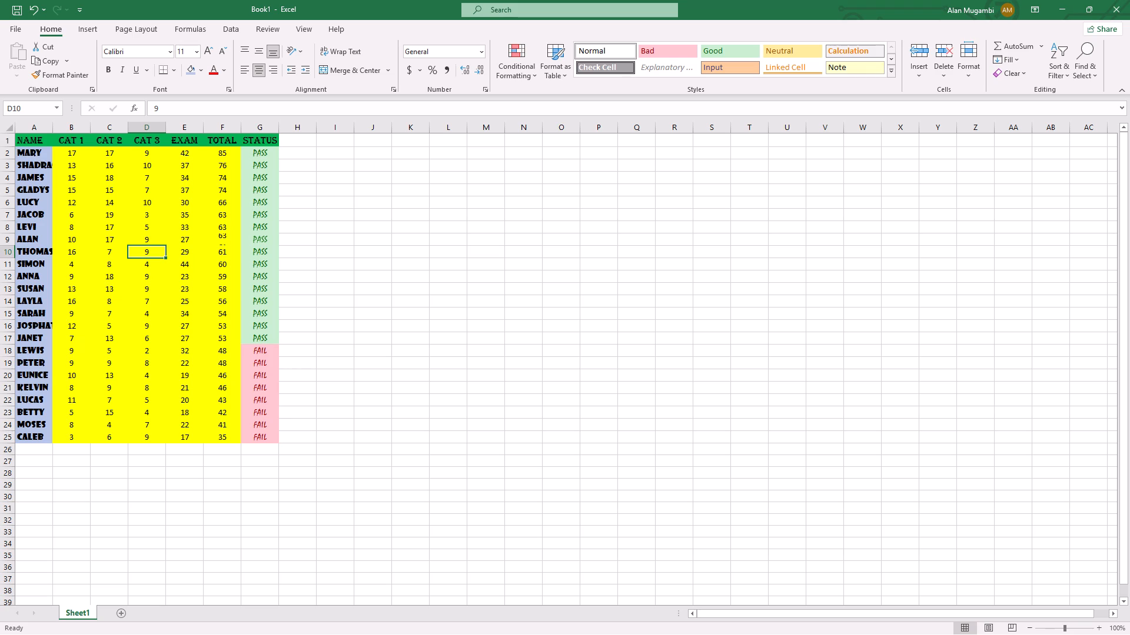
click(72, 240)
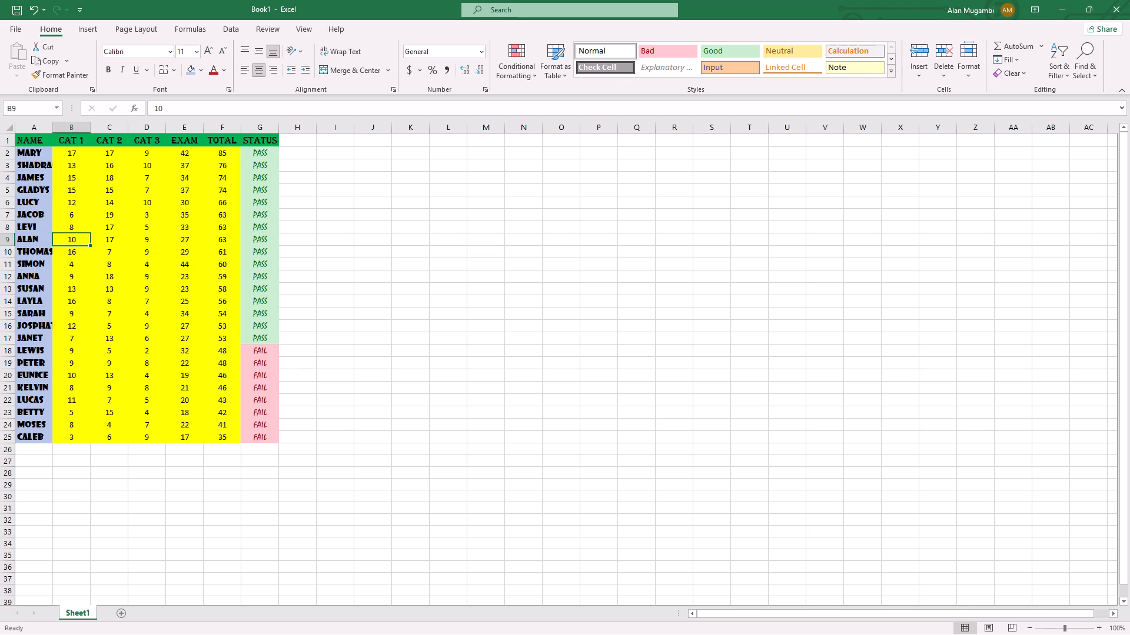
key(BackSpace)
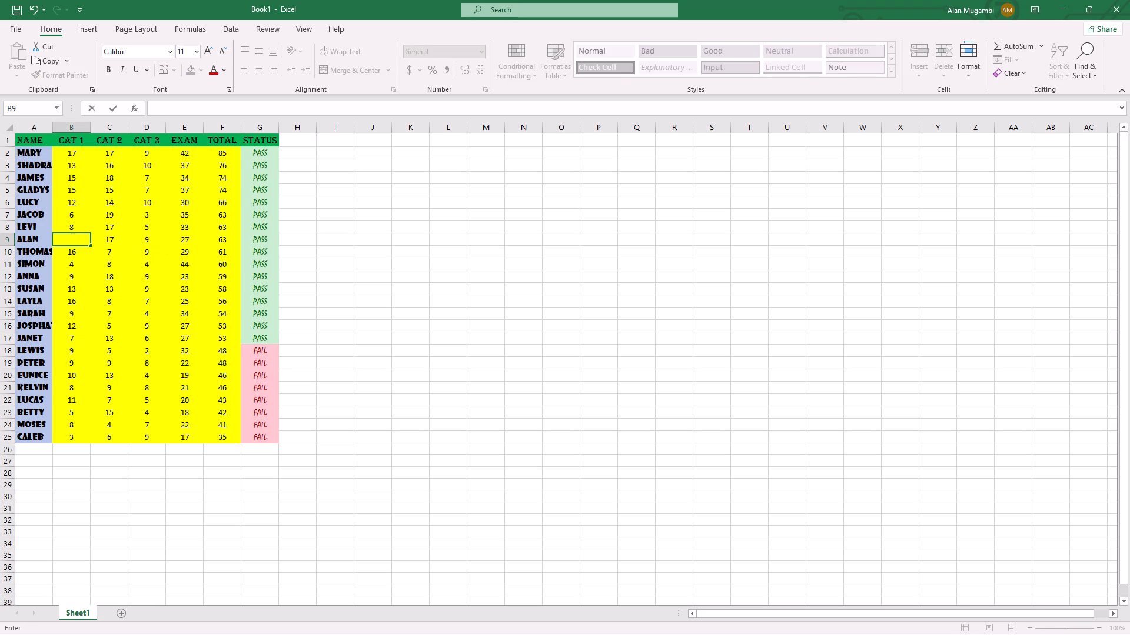
text(16)
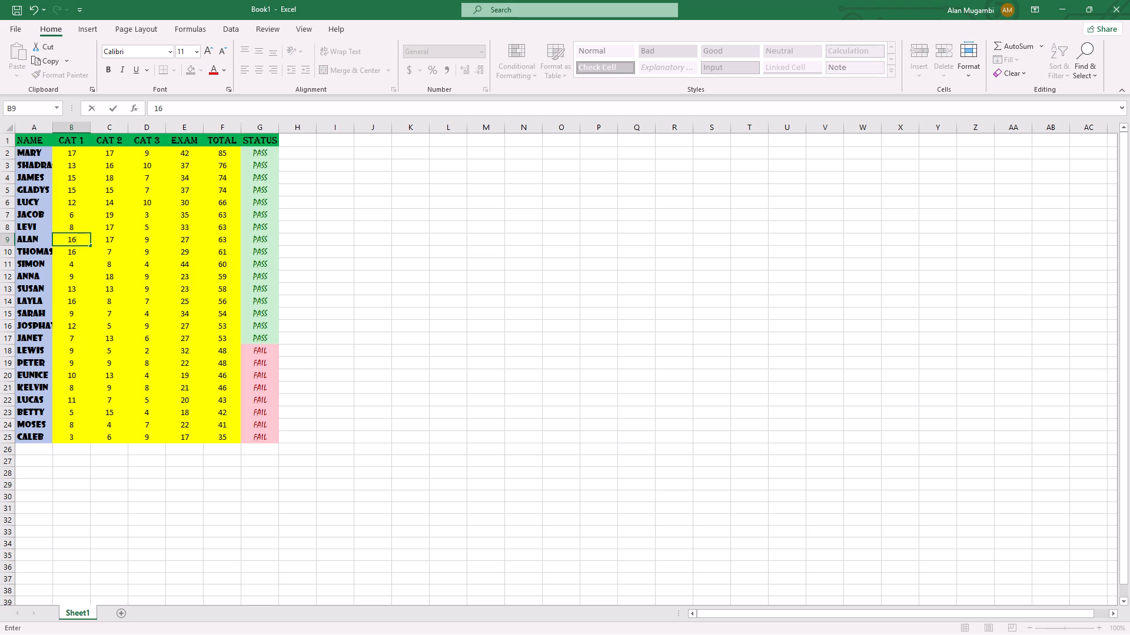
click(72, 266)
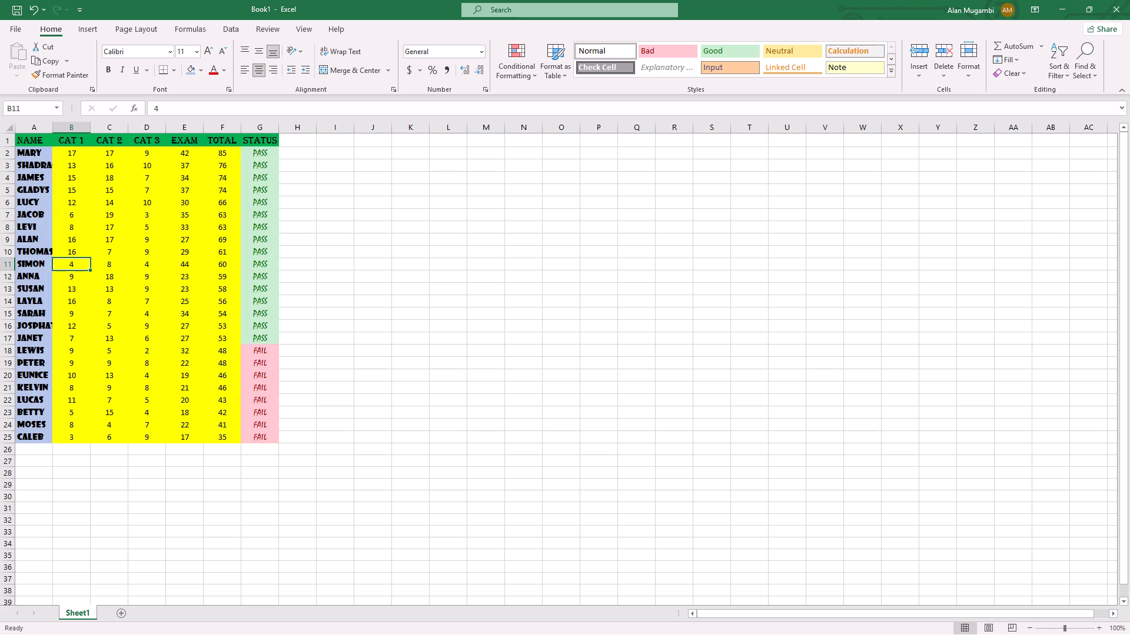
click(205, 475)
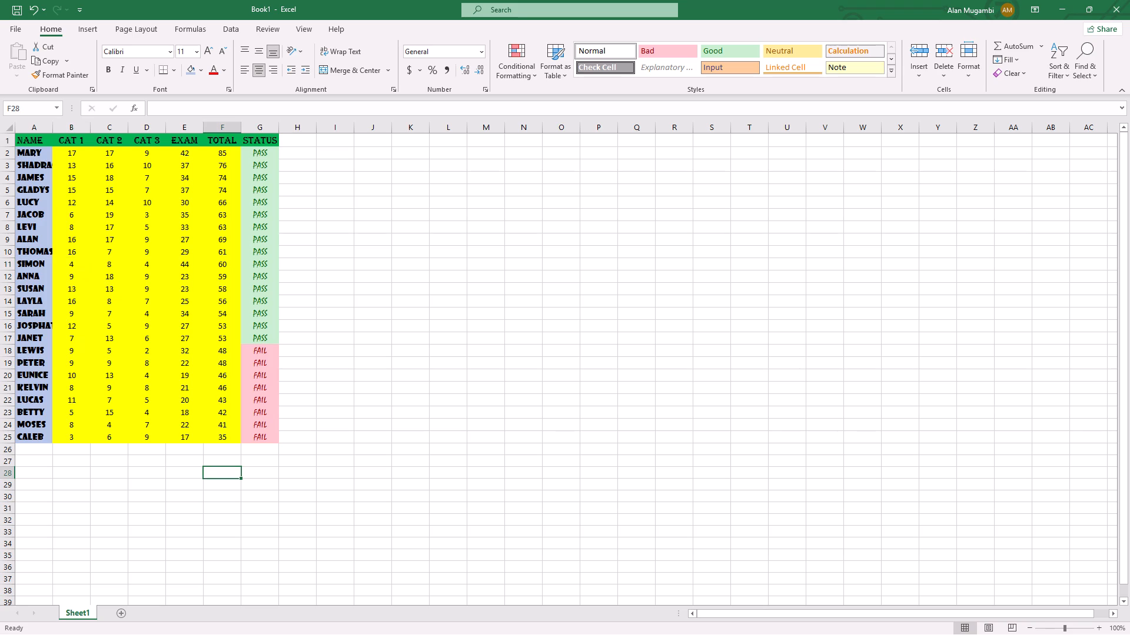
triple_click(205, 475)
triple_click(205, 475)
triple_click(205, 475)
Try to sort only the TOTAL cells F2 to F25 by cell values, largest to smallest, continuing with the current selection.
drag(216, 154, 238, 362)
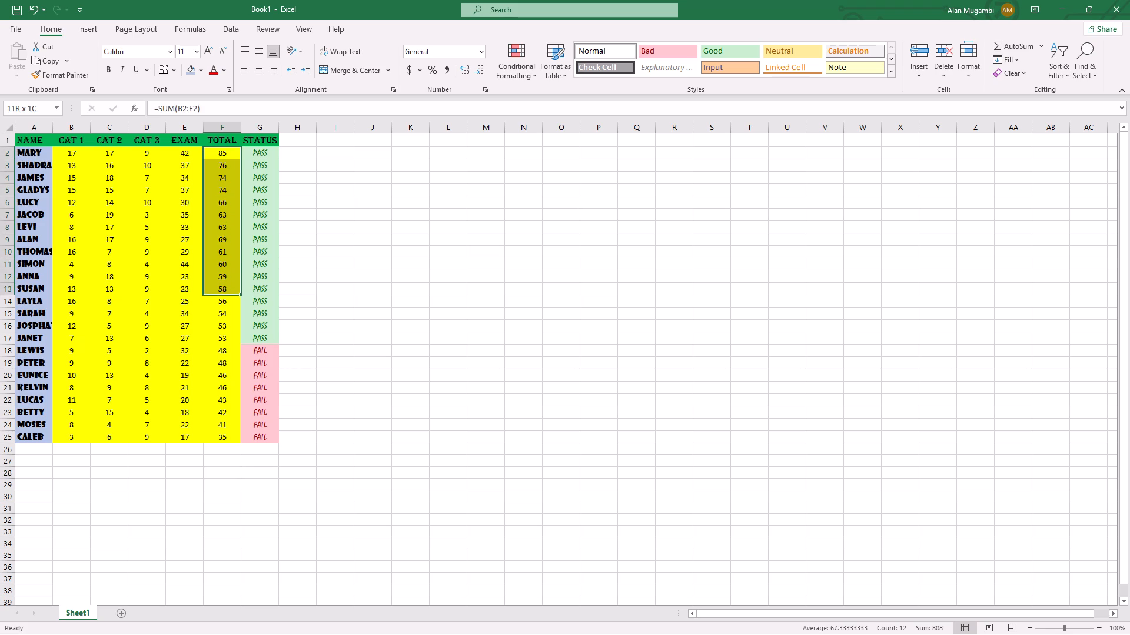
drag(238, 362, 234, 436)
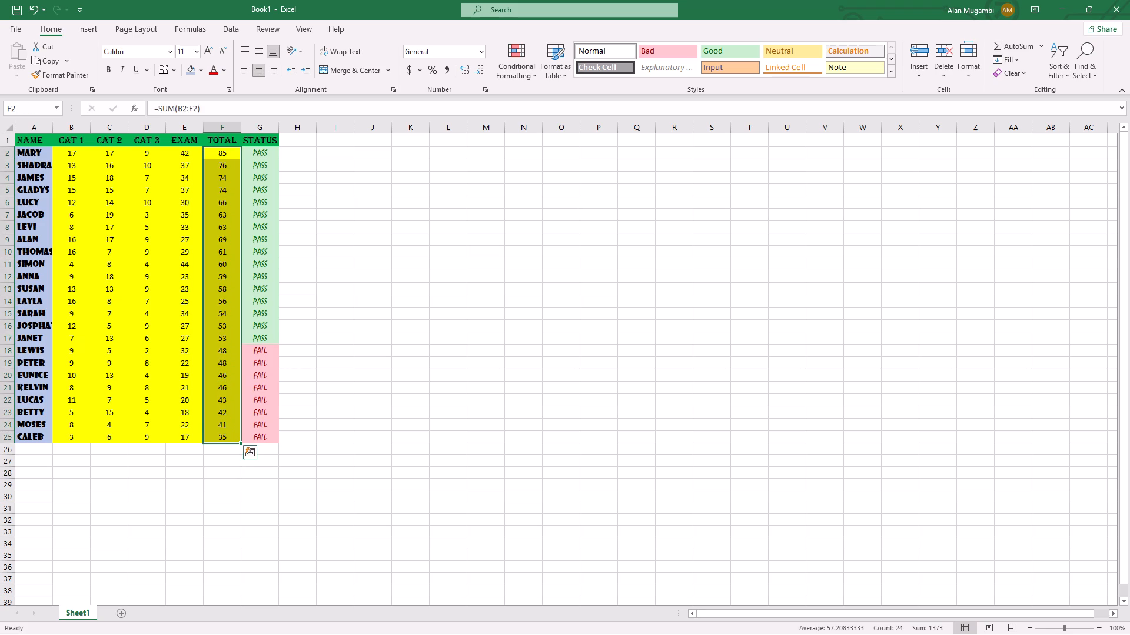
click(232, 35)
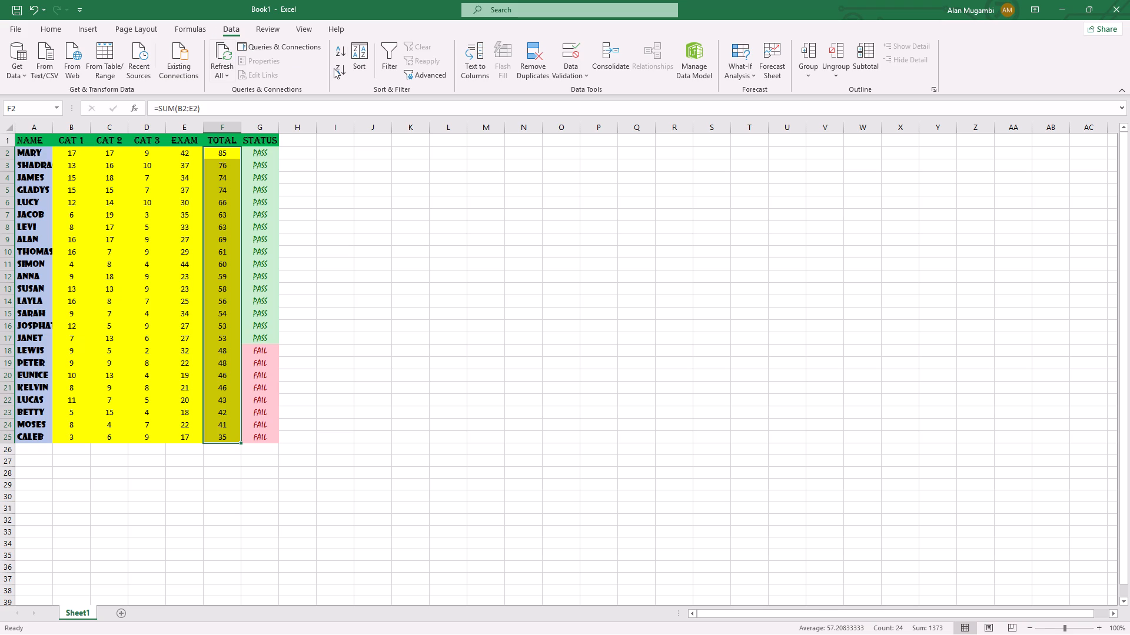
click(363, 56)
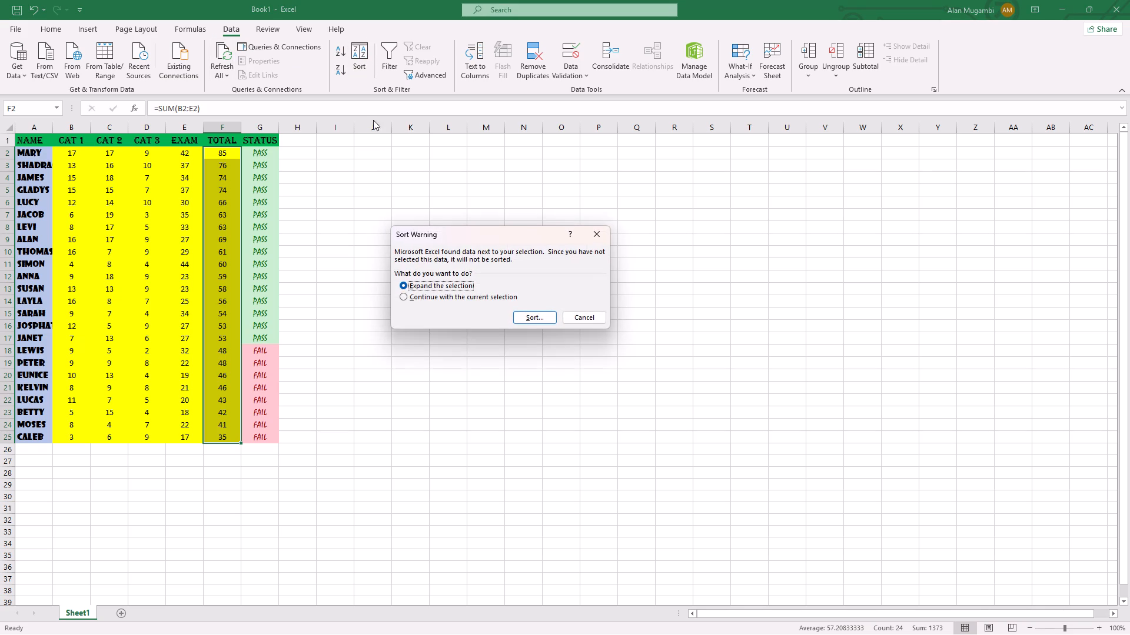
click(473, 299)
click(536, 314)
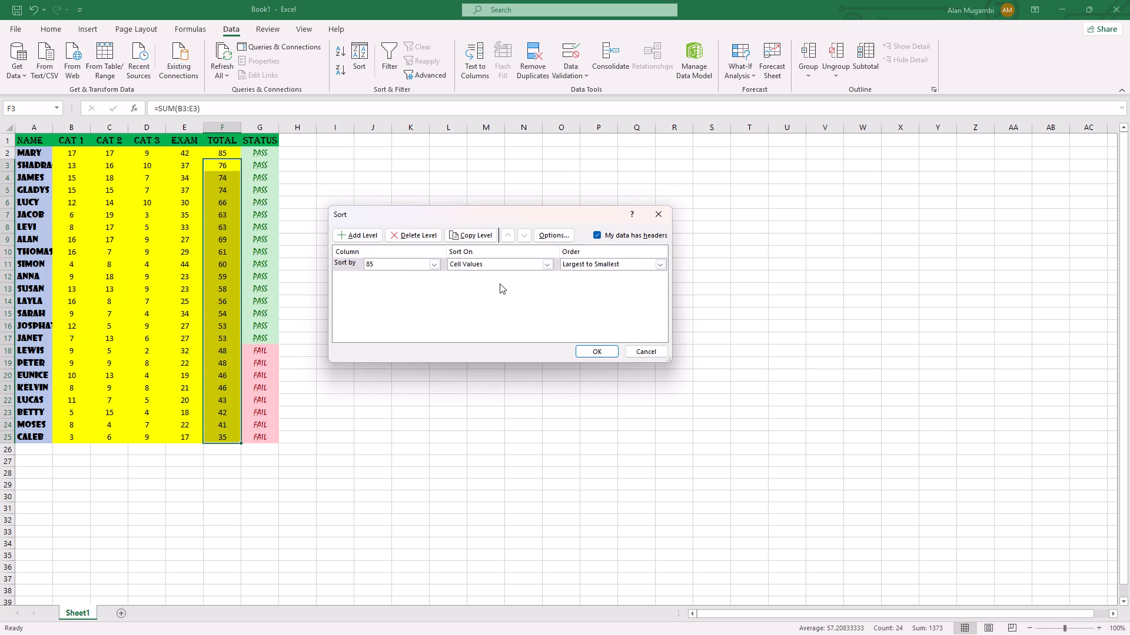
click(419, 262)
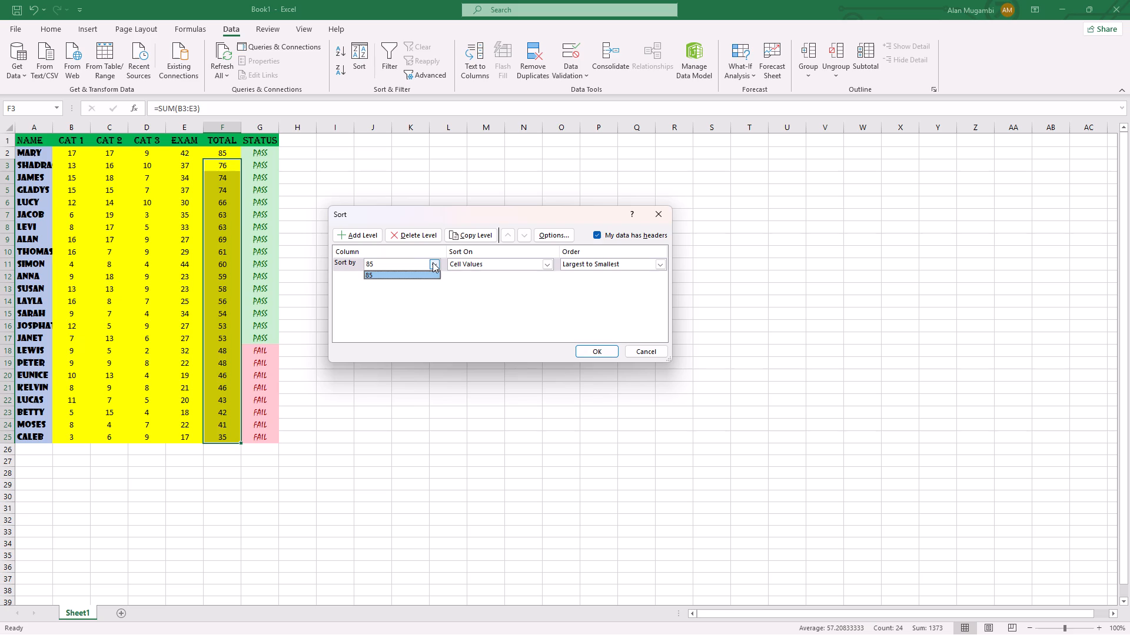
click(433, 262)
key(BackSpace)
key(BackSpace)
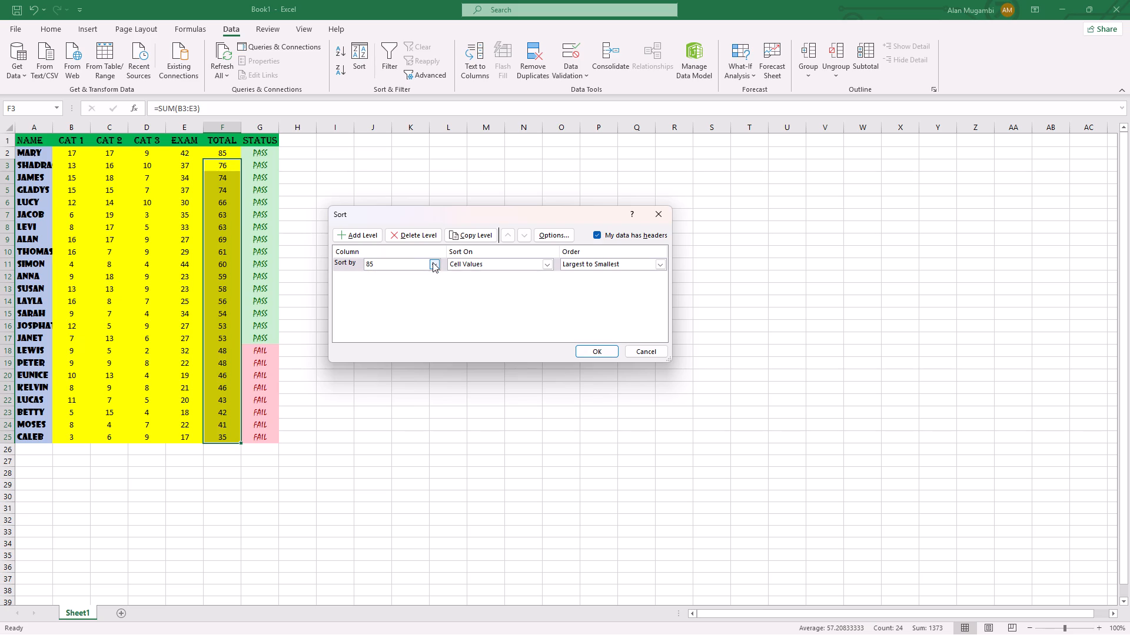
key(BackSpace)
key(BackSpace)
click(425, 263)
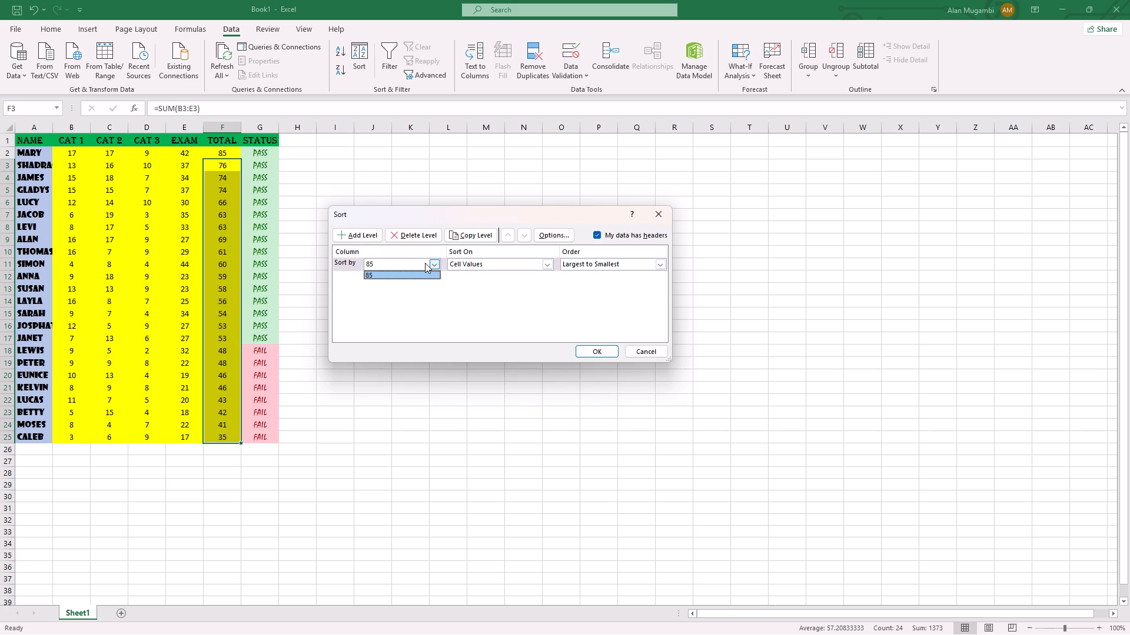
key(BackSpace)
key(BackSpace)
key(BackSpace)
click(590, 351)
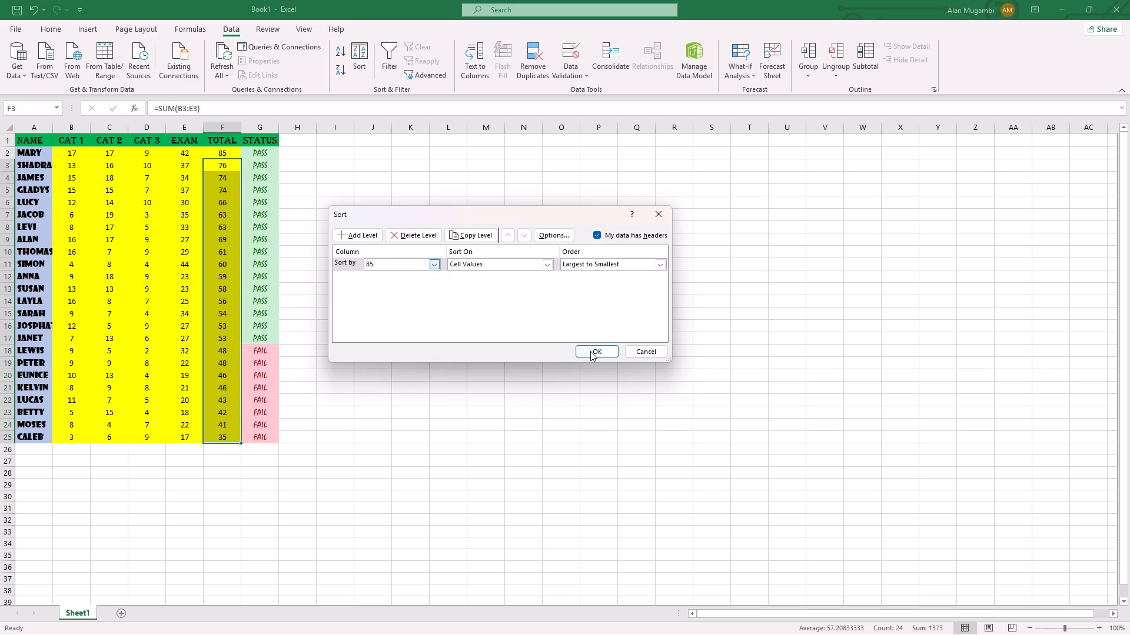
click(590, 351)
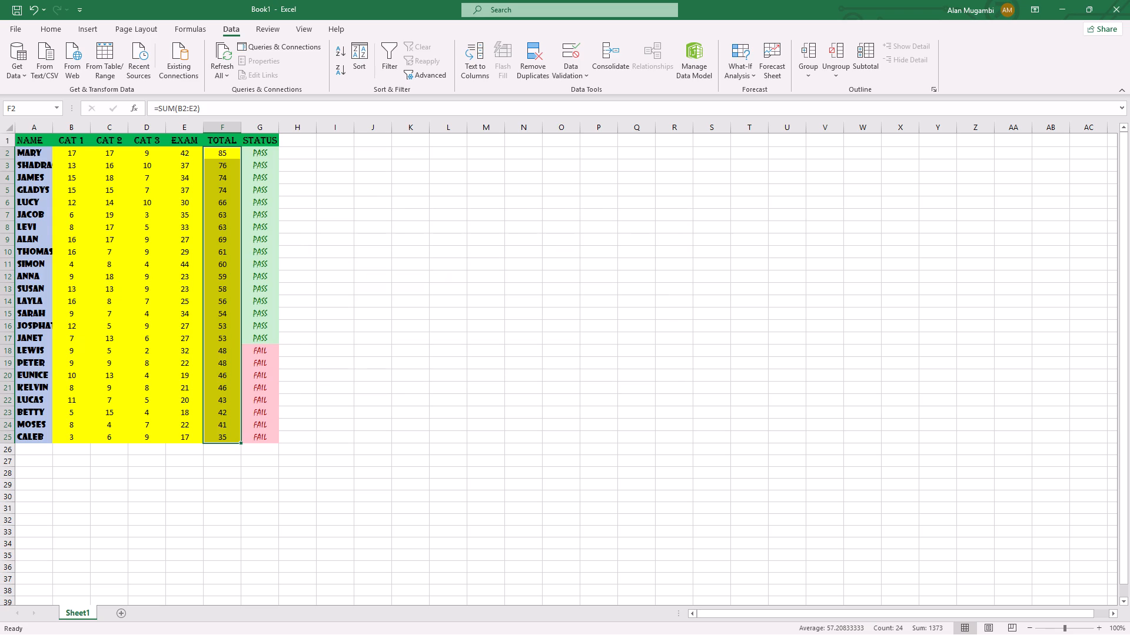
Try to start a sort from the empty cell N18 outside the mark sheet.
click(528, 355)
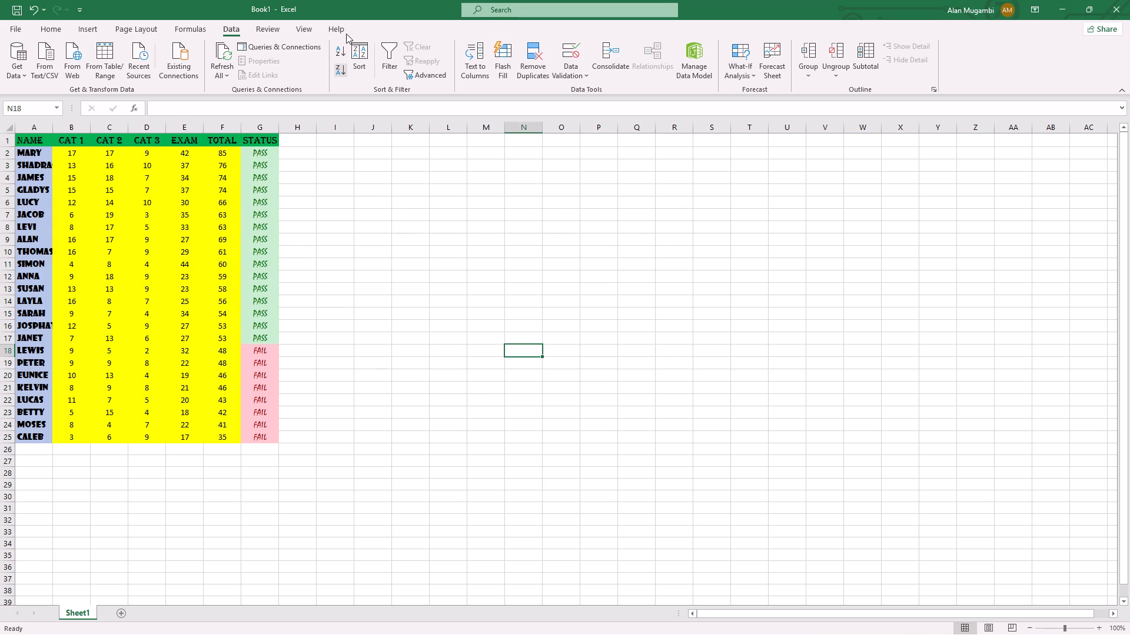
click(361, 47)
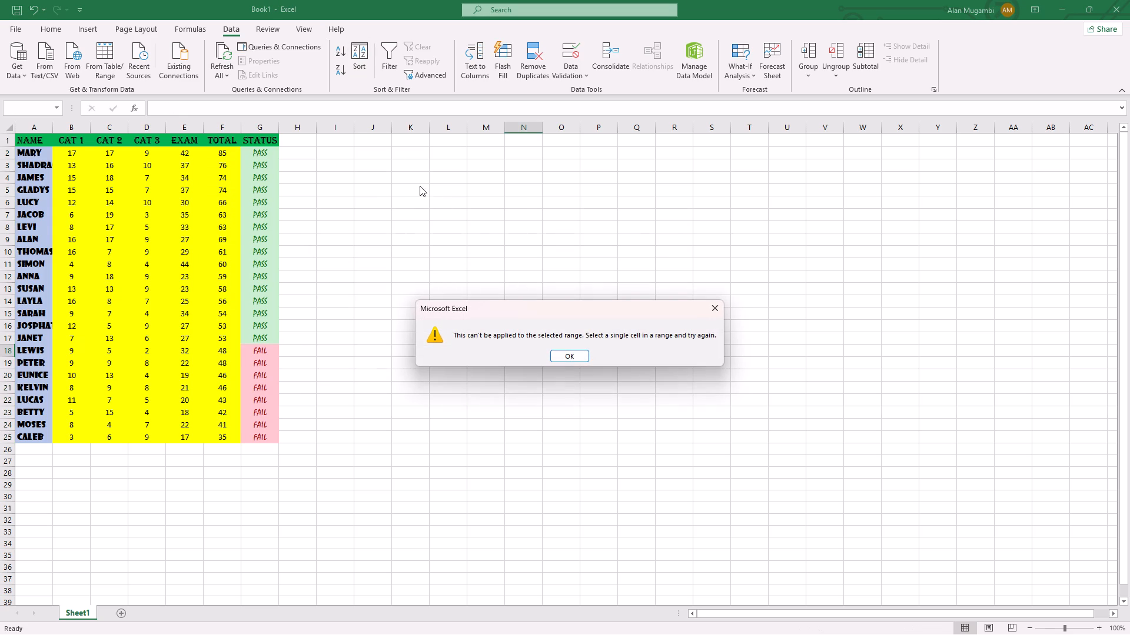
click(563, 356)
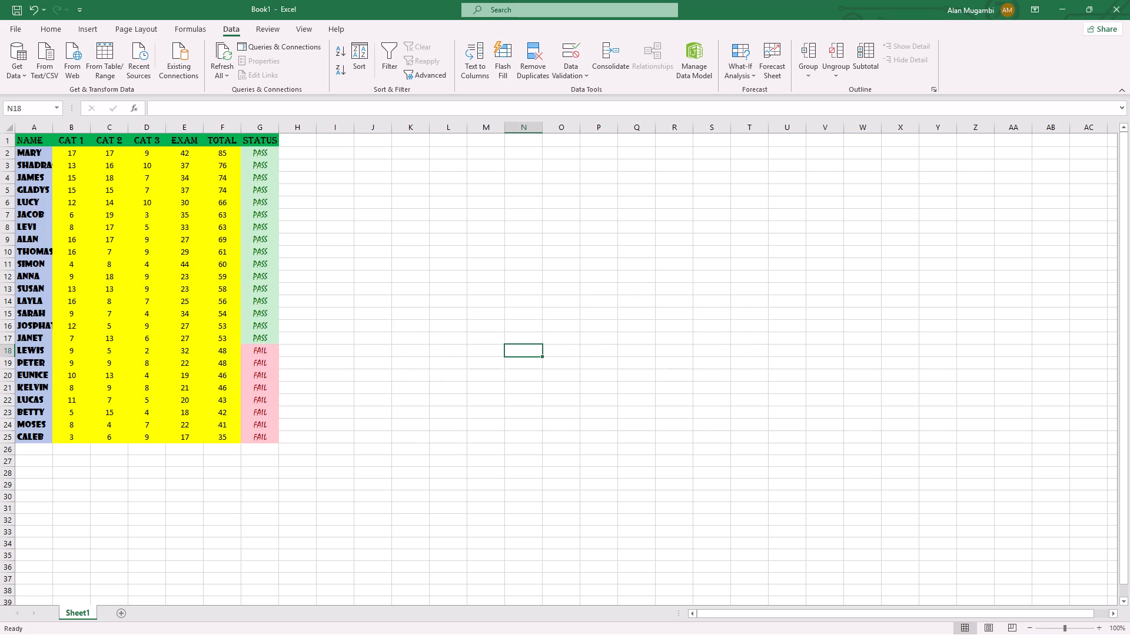
Sort the whole mark sheet A1 to G25, with headers, by TOTAL on cell values from largest to smallest.
drag(28, 138, 121, 208)
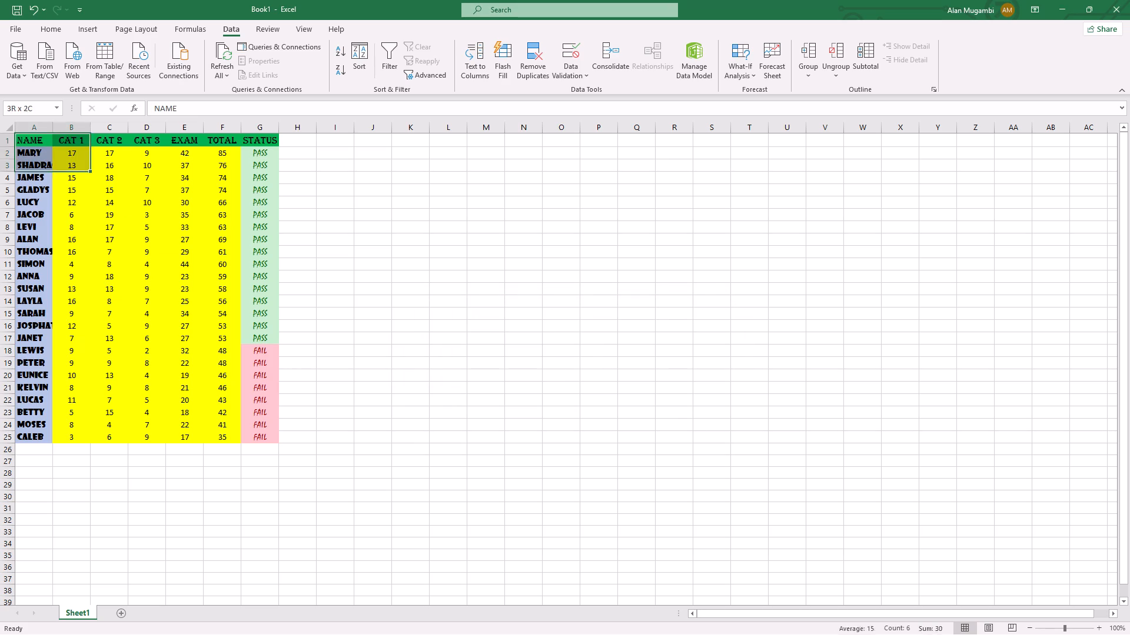
drag(121, 208, 257, 439)
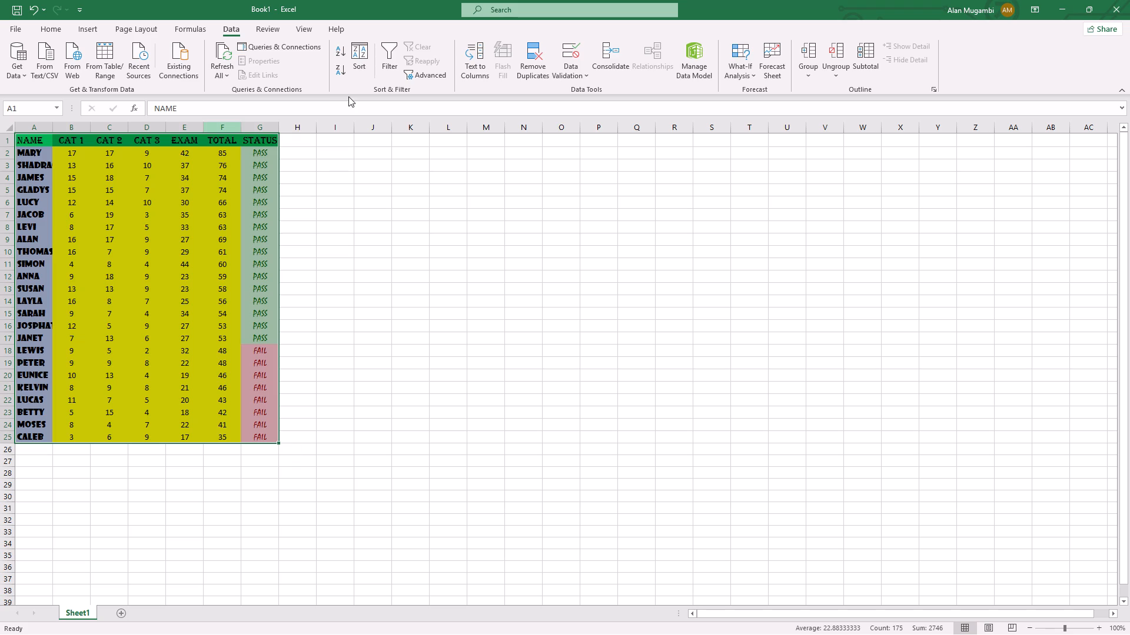
click(361, 67)
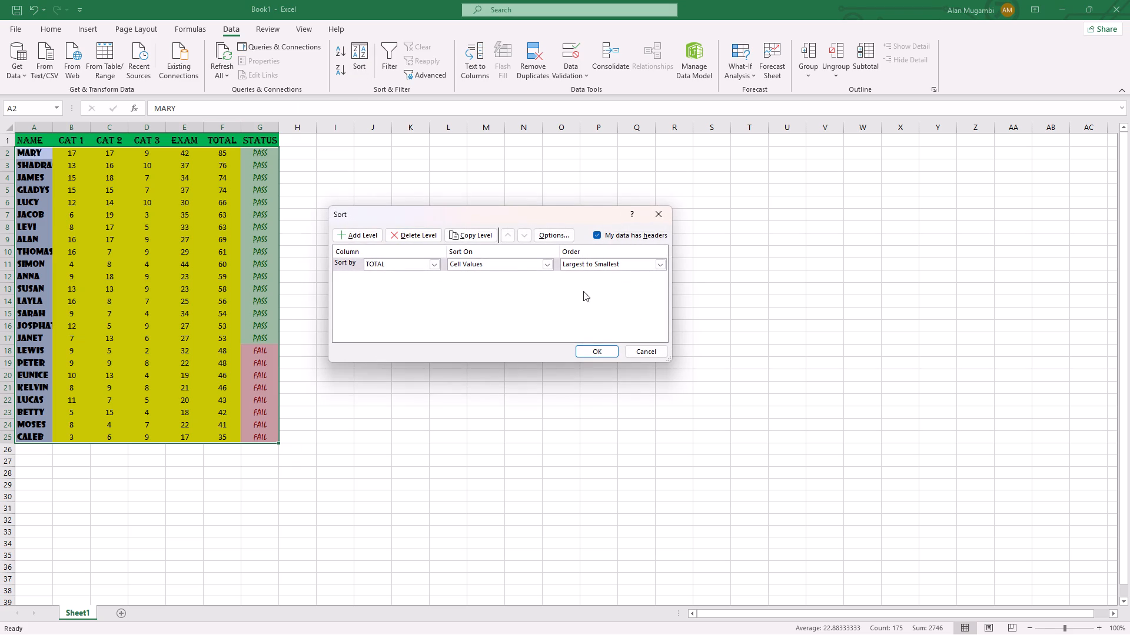
click(594, 352)
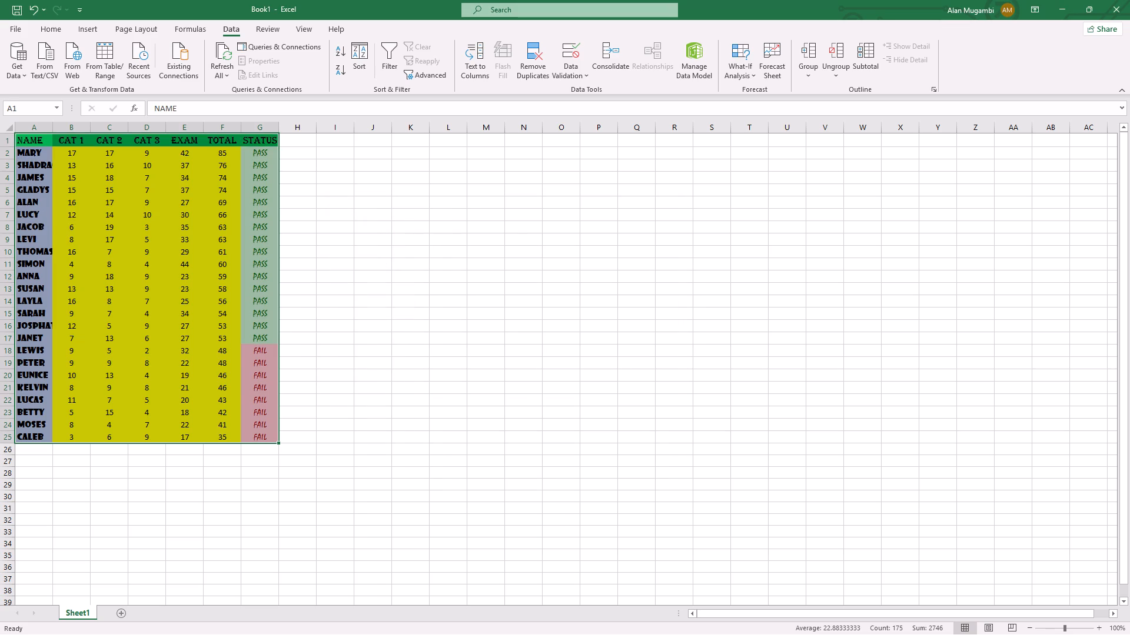
click(594, 352)
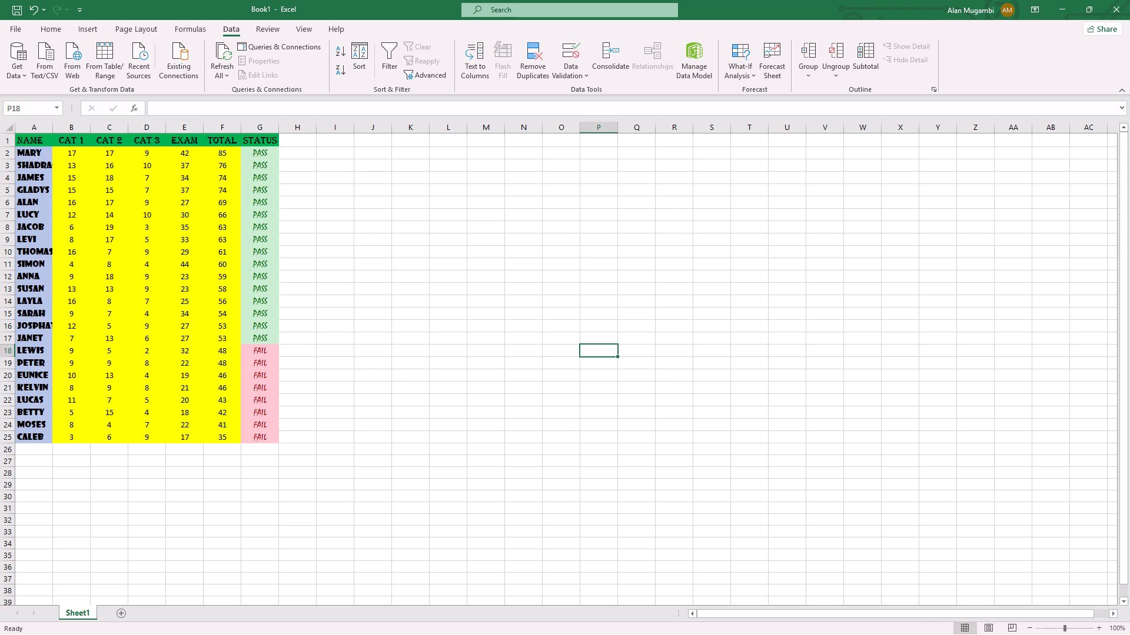
Widen the NAME column A until the longest student name, SHADRACK, fits fully.
drag(53, 129, 59, 129)
click(59, 129)
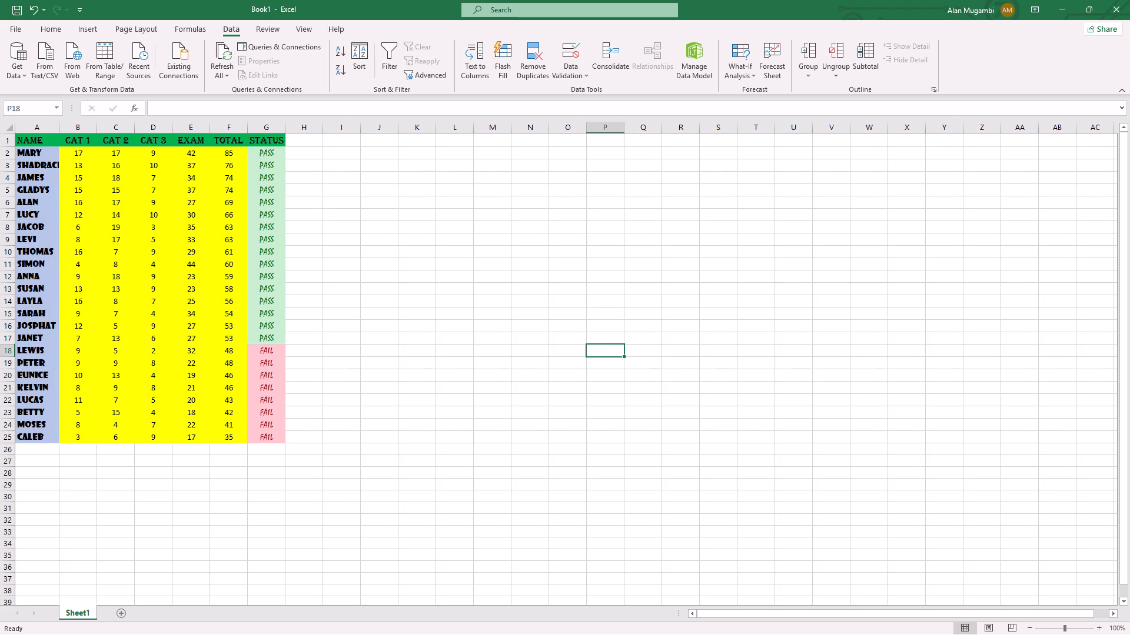
click(59, 129)
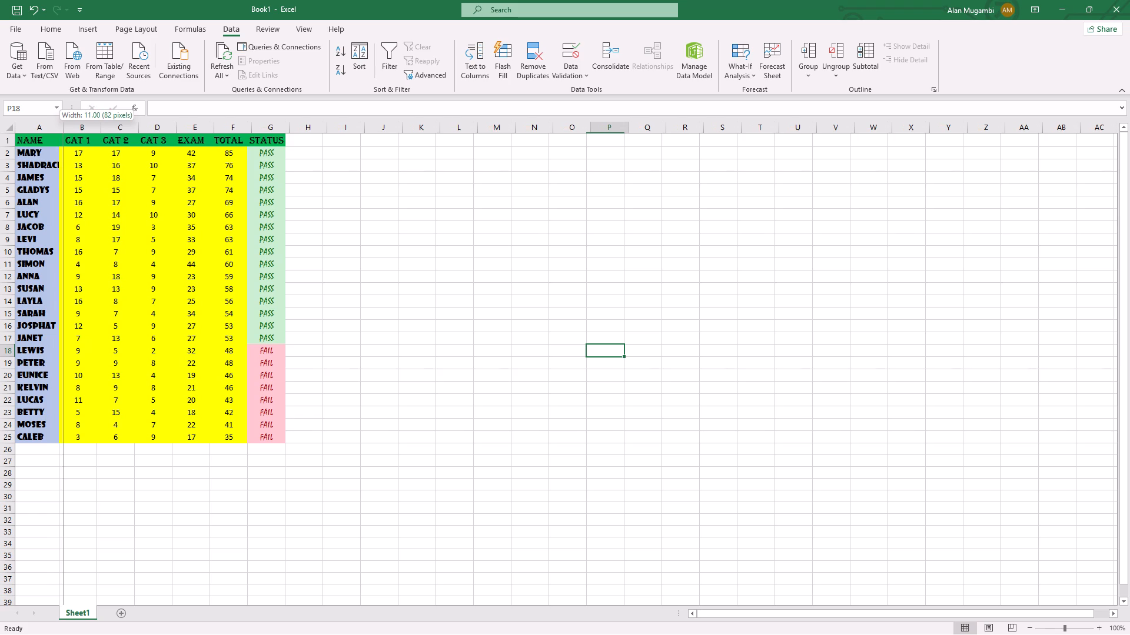
click(64, 129)
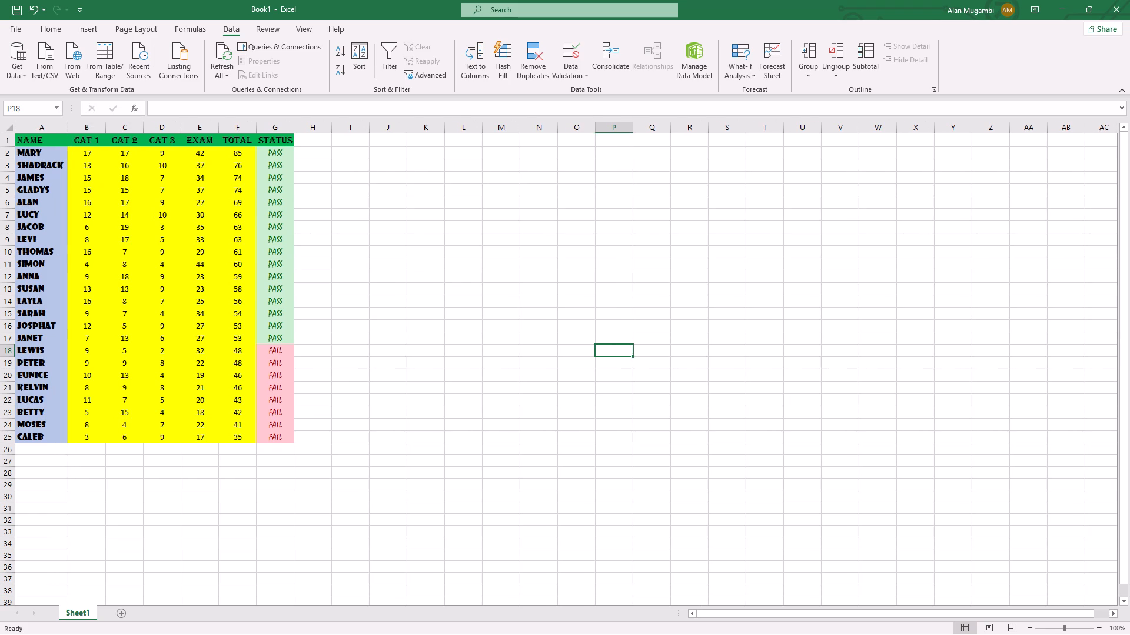
click(68, 129)
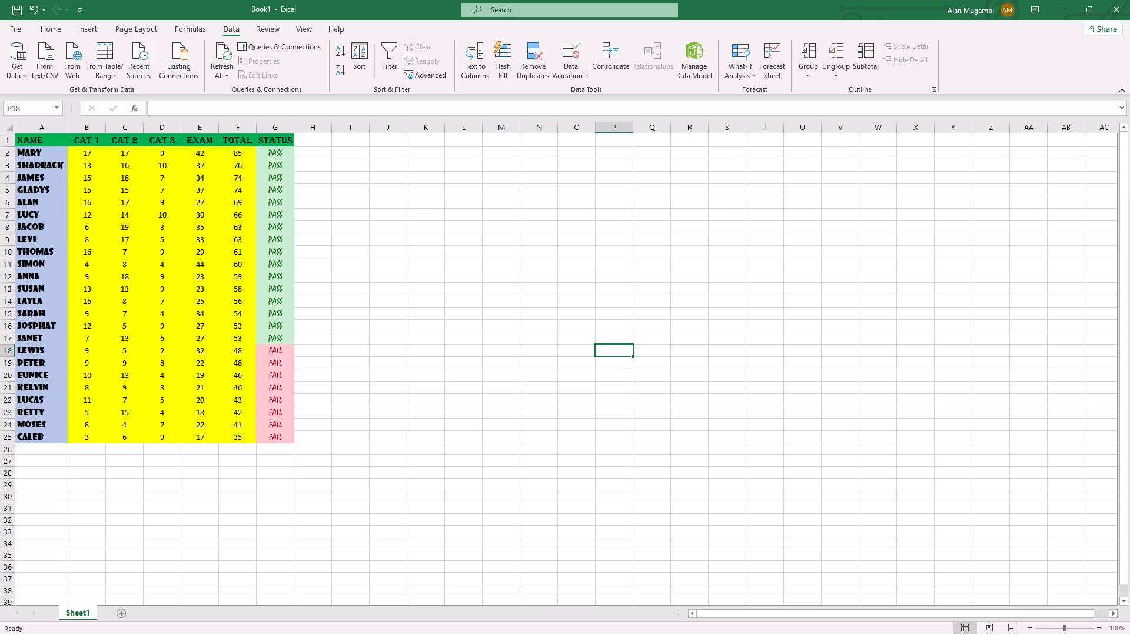
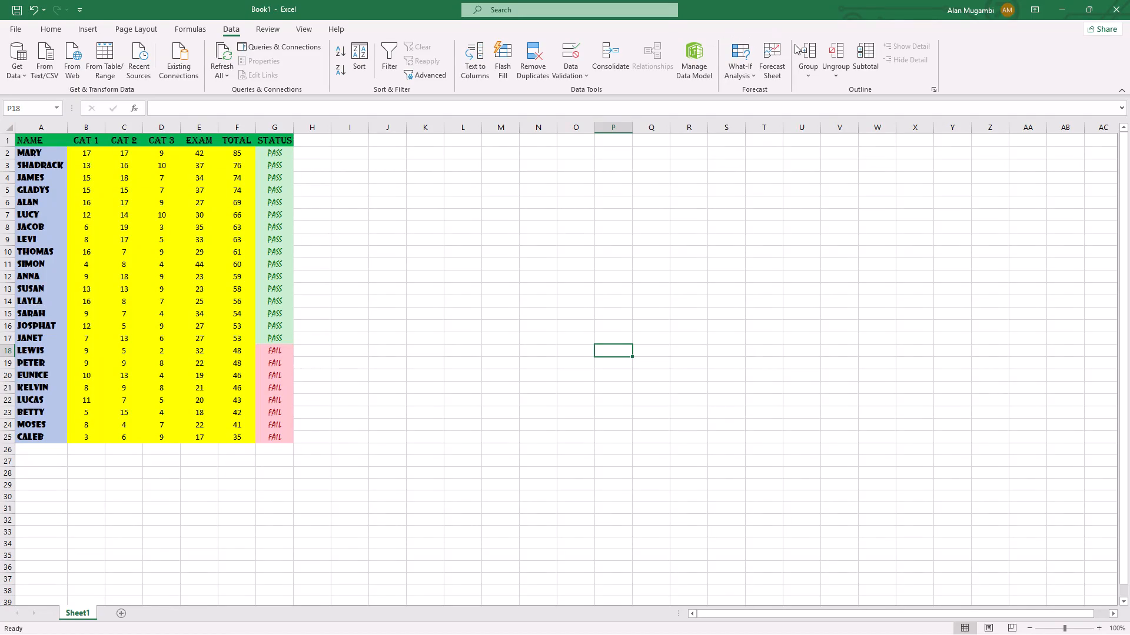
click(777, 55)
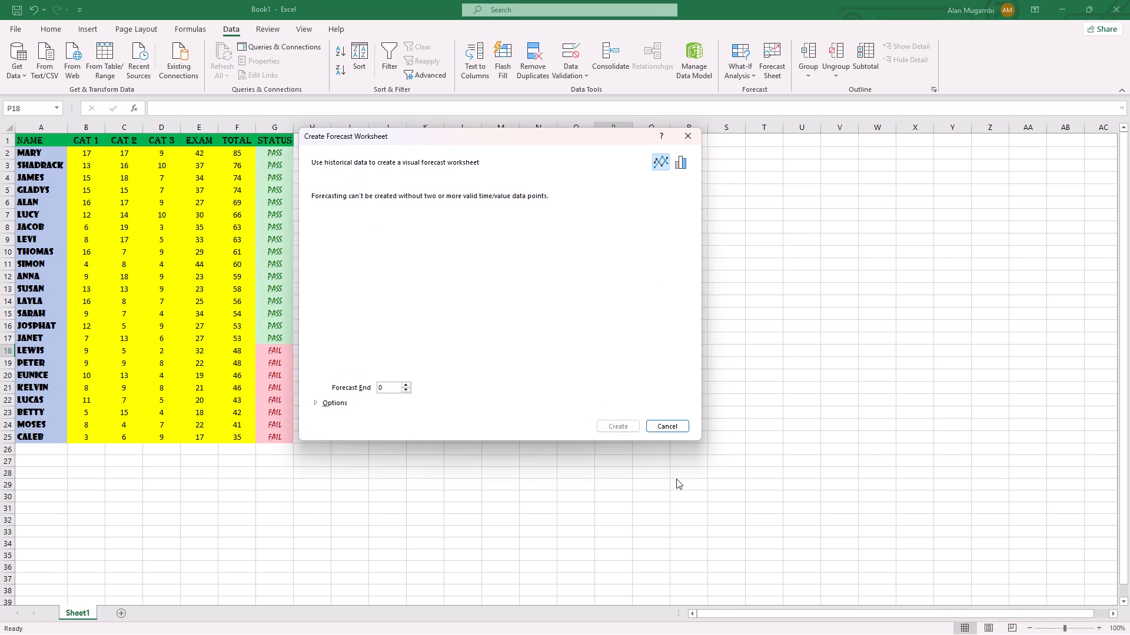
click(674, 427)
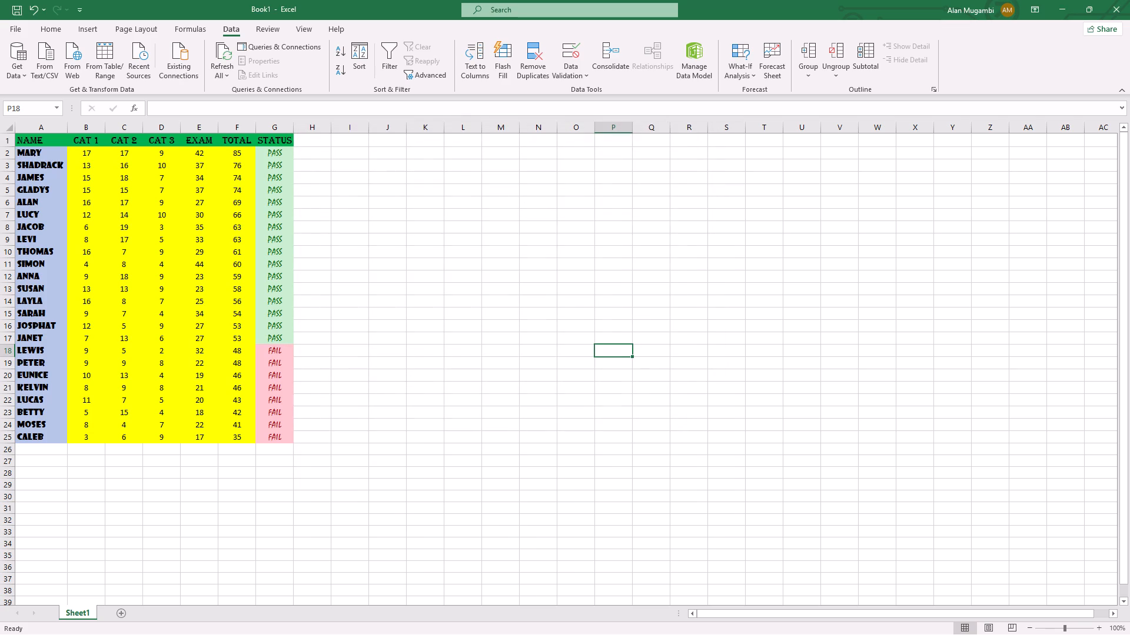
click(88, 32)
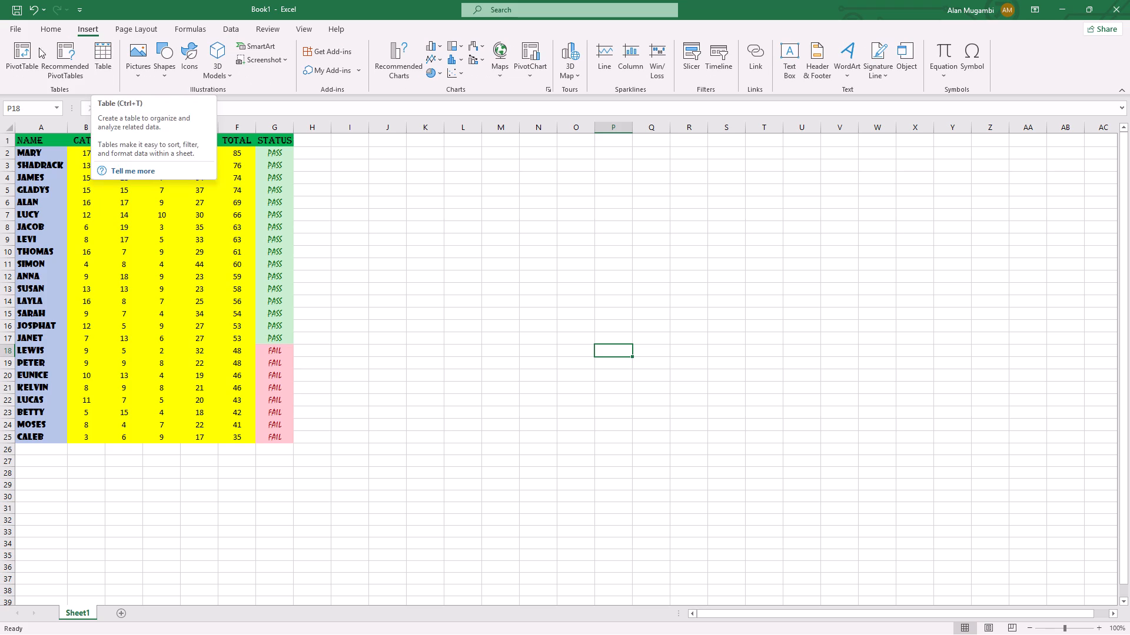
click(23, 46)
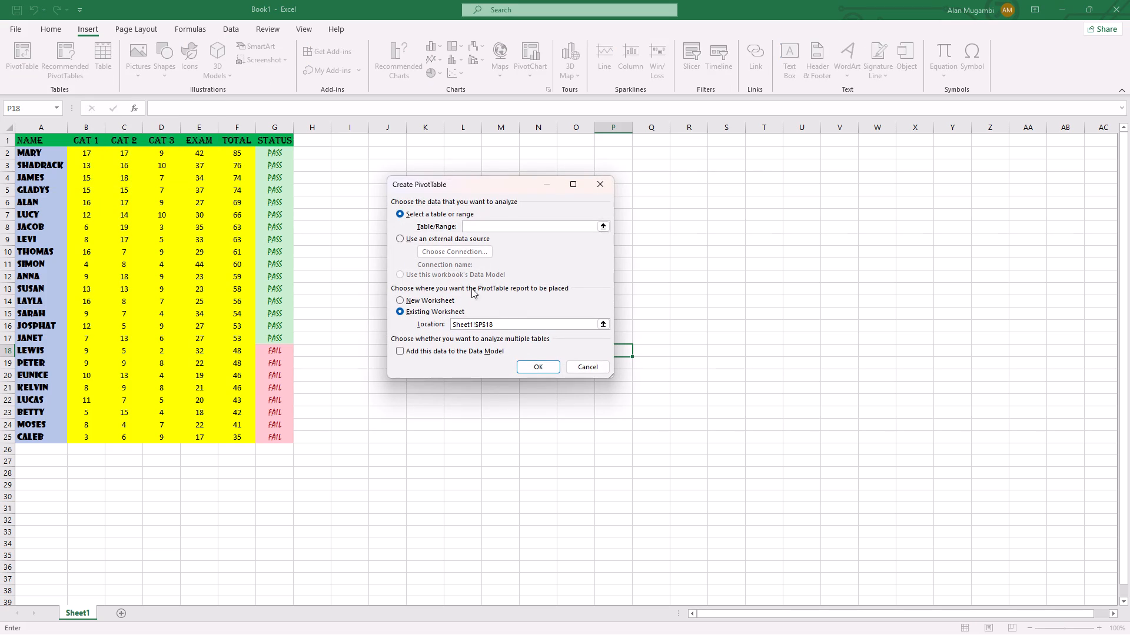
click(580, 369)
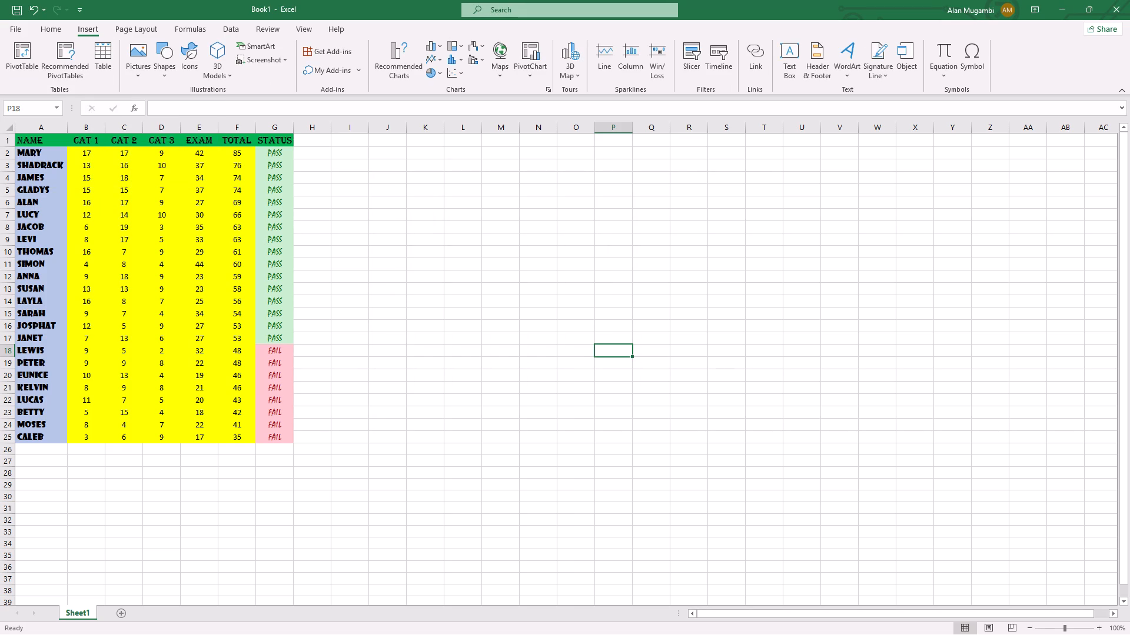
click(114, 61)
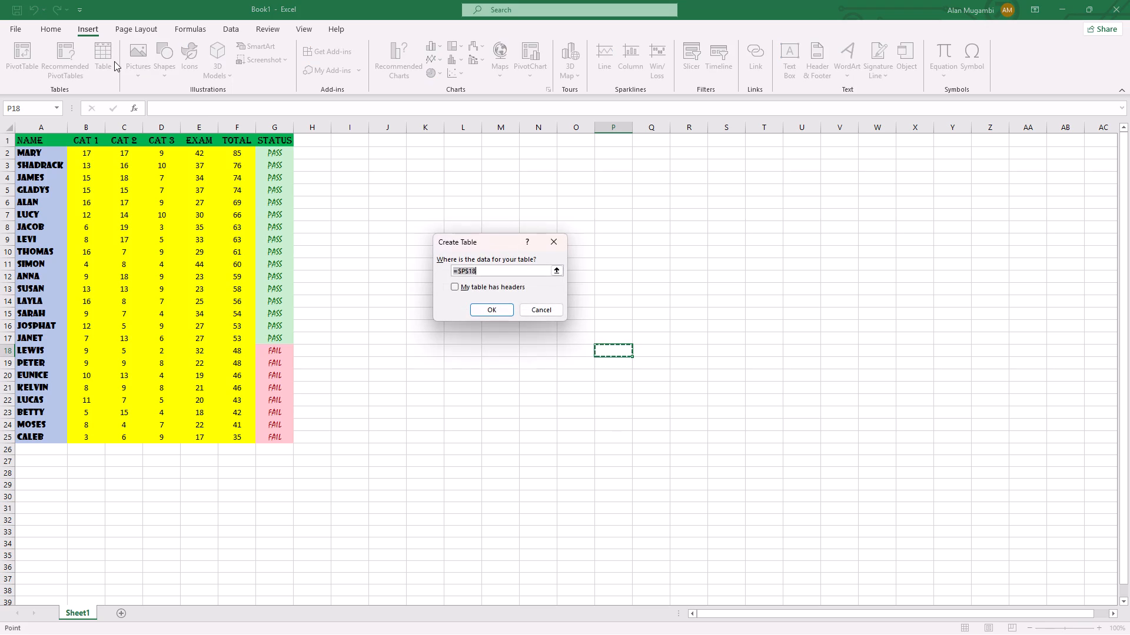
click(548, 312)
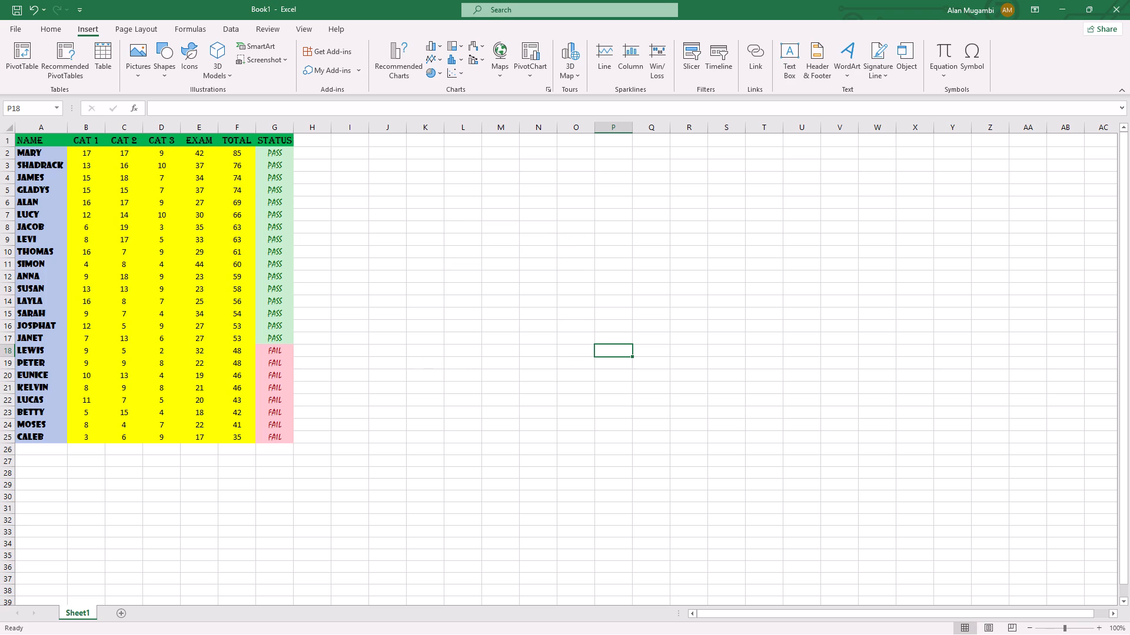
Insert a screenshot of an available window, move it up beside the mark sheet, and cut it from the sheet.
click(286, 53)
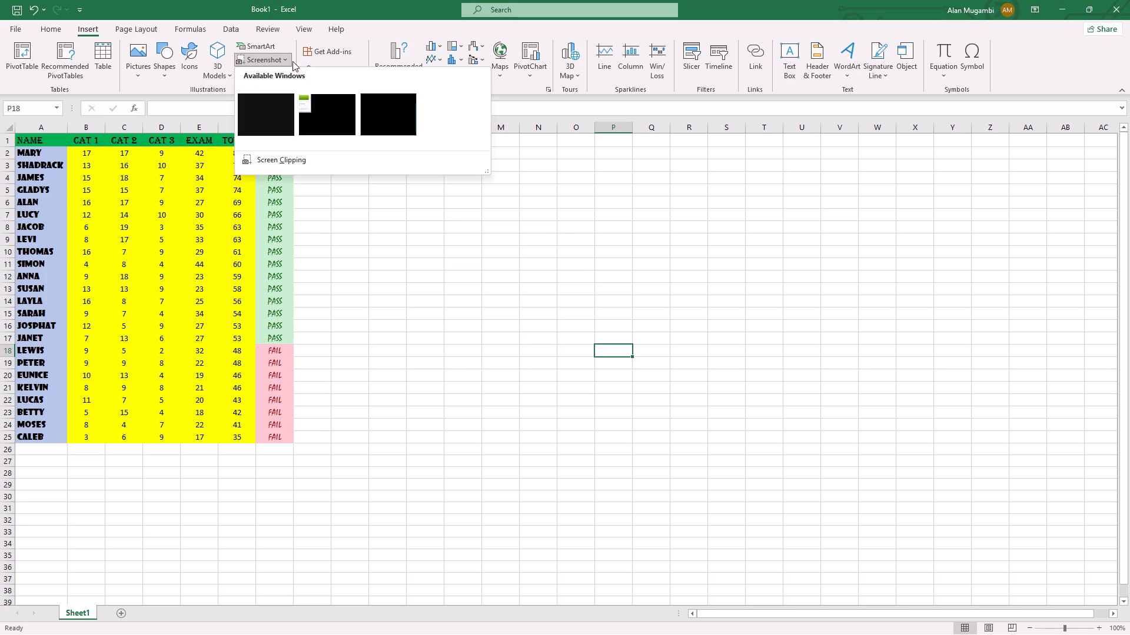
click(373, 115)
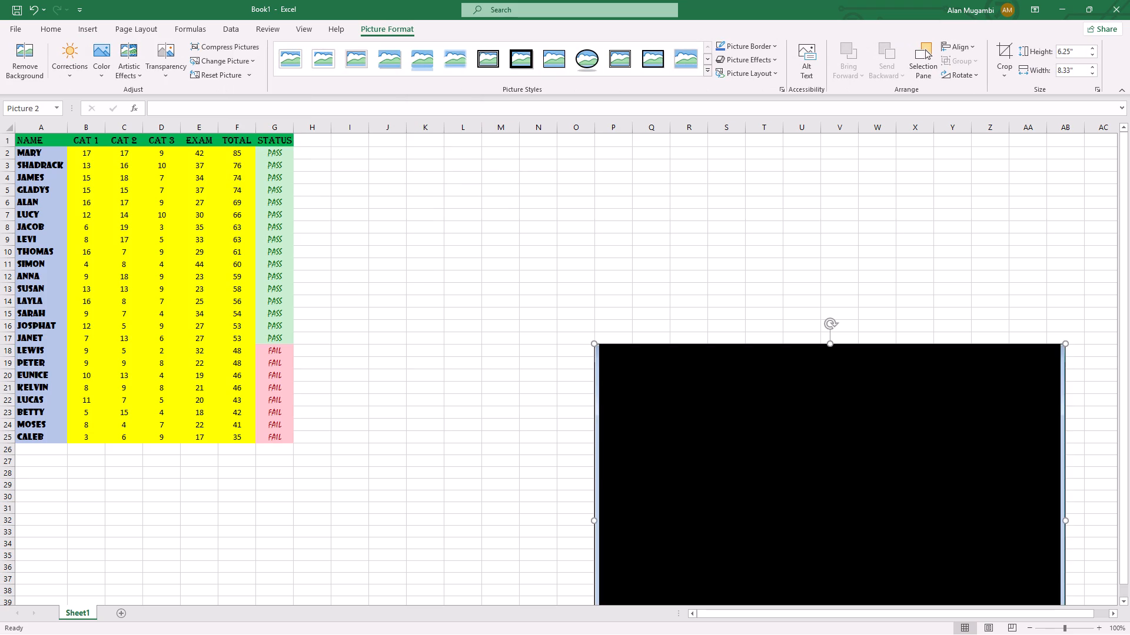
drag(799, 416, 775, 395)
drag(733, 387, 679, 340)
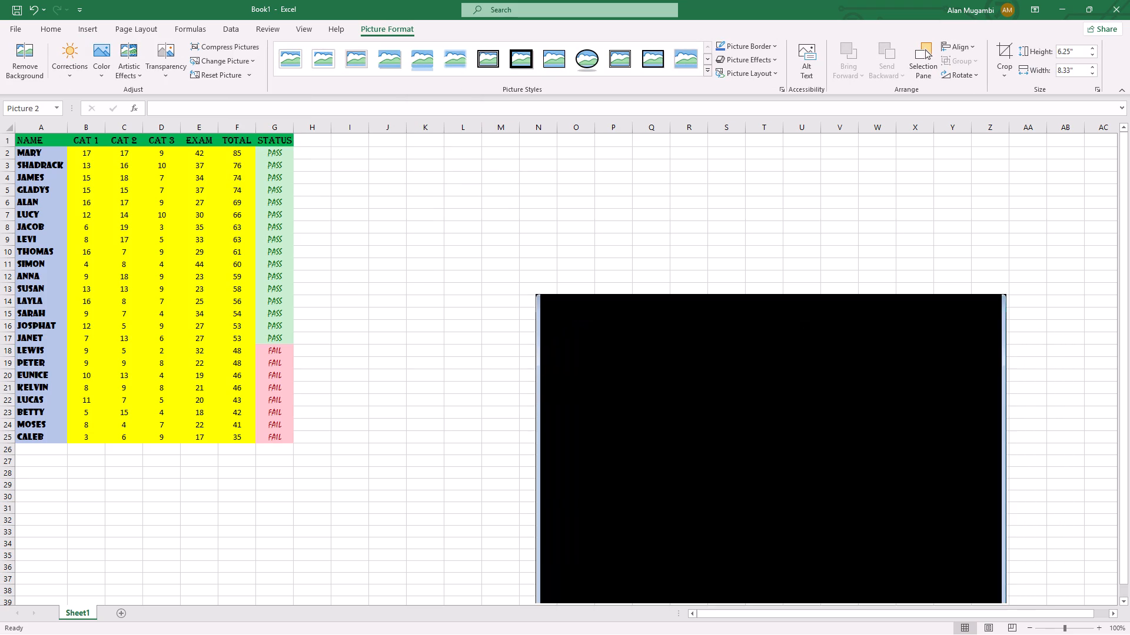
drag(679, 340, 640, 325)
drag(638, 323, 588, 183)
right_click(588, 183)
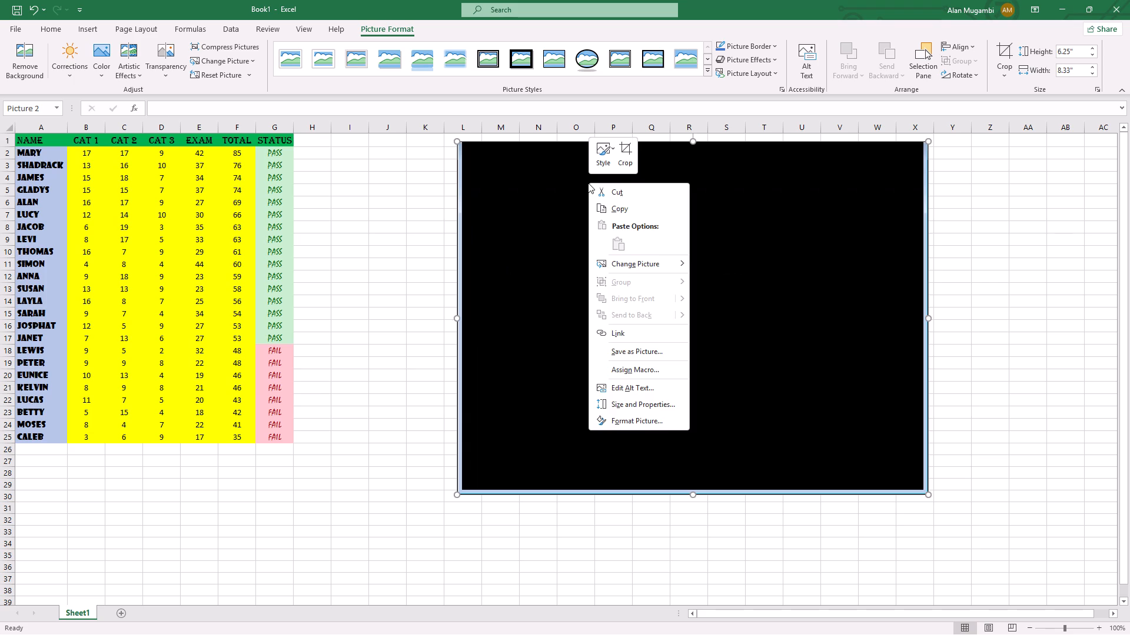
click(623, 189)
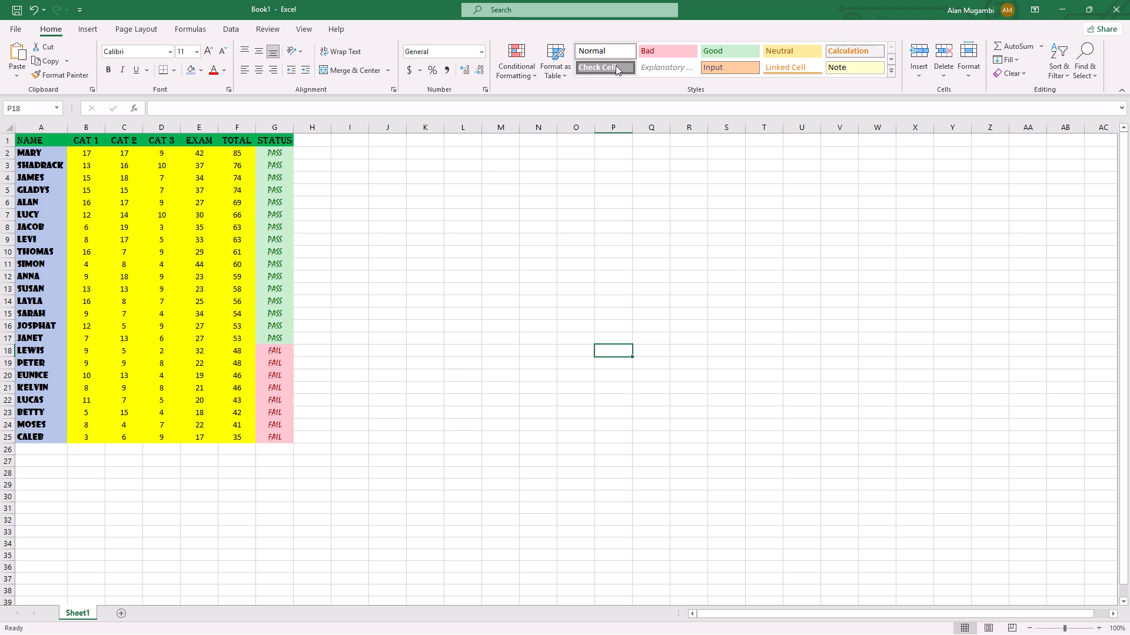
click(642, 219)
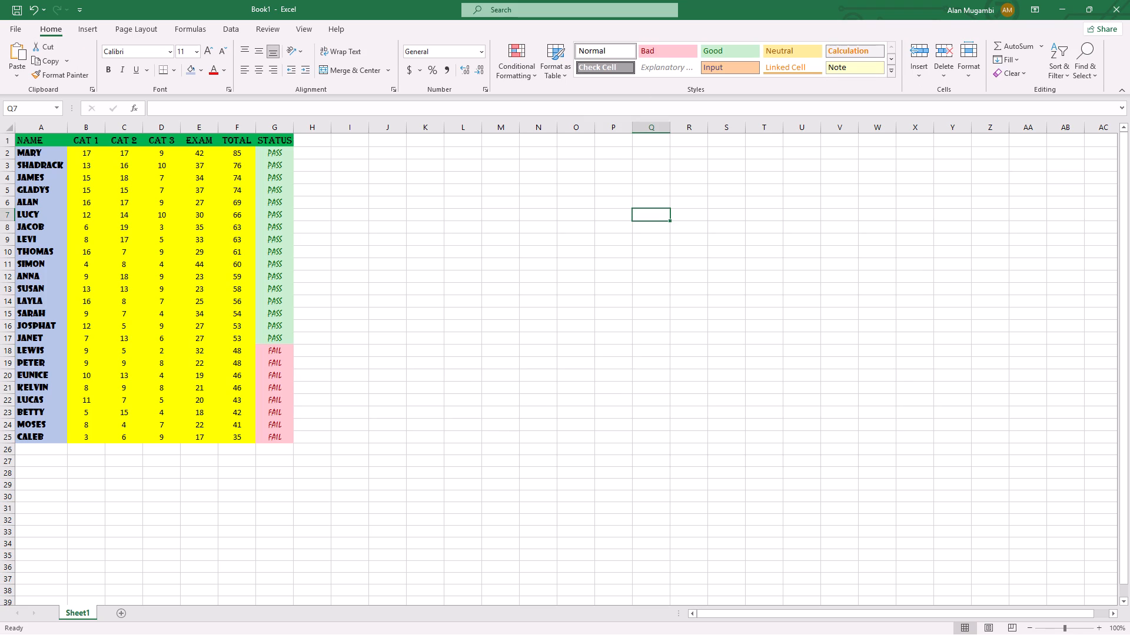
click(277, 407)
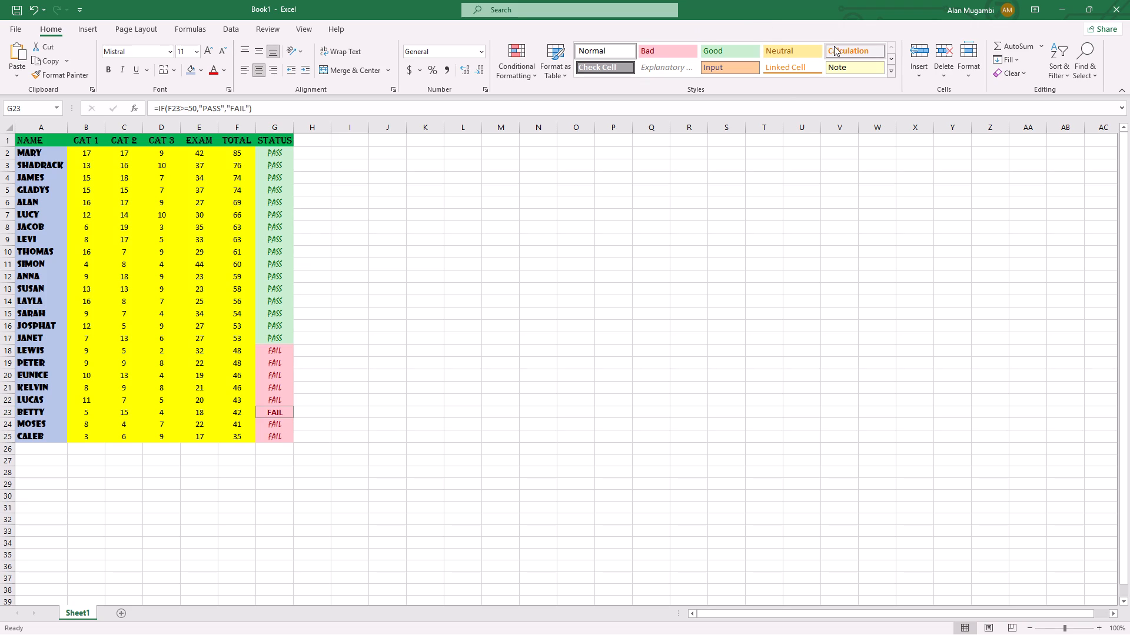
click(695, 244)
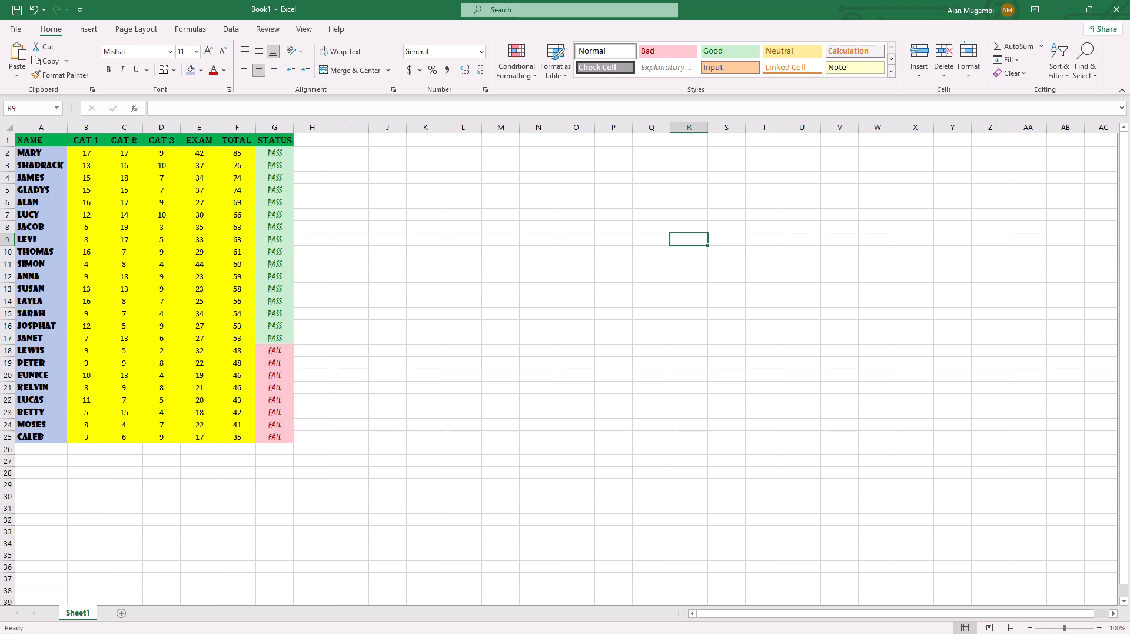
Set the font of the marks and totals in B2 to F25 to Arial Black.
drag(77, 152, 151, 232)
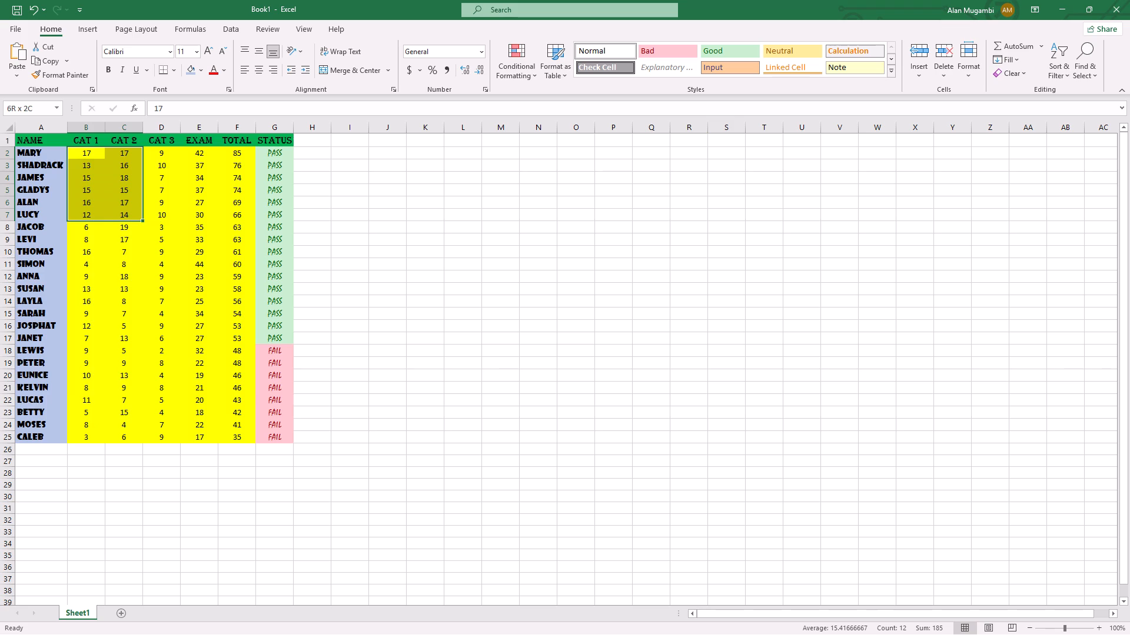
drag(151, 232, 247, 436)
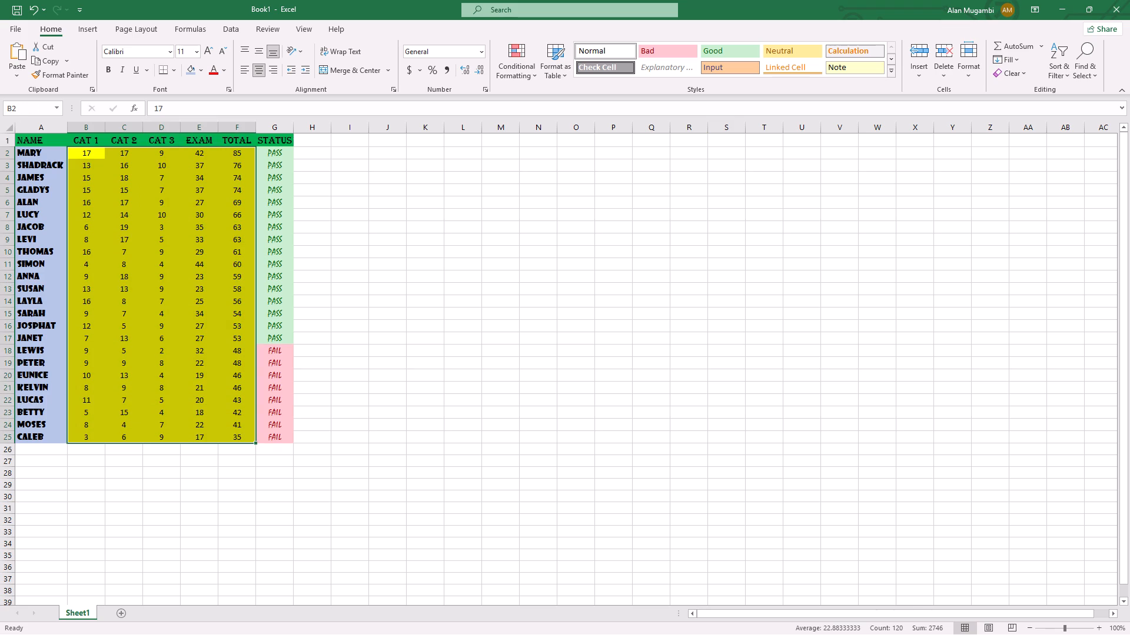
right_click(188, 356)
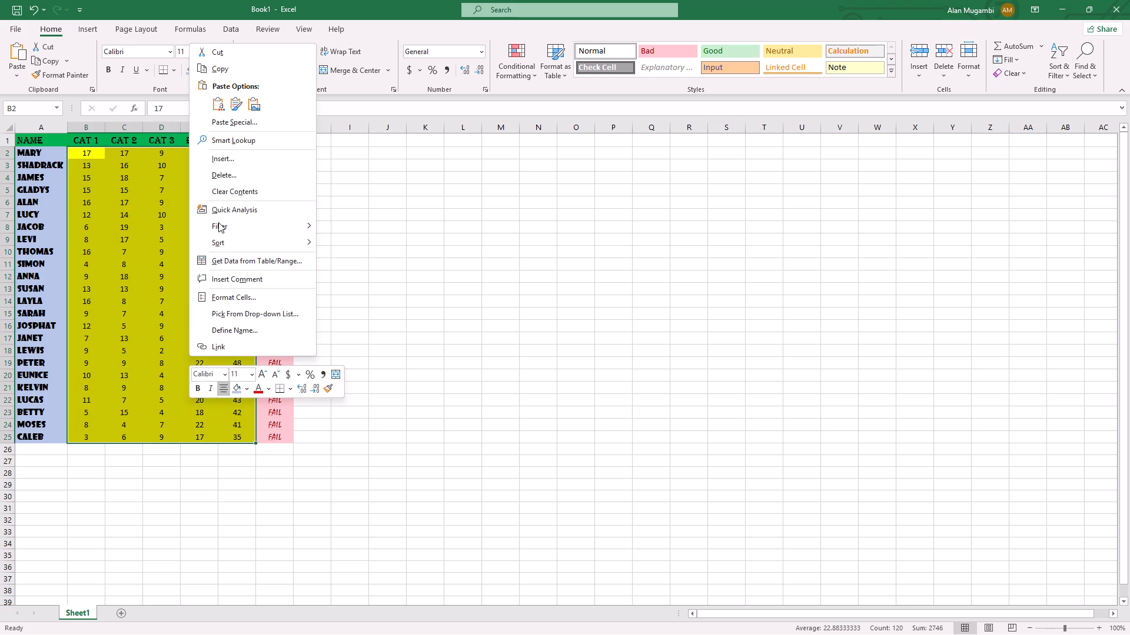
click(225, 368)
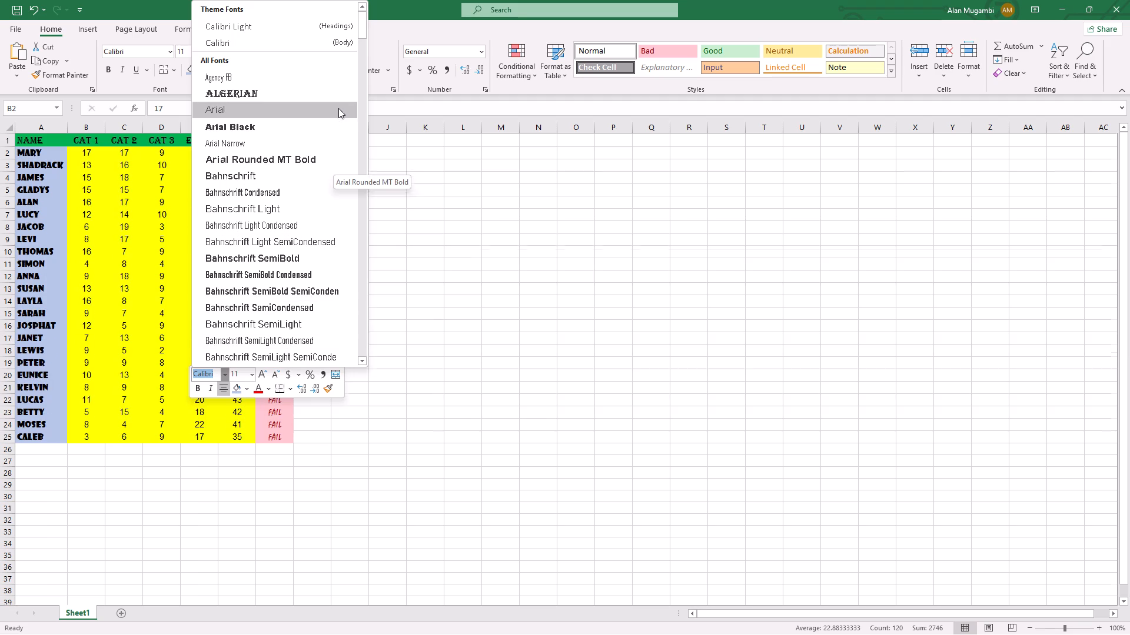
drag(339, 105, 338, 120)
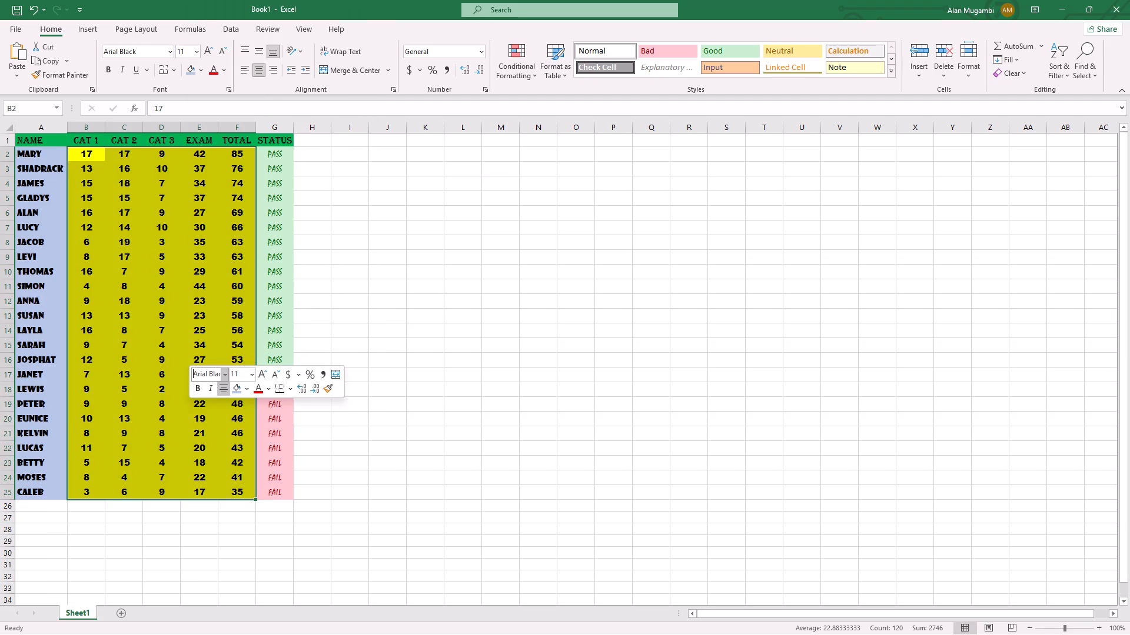
Set the font of the marks and totals in B2 to F25 to Stencil.
click(222, 374)
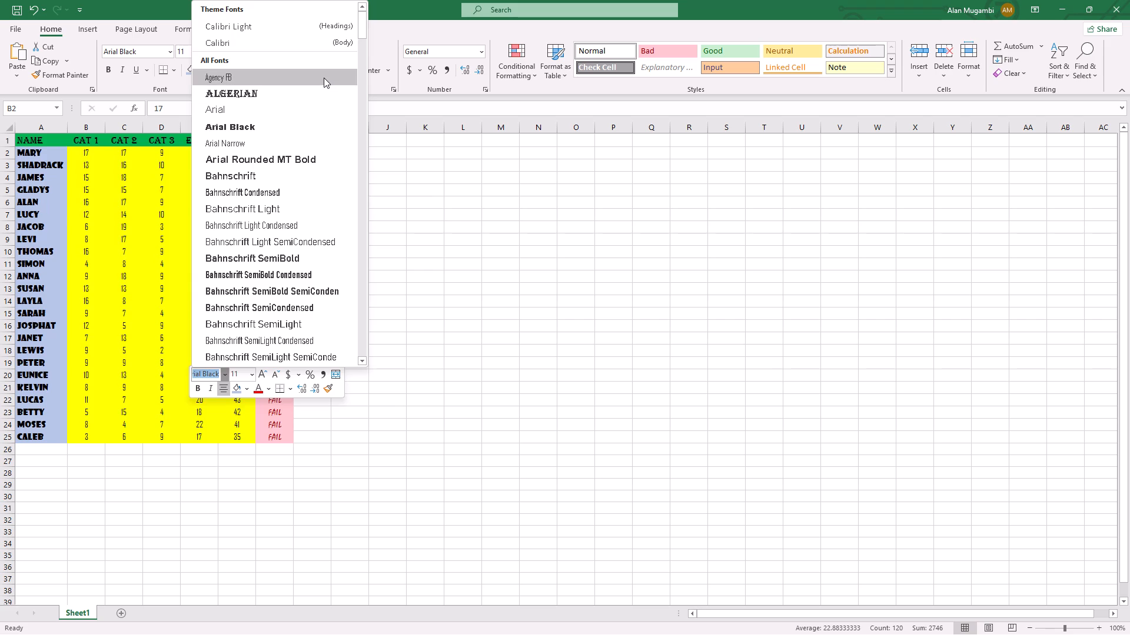
click(361, 178)
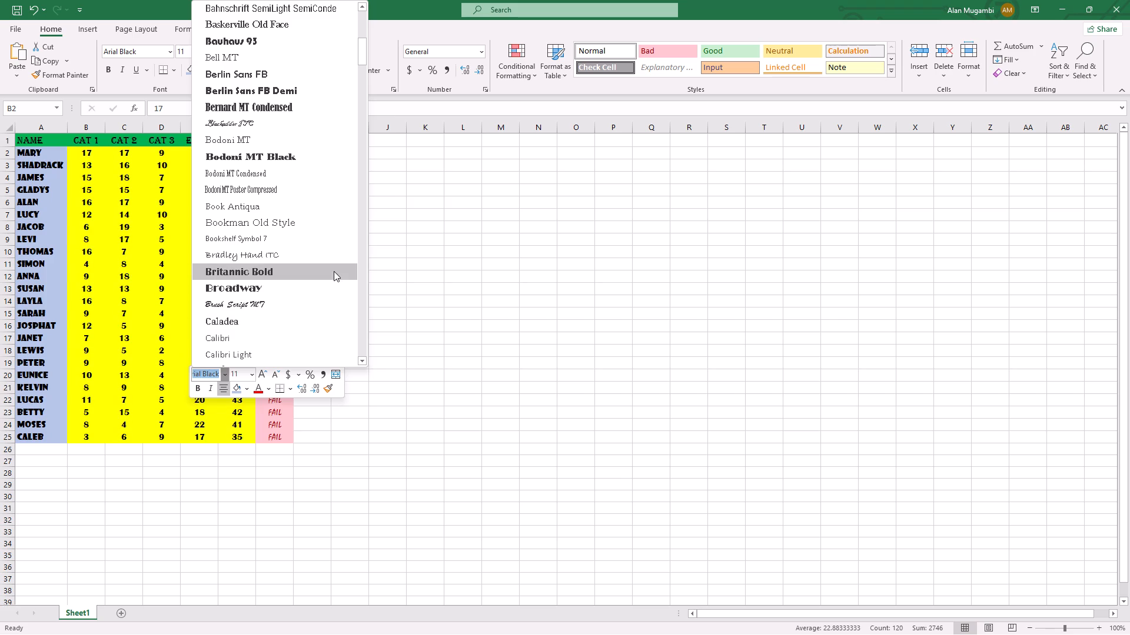
click(360, 264)
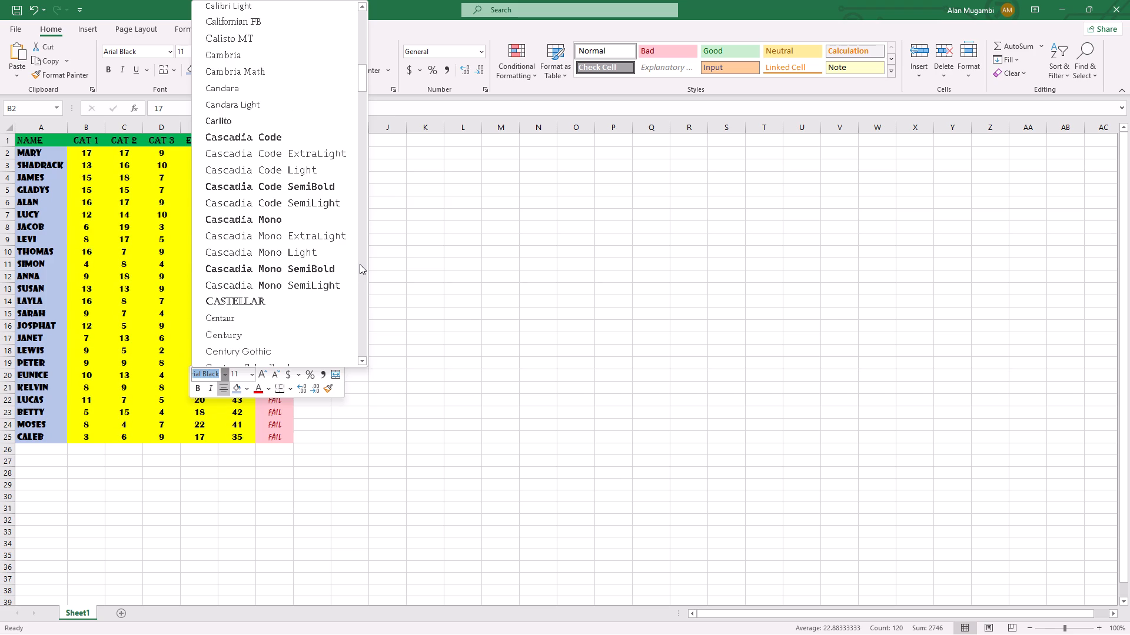
click(360, 264)
click(360, 264)
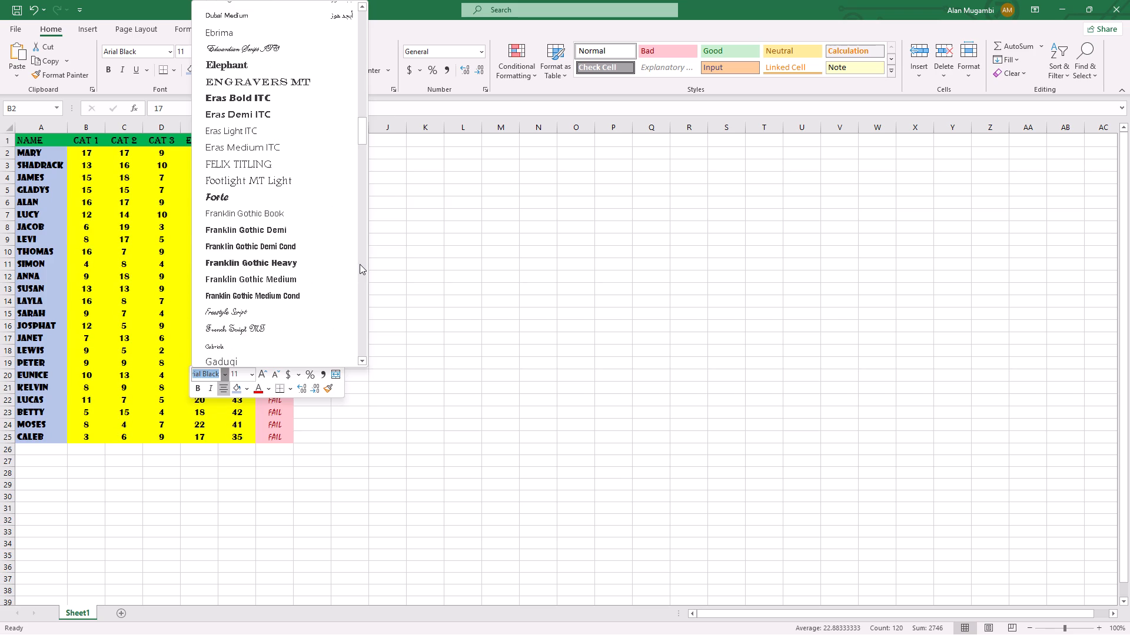
click(360, 264)
click(360, 264)
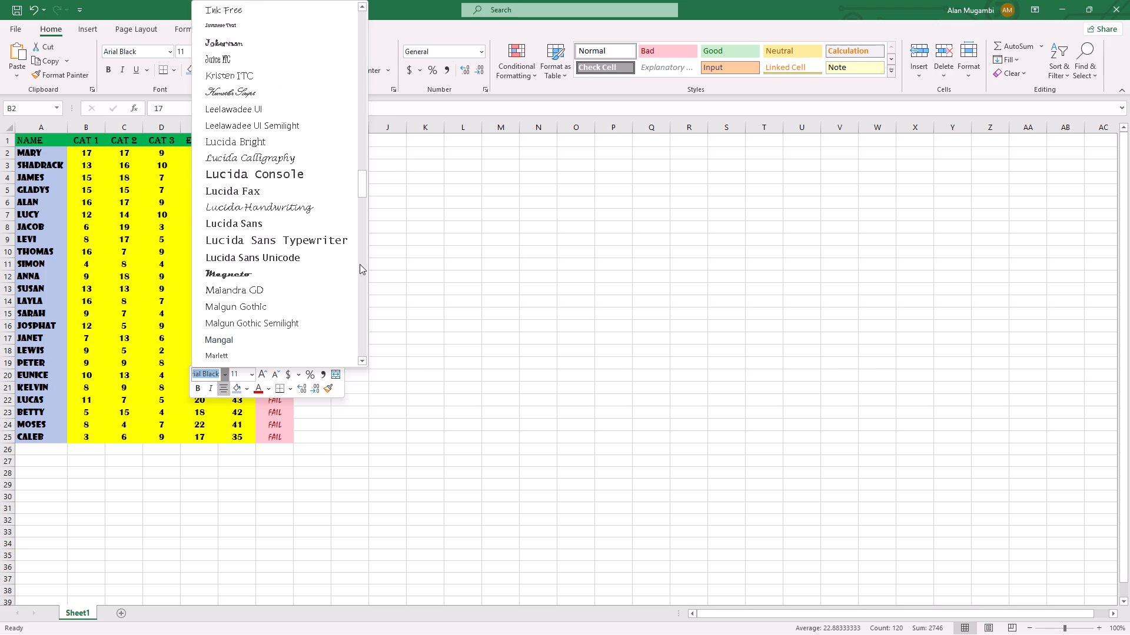
click(360, 264)
click(360, 264)
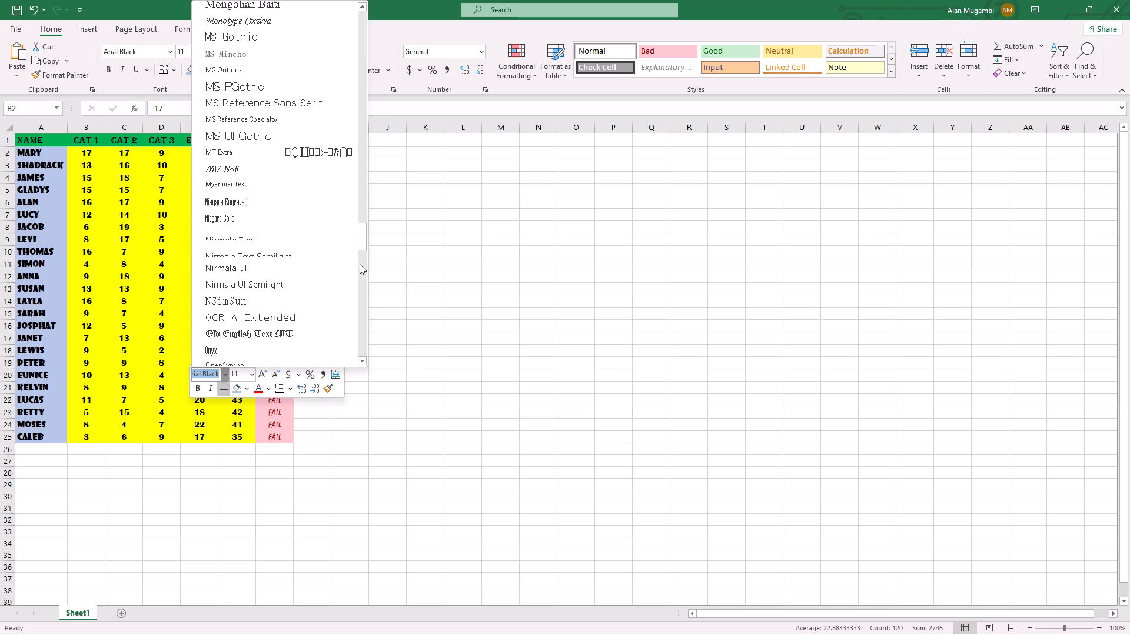
click(360, 264)
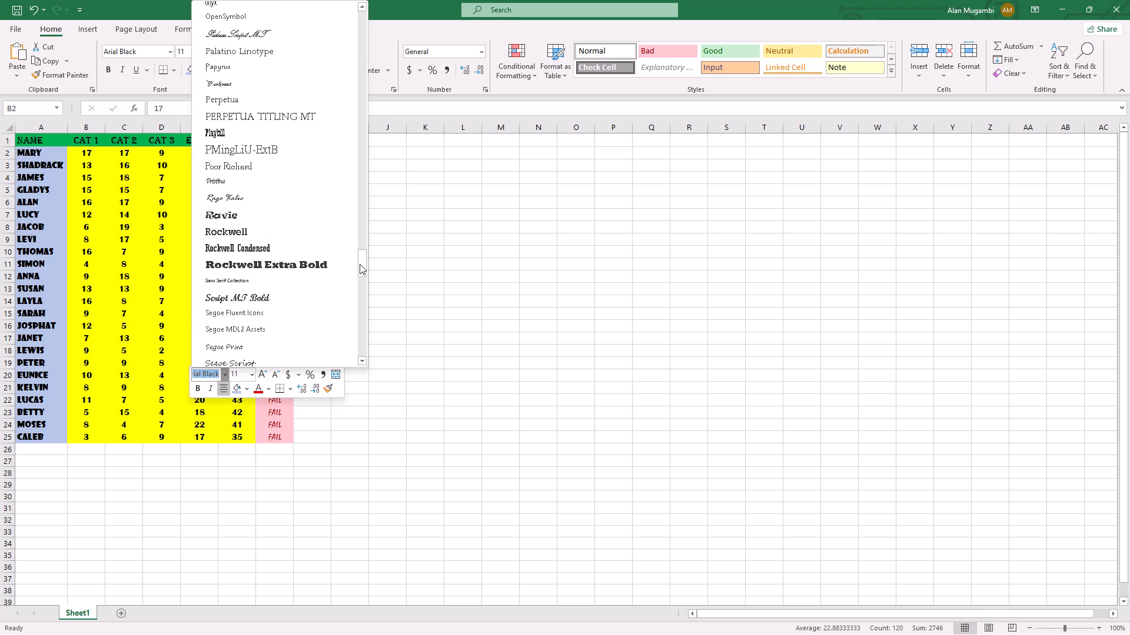
drag(360, 264, 360, 292)
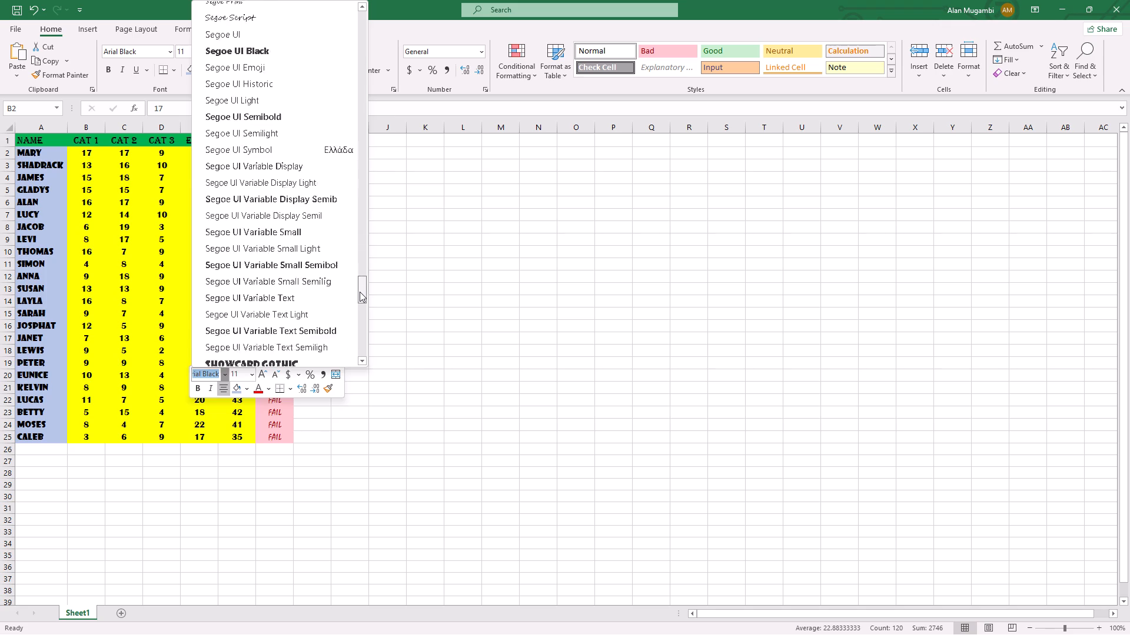
drag(360, 292, 360, 309)
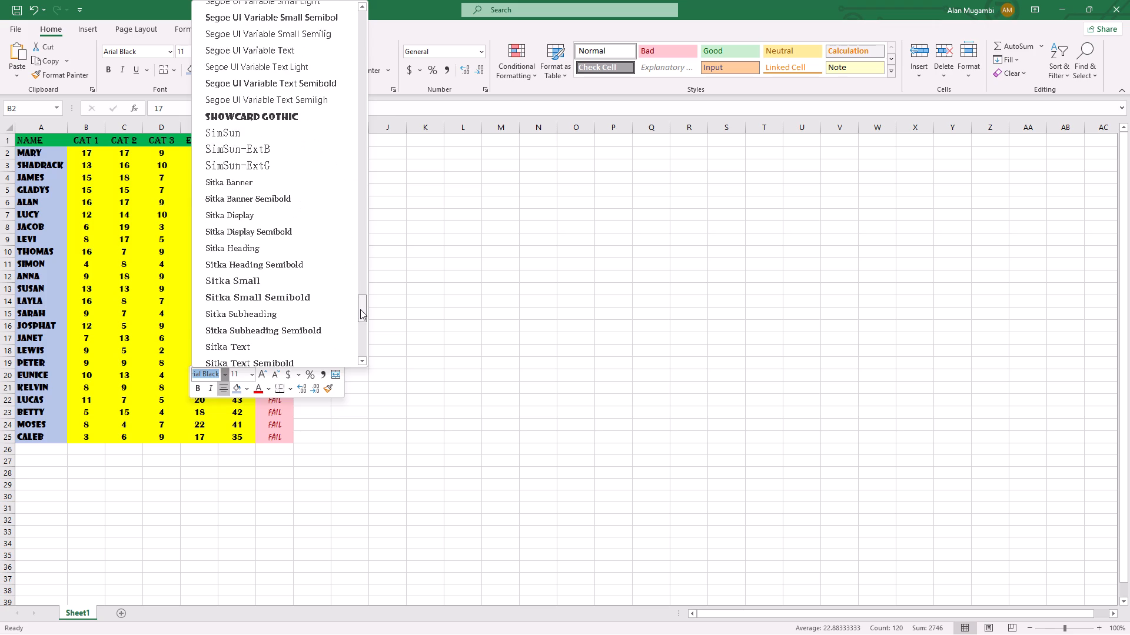
drag(360, 309, 360, 305)
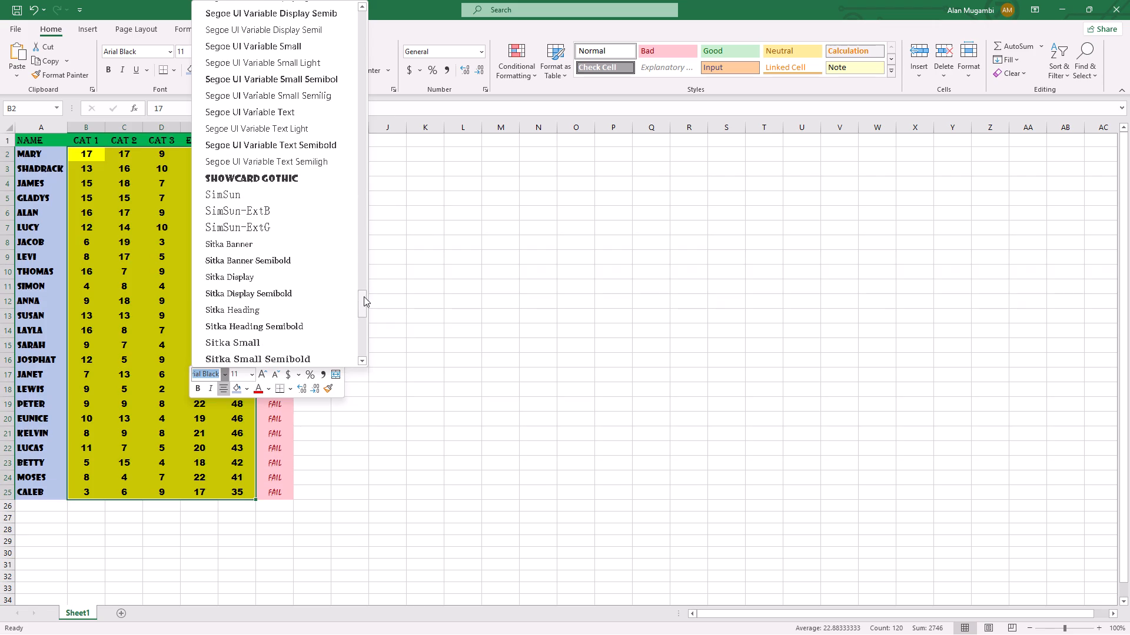
drag(364, 296, 364, 322)
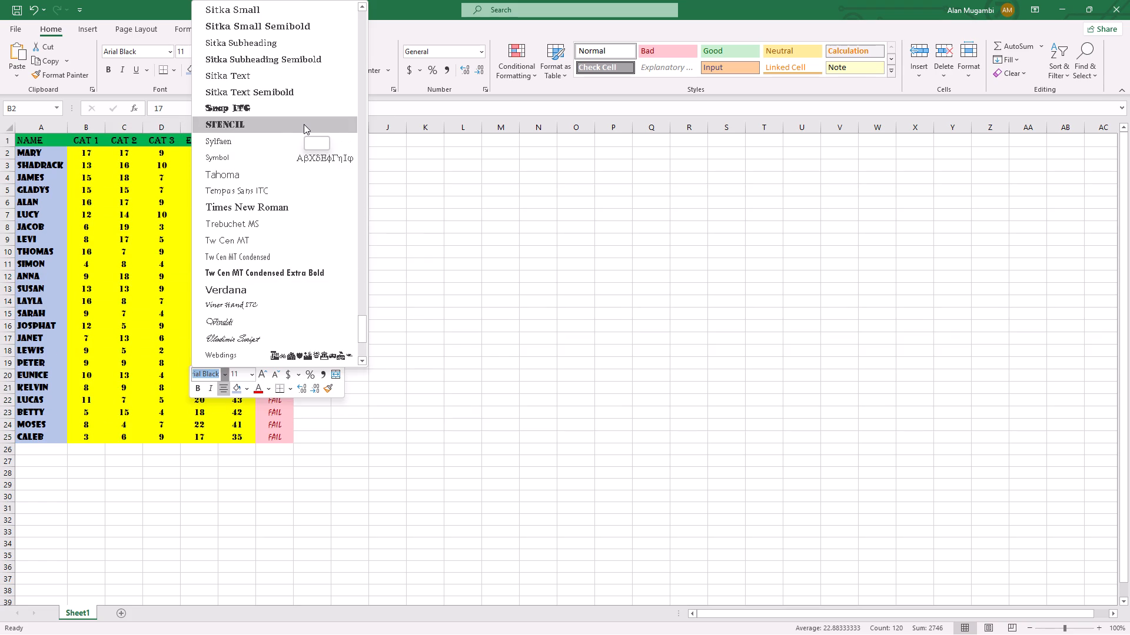
click(304, 124)
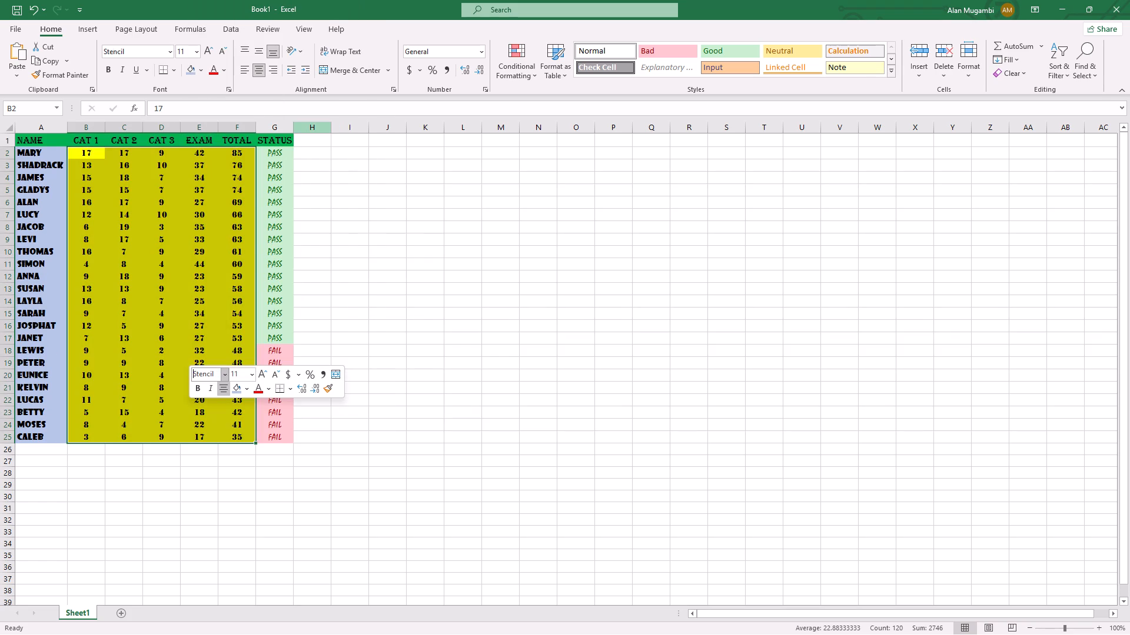
Make the marks and totals in B2 to F25 bold and italic.
click(201, 386)
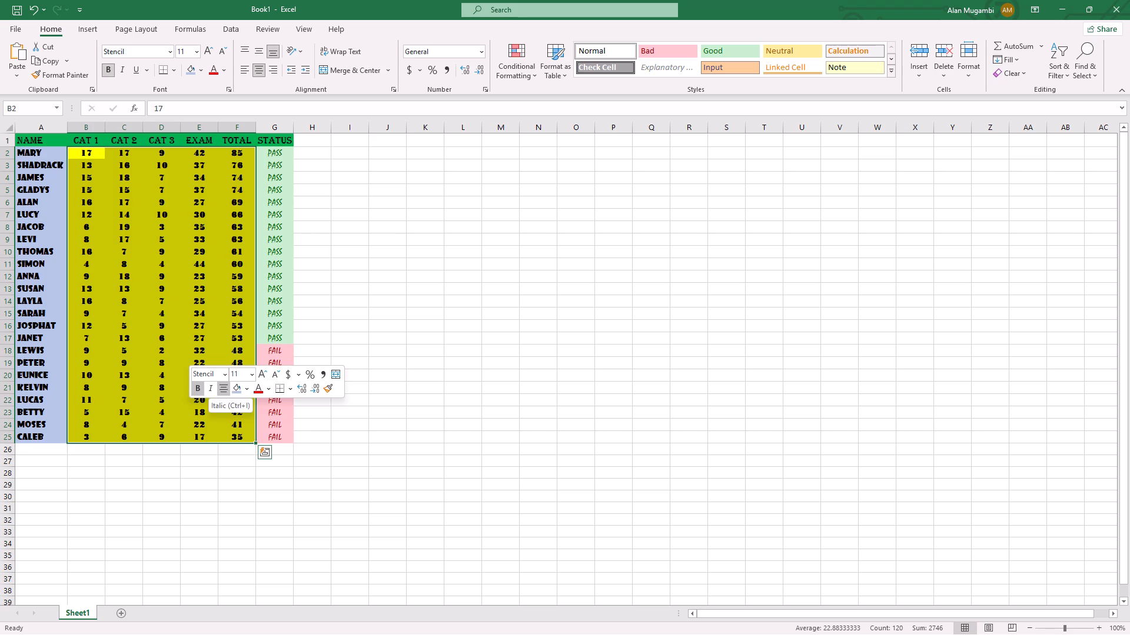
click(210, 389)
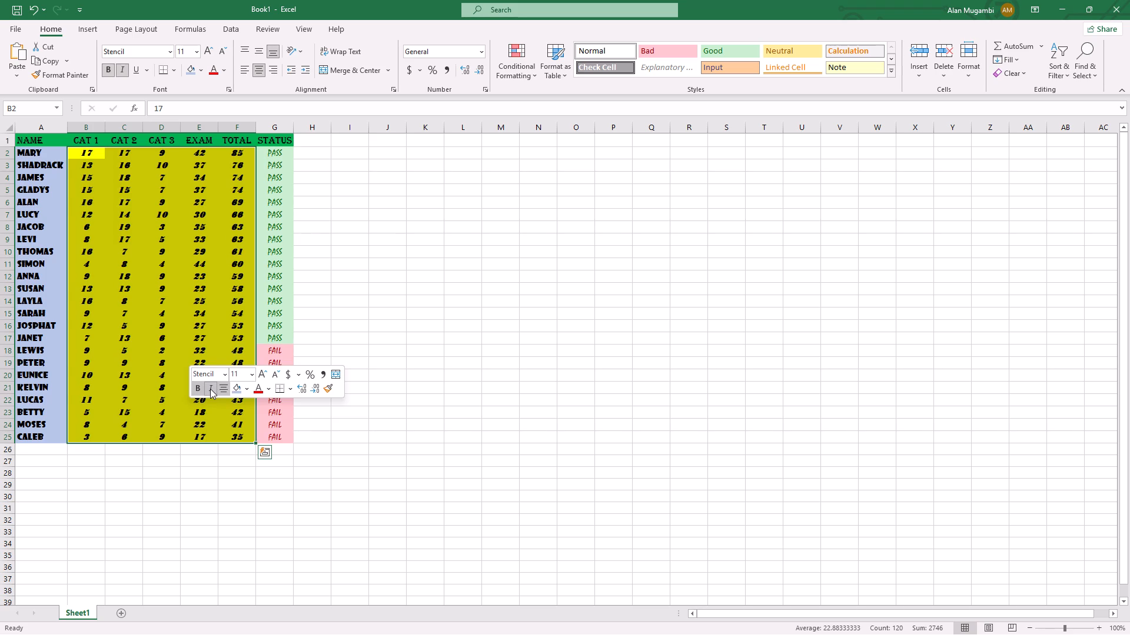
Remove the bold from the marks and totals in B2 to F25, keeping the italic.
click(210, 389)
click(210, 389)
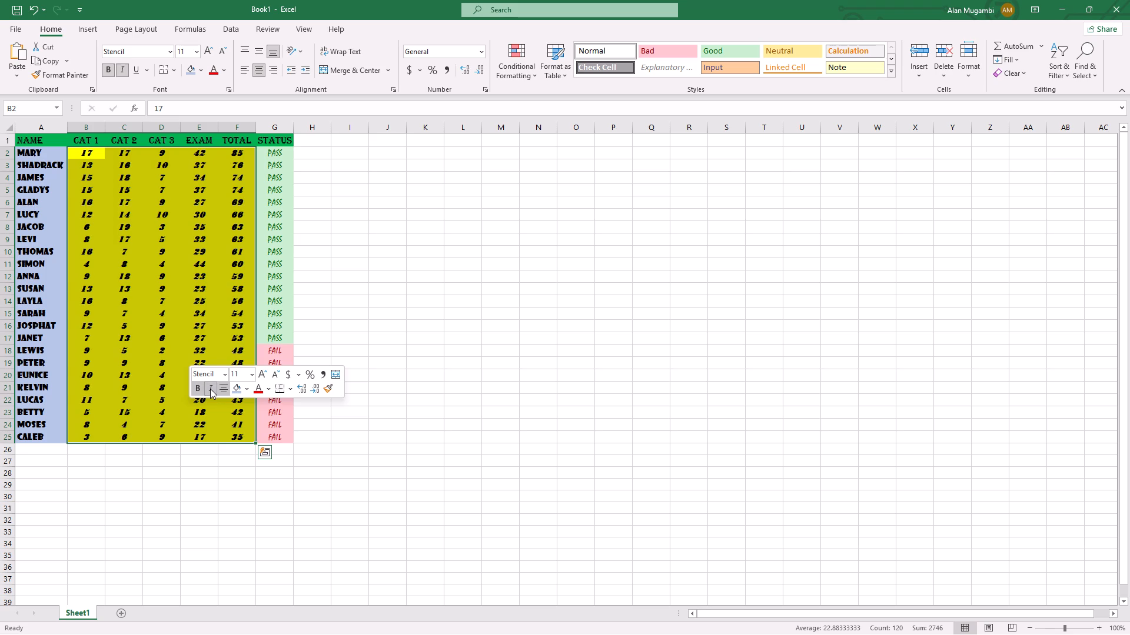
click(201, 389)
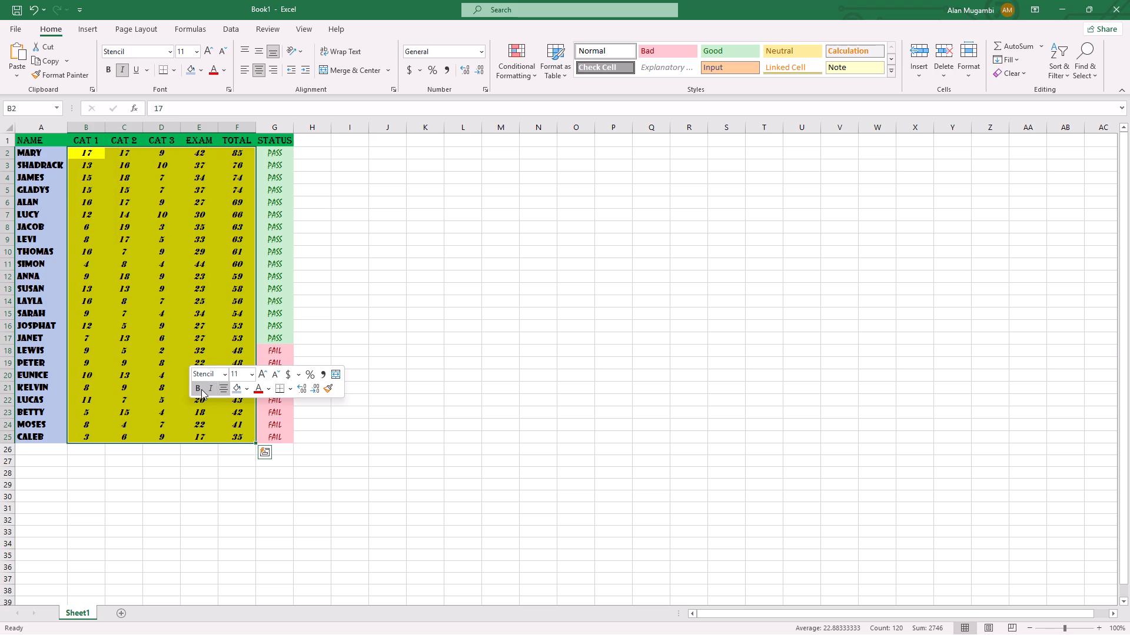
click(201, 389)
click(201, 389)
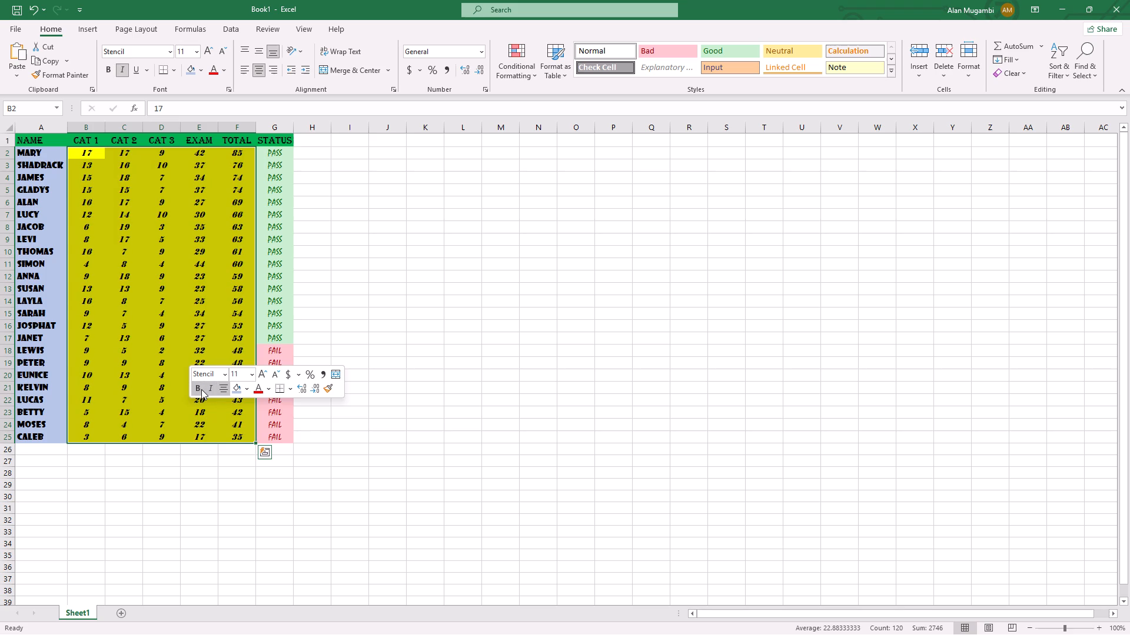
click(210, 388)
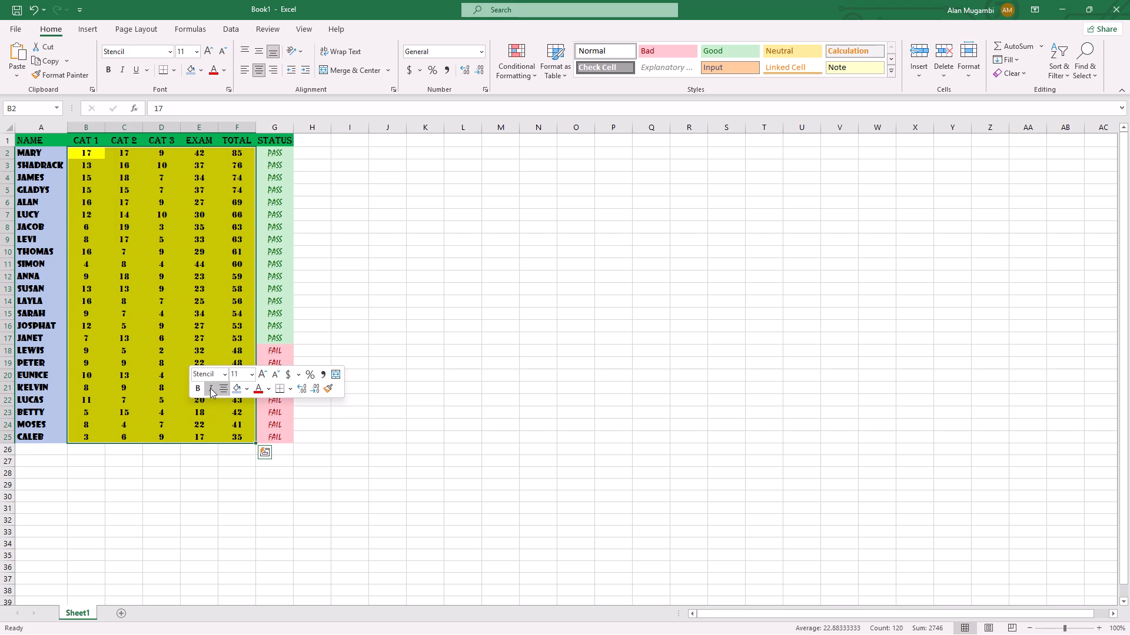
click(210, 388)
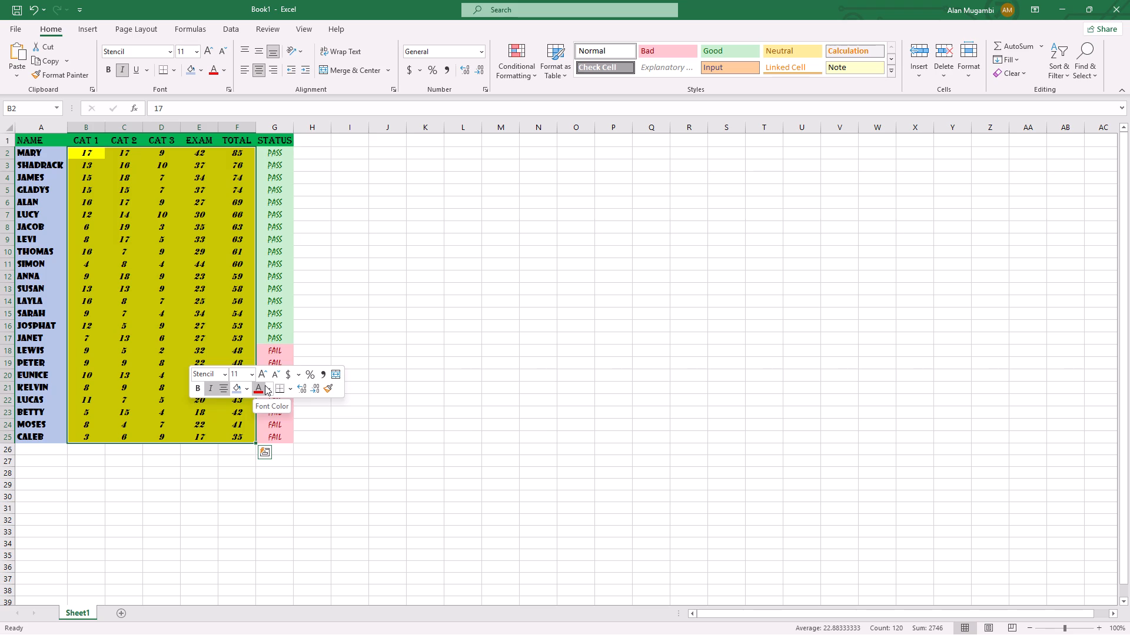
Set the font colour of the marks and totals in B2 to F25 to the standard dark blue.
click(265, 385)
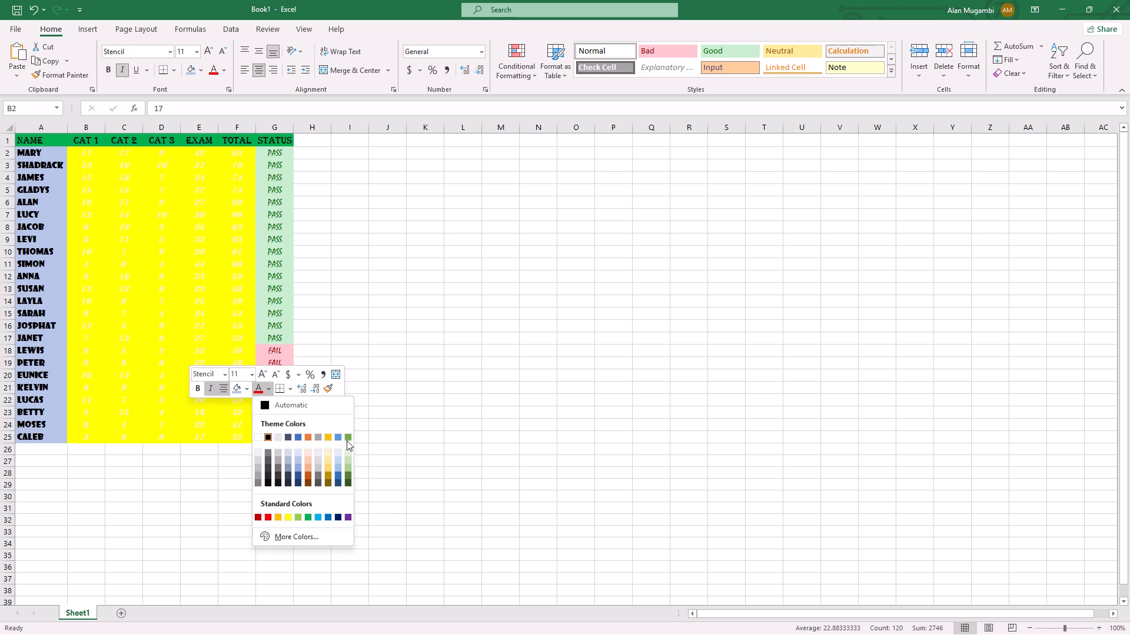
click(338, 515)
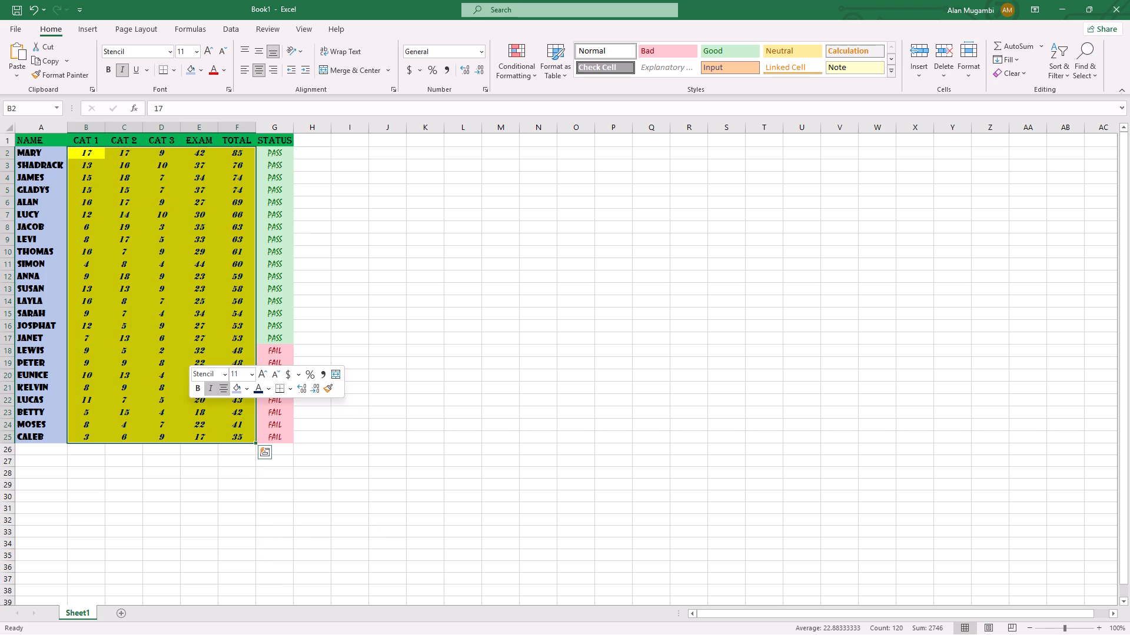
click(457, 335)
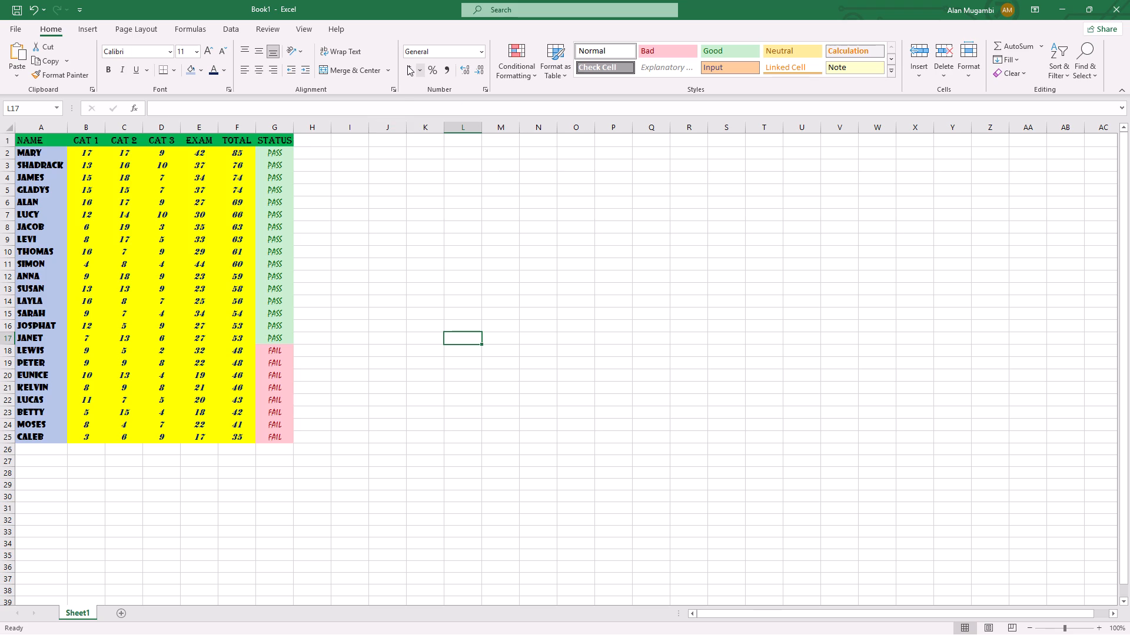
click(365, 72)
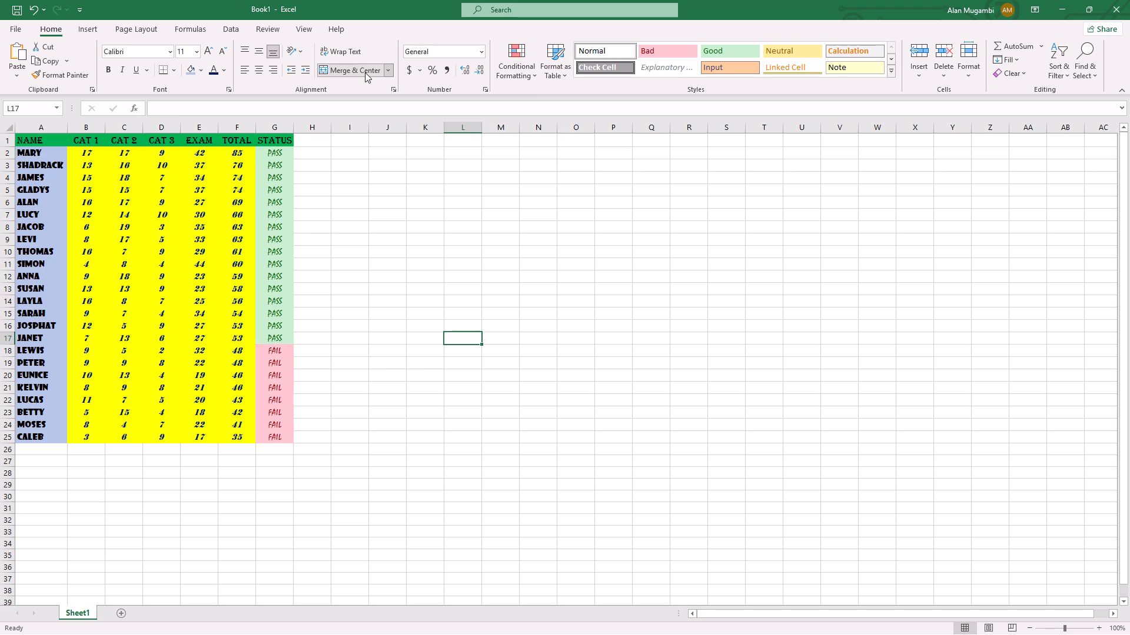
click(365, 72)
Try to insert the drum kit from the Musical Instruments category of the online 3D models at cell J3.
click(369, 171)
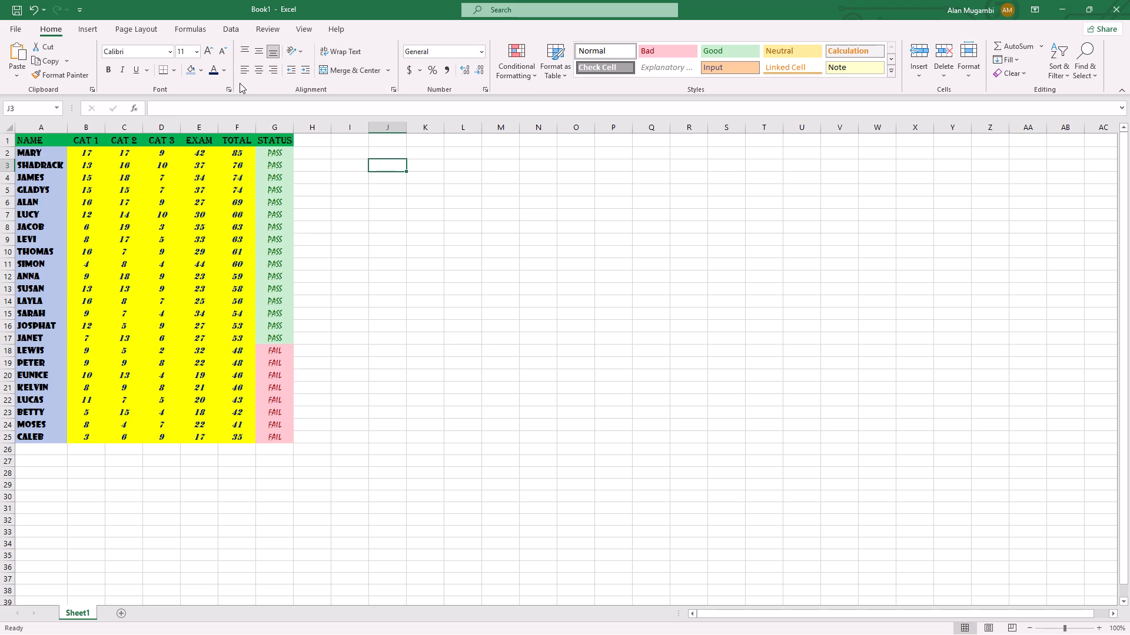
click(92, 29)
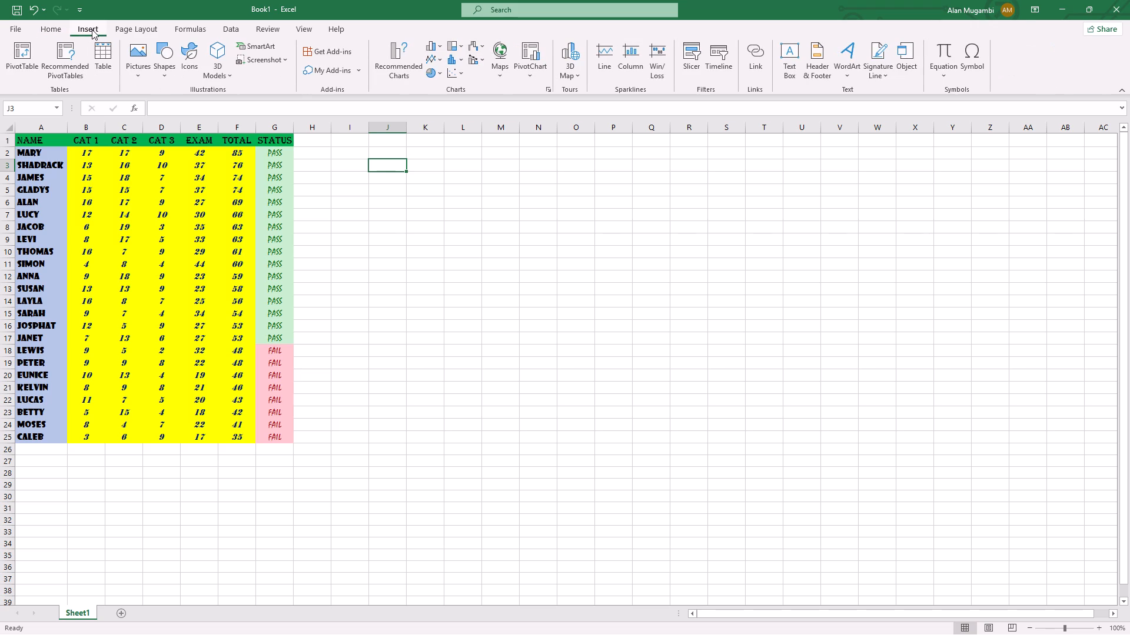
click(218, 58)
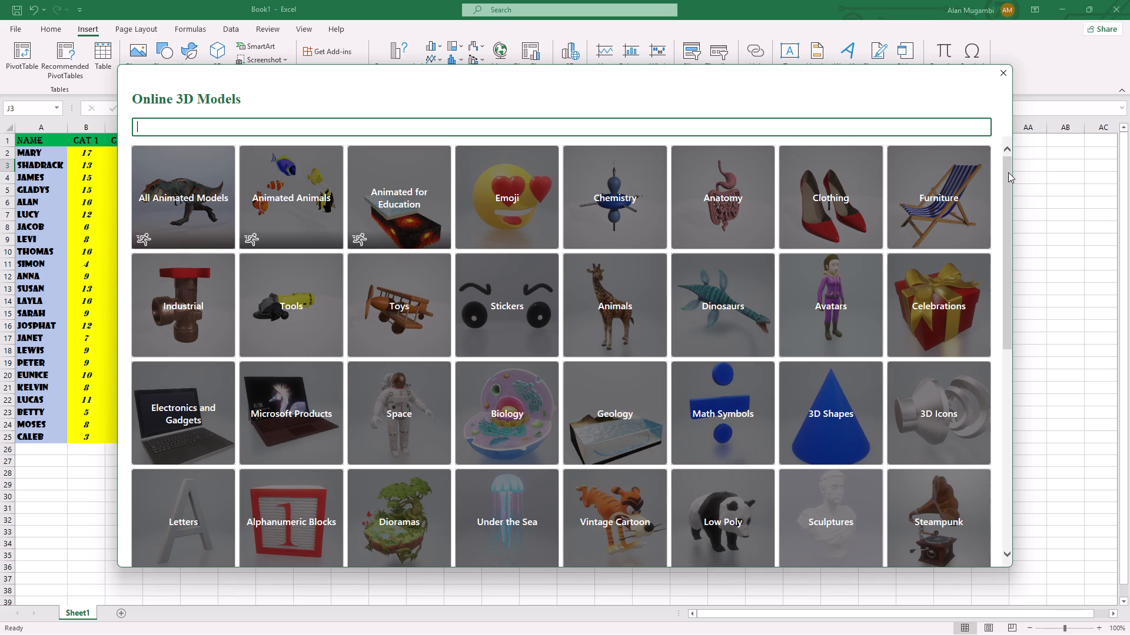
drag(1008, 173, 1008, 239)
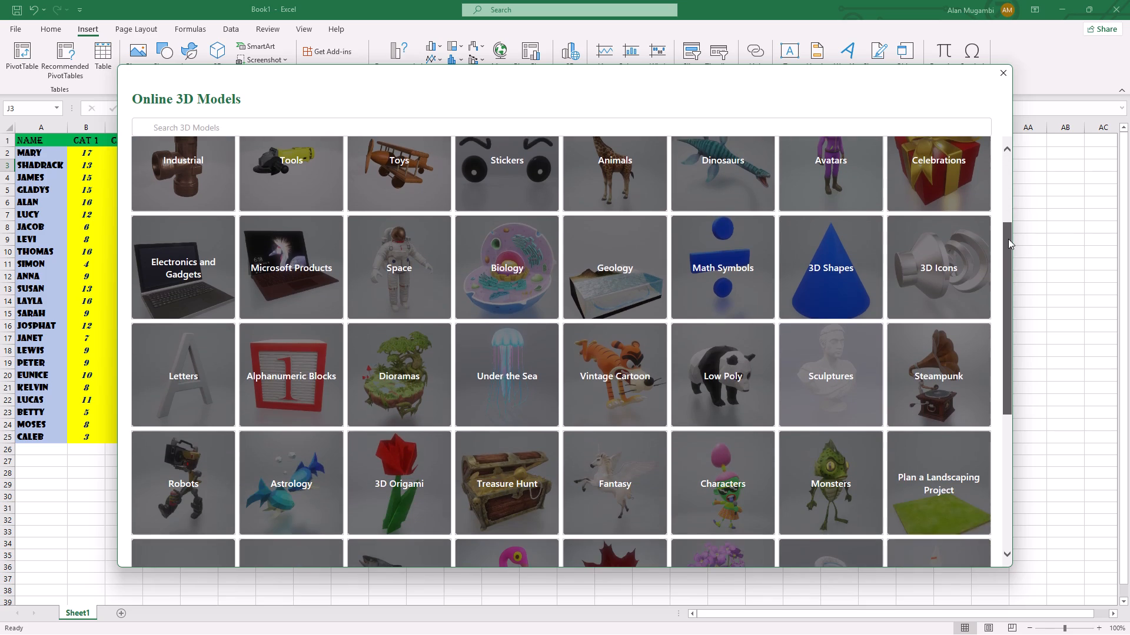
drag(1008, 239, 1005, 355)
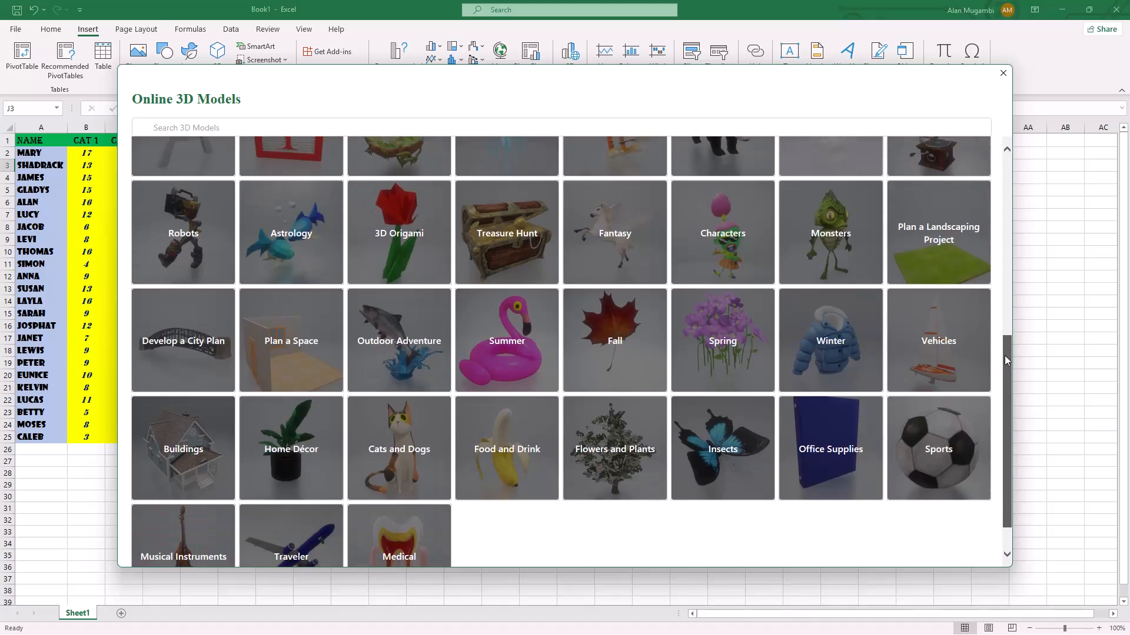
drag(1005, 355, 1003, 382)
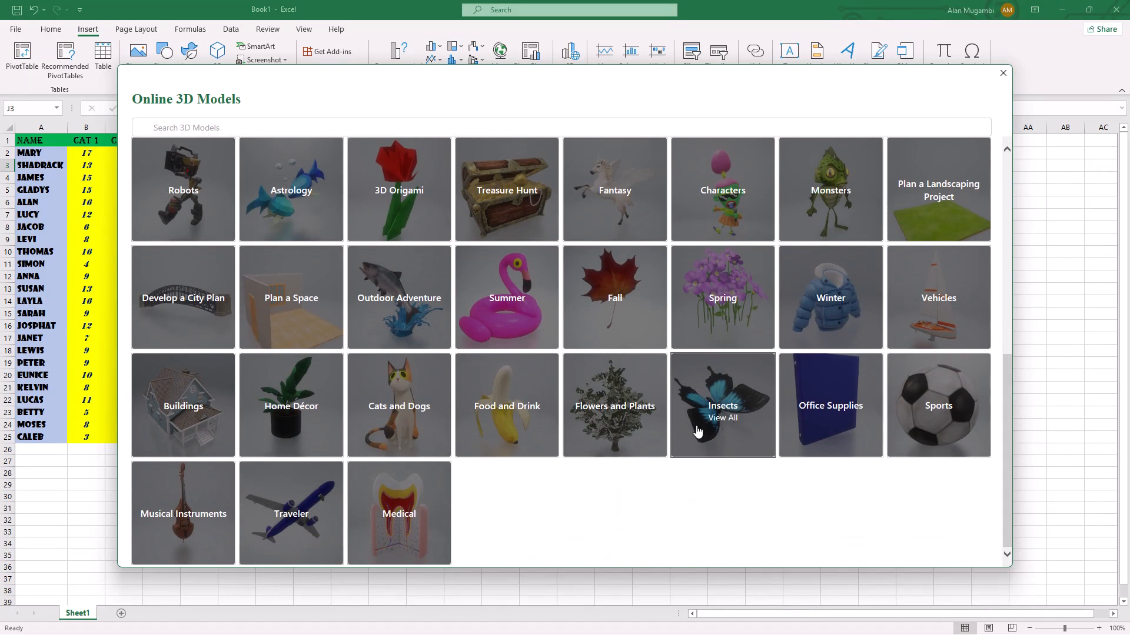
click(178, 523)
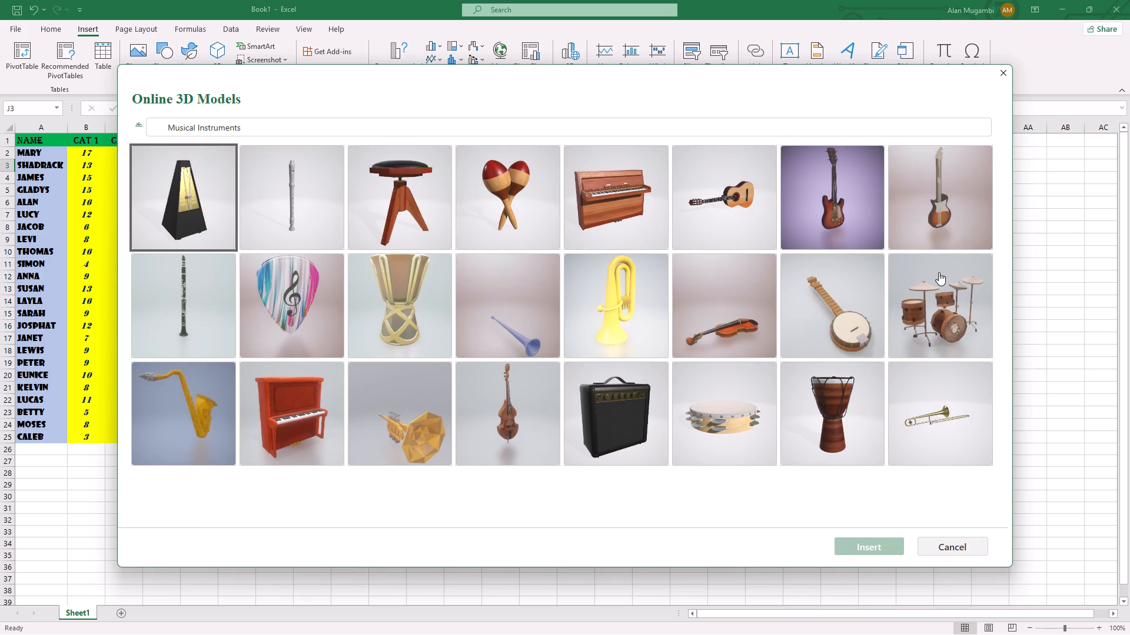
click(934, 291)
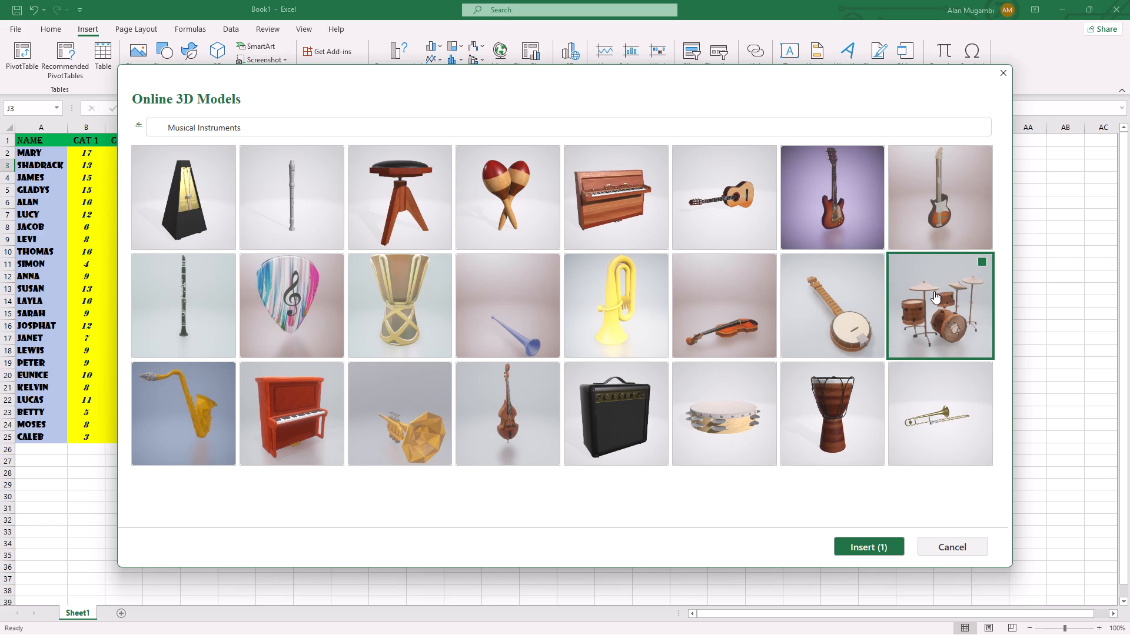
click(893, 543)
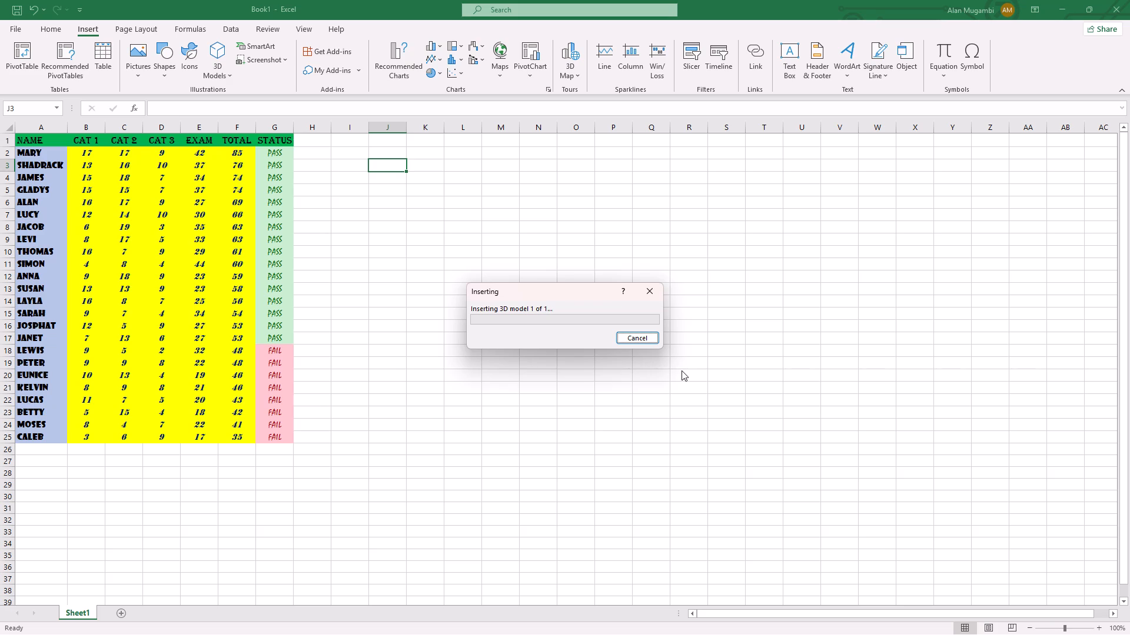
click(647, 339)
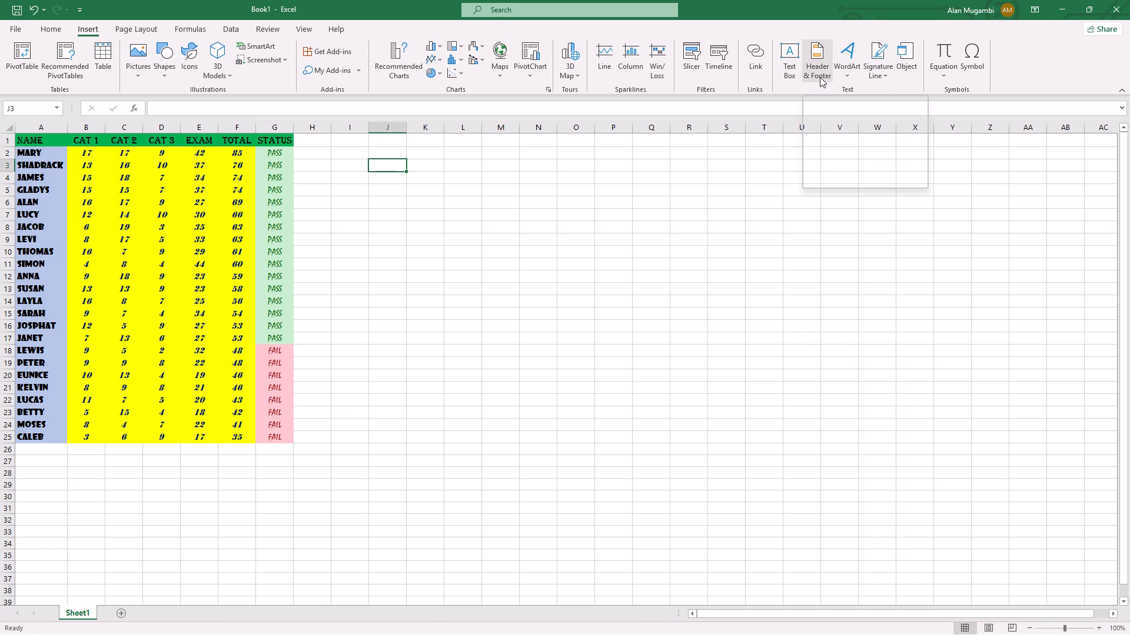
Add a page header with the text CLASS B RESULTS in the centre section.
click(819, 58)
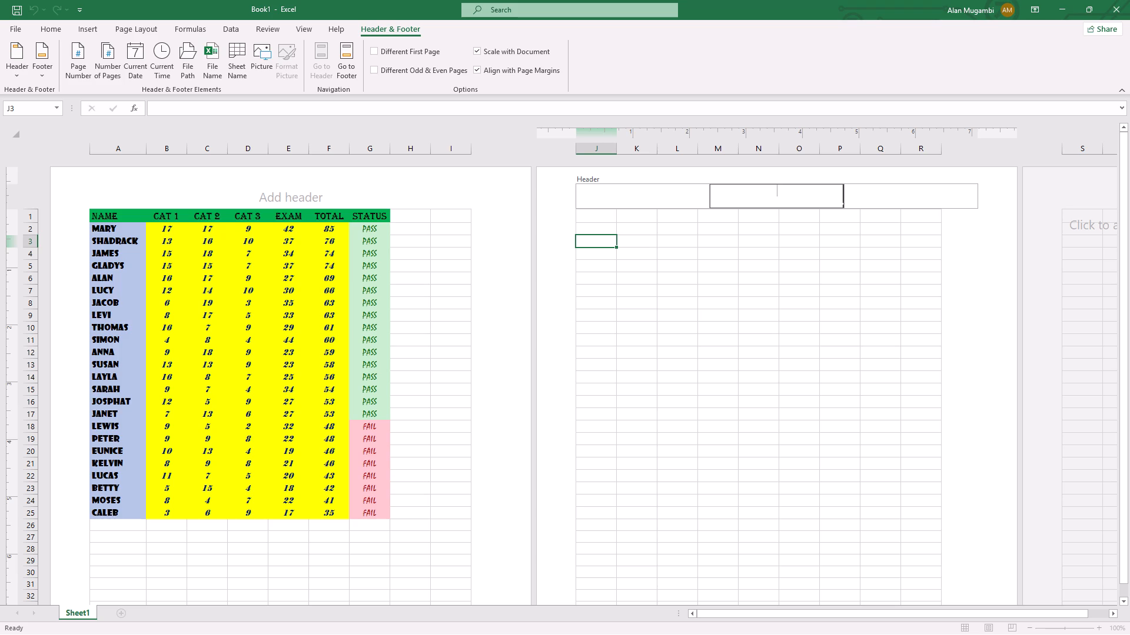
key(c)
text(LASS)
key(space)
text(B)
key(space)
text(RESUL)
text(TS)
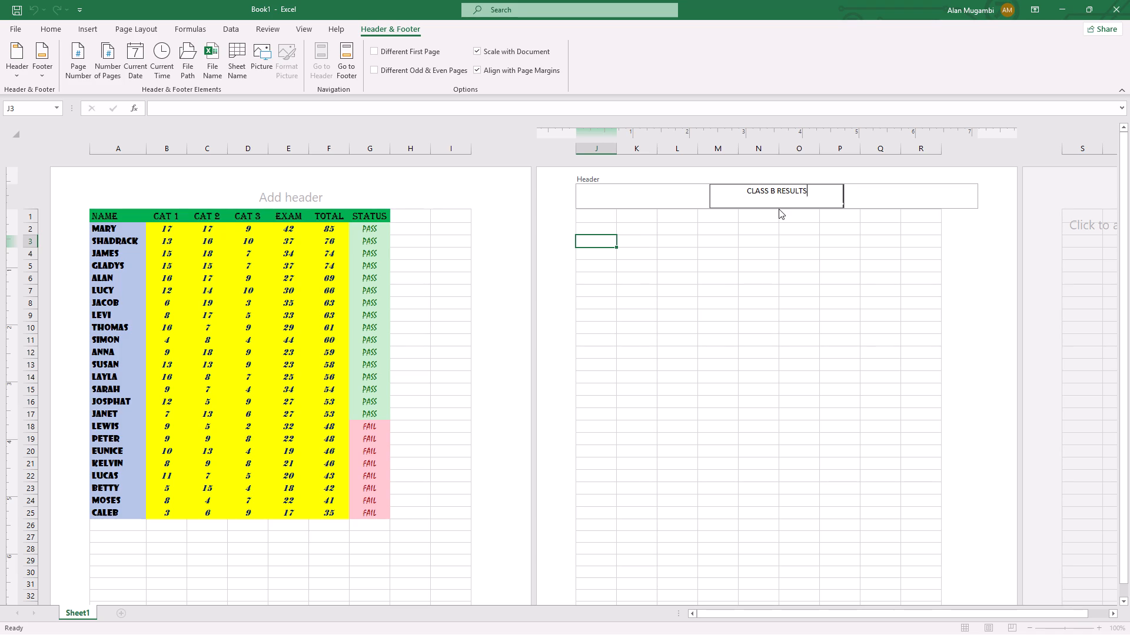
Format the CLASS B RESULTS header text in Algerian, bold, size 20.
click(779, 209)
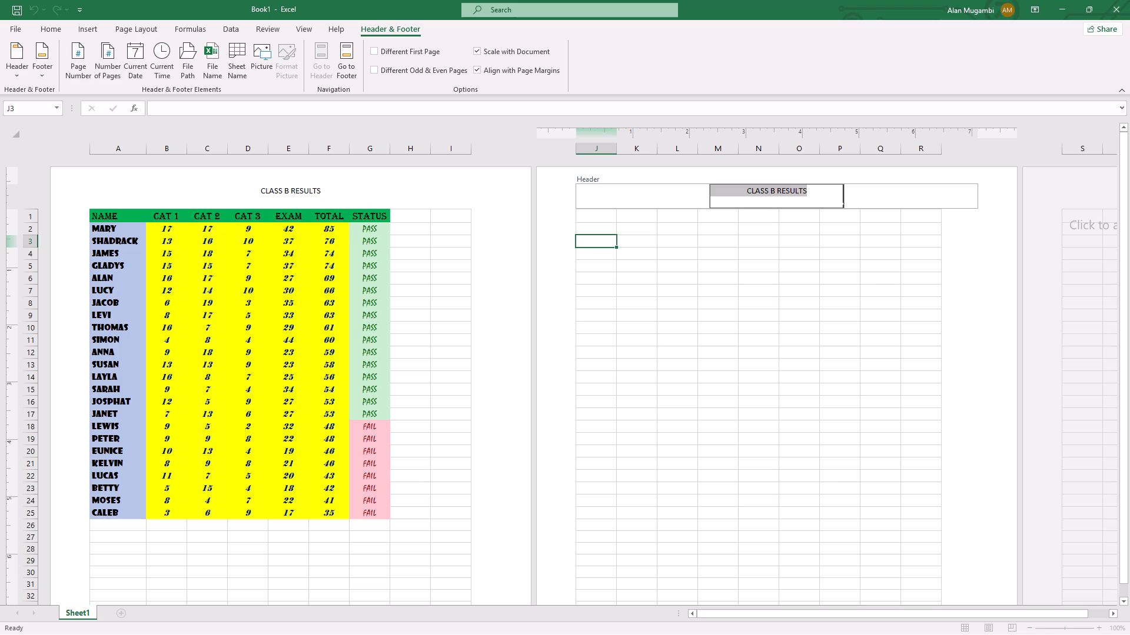
click(793, 202)
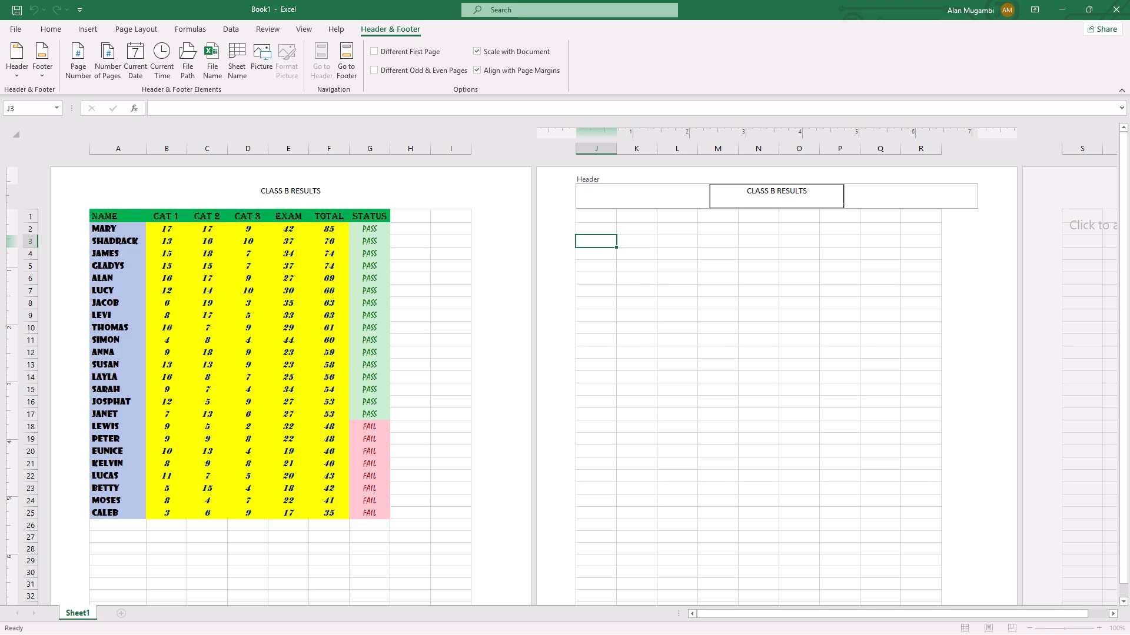
drag(811, 193, 747, 198)
drag(747, 198, 746, 198)
drag(744, 188, 796, 197)
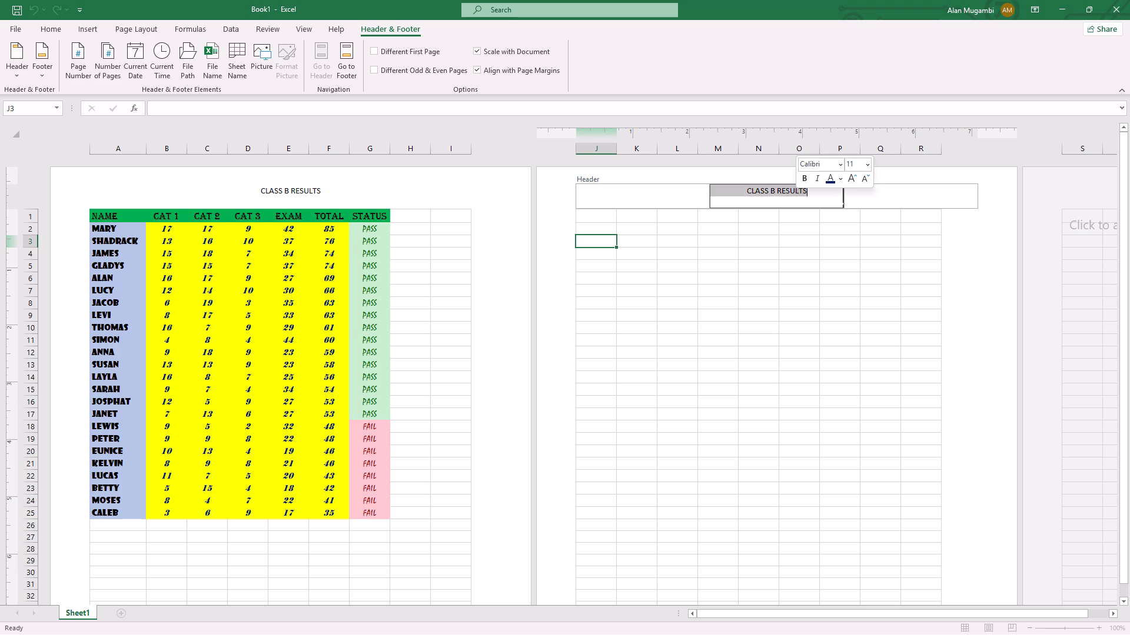
click(842, 164)
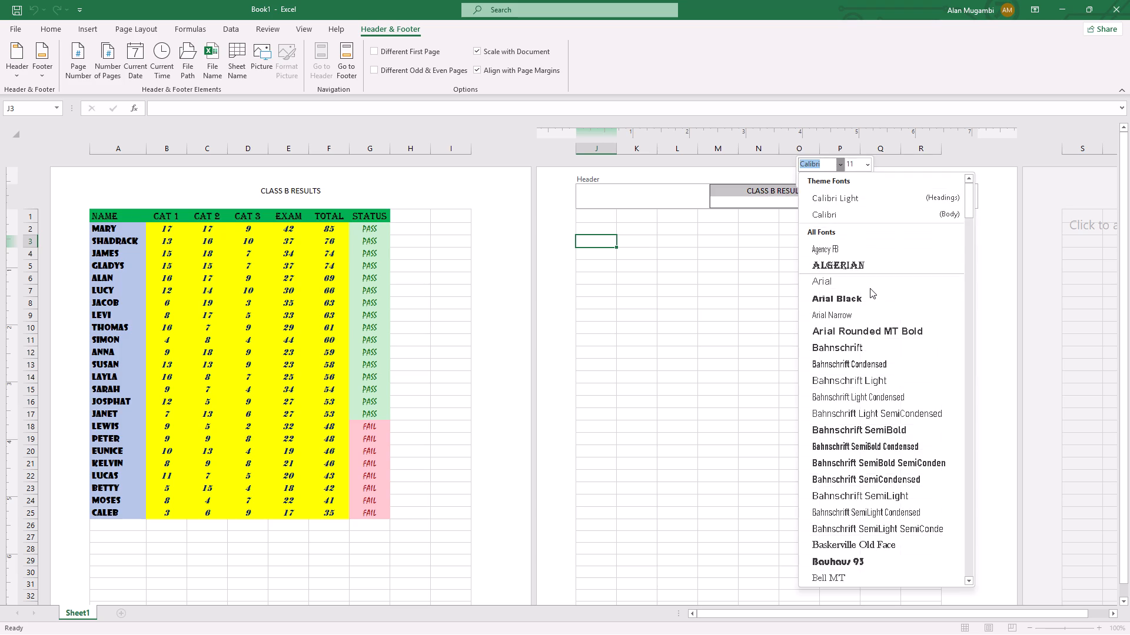
click(861, 259)
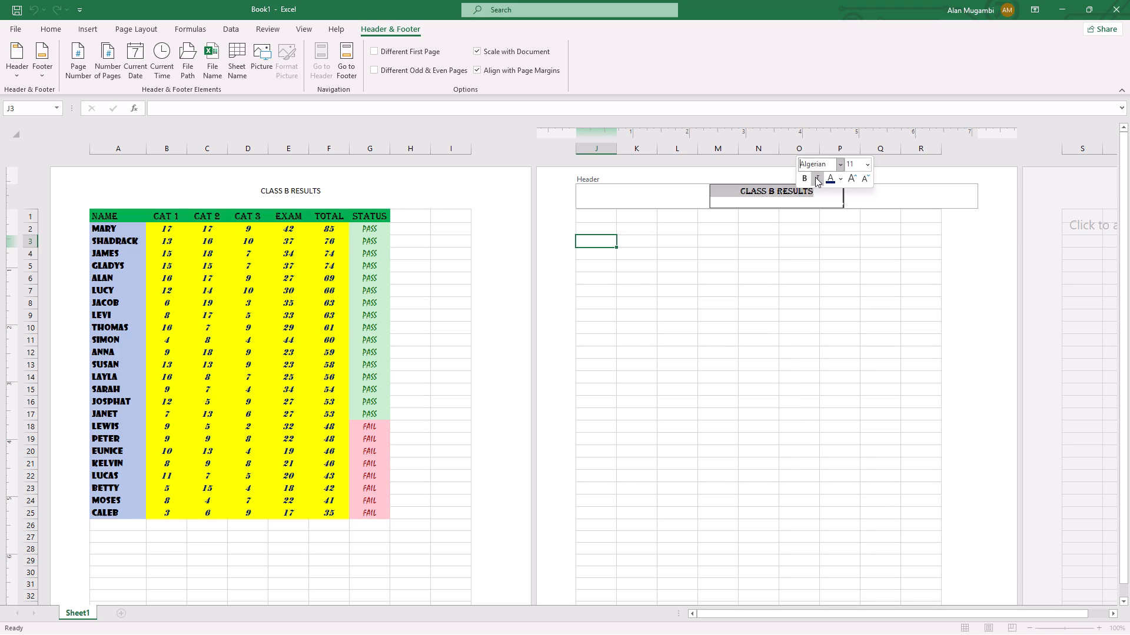
click(808, 177)
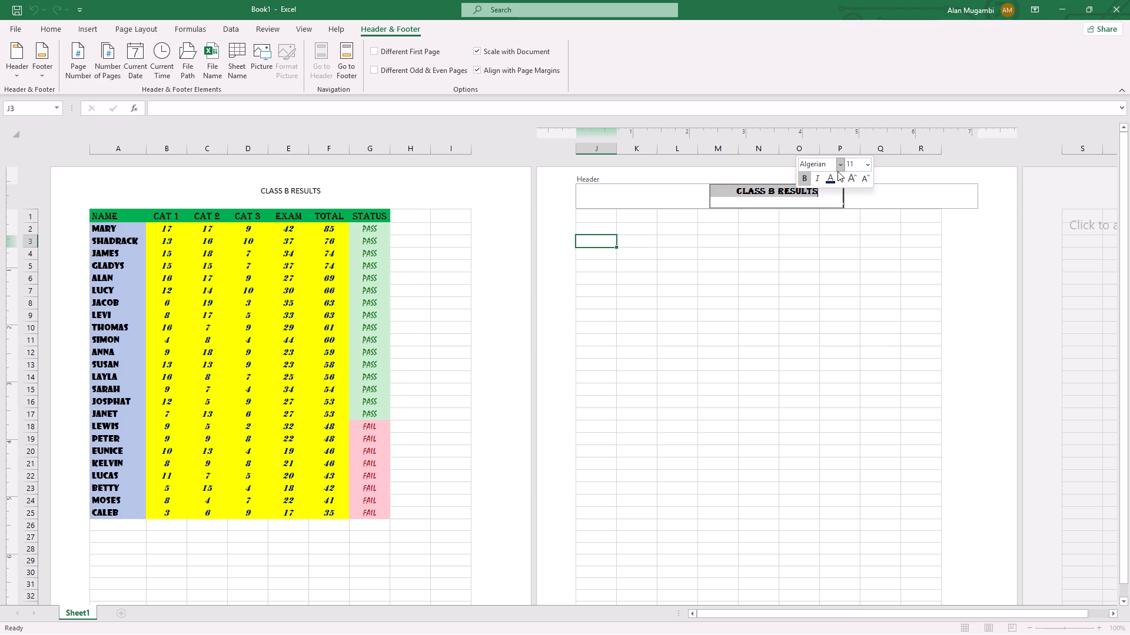
click(866, 167)
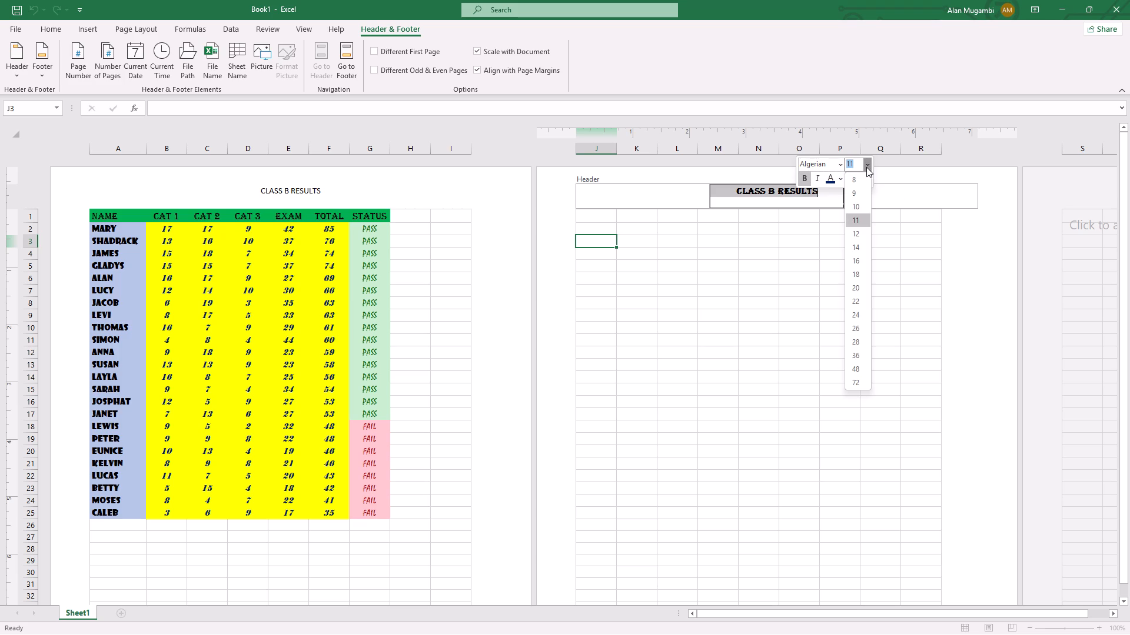
click(855, 288)
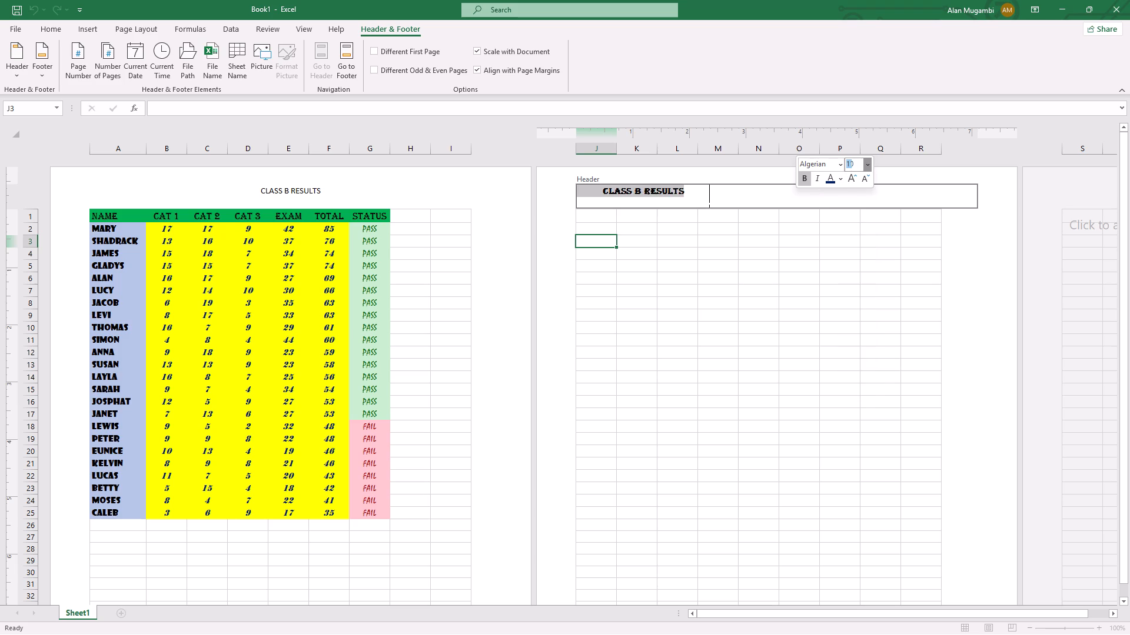
Finish editing the CLASS B RESULTS header and return to the worksheet cells.
click(855, 288)
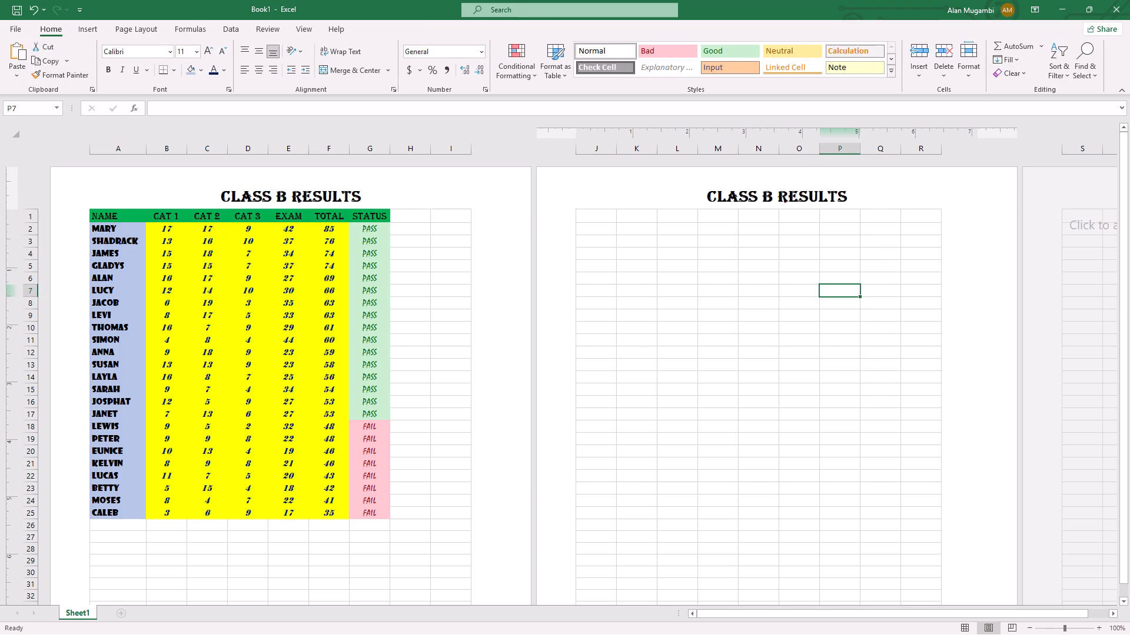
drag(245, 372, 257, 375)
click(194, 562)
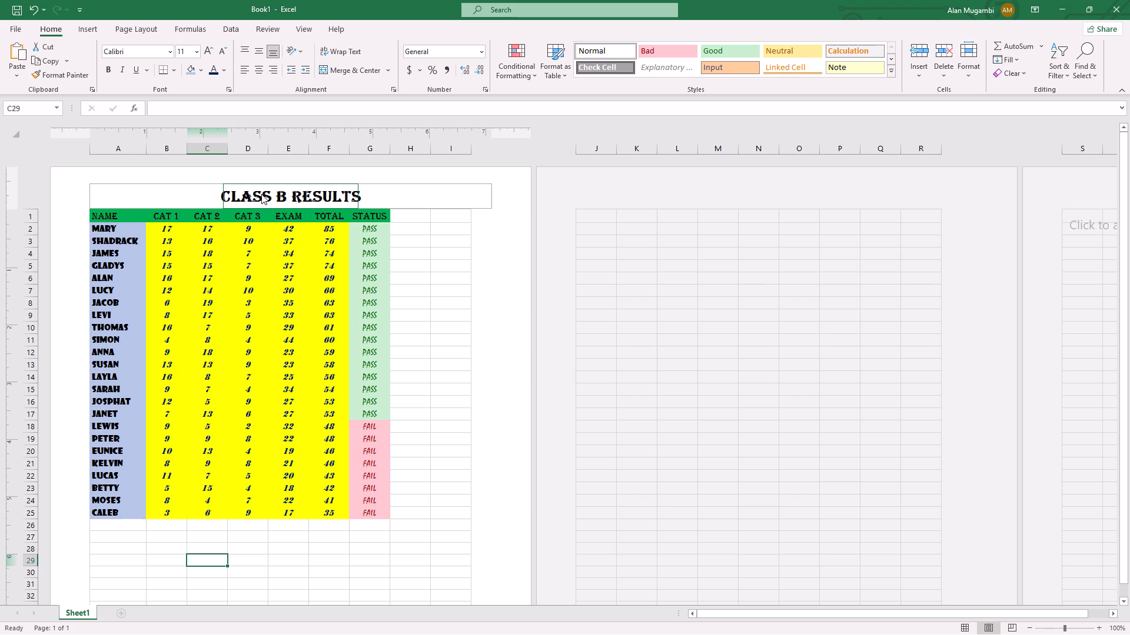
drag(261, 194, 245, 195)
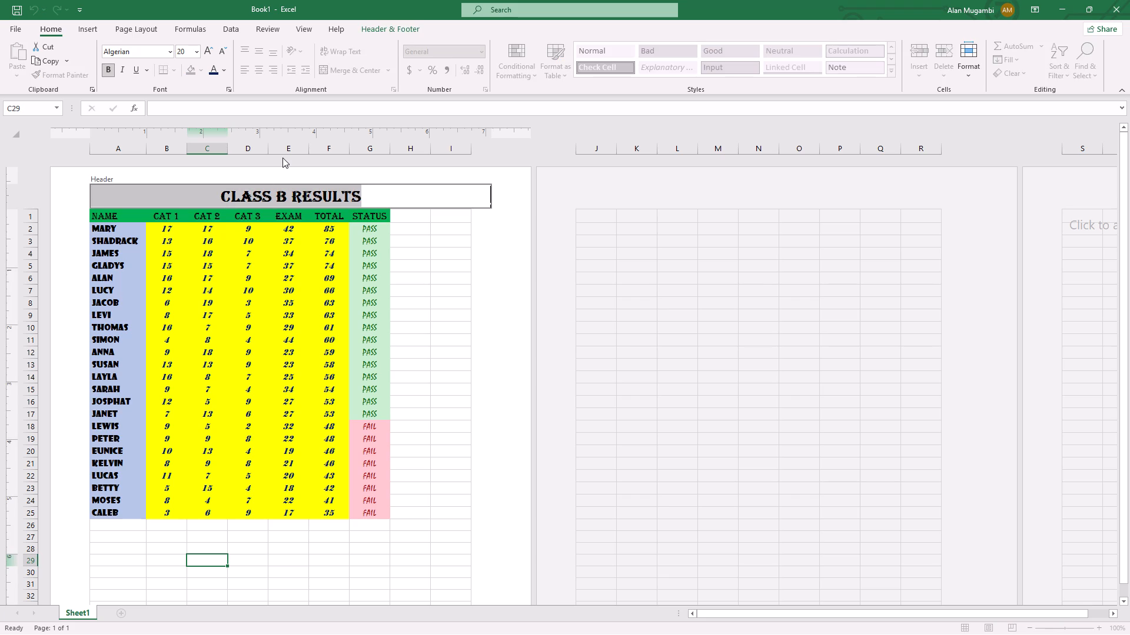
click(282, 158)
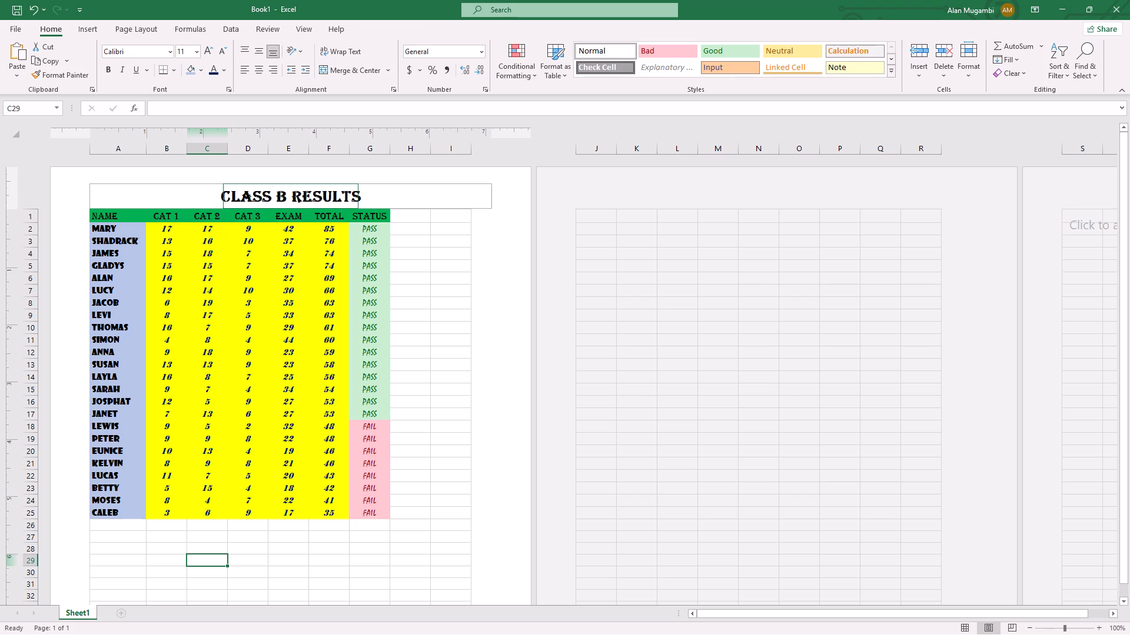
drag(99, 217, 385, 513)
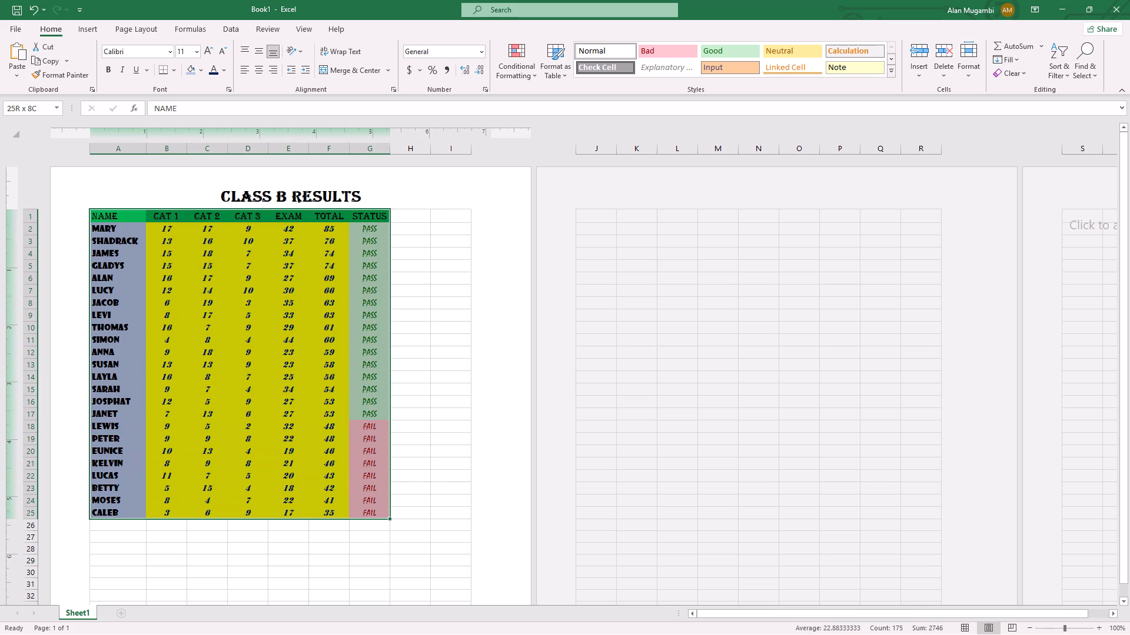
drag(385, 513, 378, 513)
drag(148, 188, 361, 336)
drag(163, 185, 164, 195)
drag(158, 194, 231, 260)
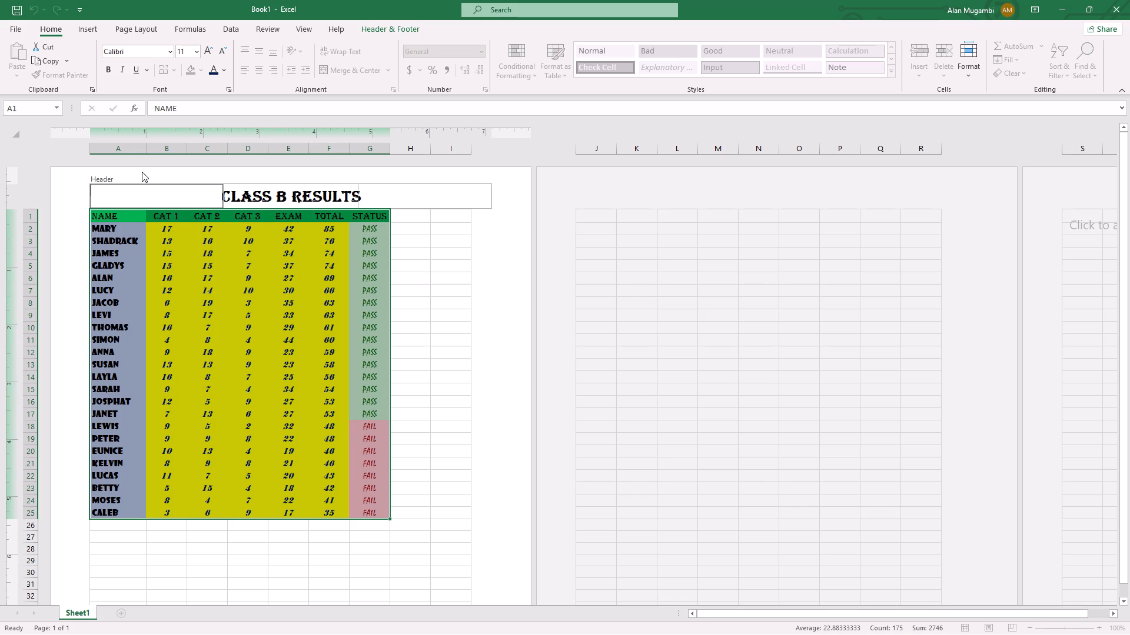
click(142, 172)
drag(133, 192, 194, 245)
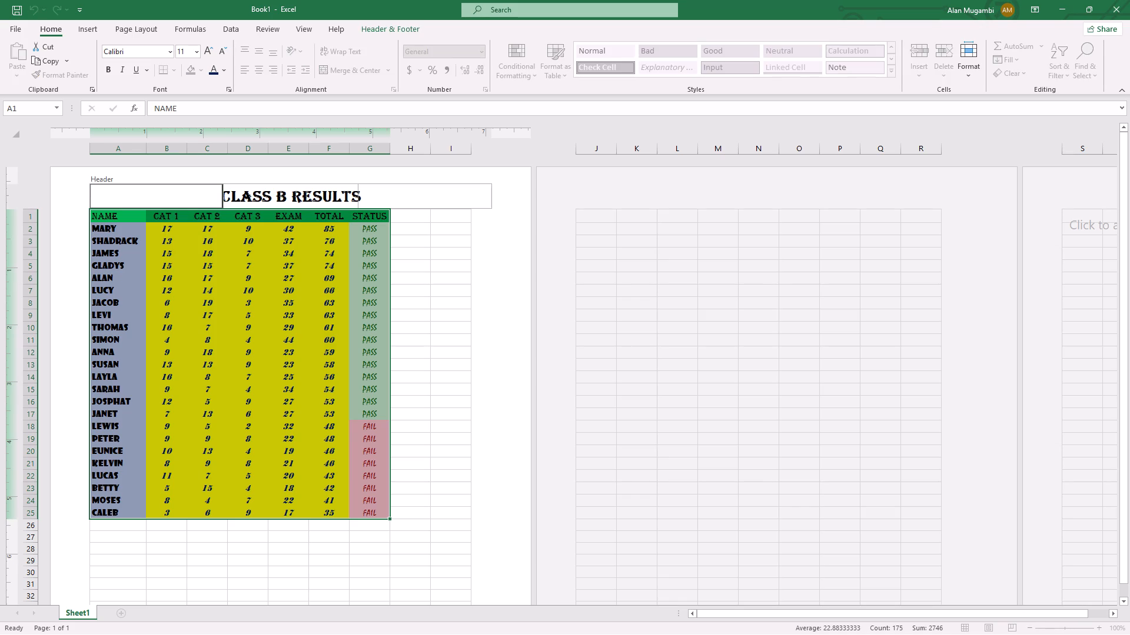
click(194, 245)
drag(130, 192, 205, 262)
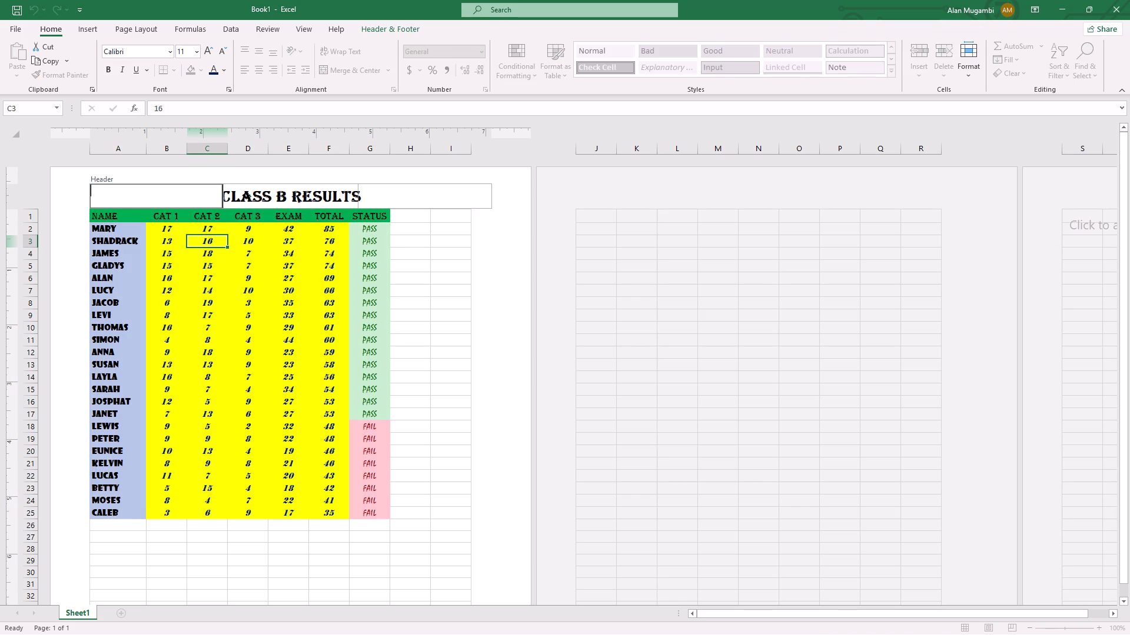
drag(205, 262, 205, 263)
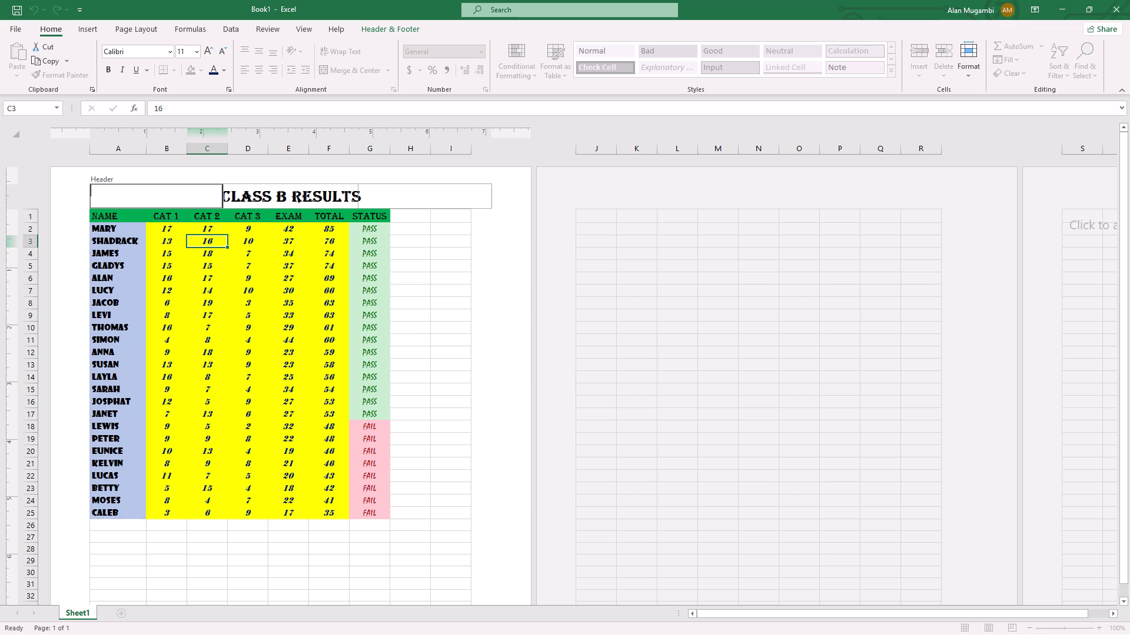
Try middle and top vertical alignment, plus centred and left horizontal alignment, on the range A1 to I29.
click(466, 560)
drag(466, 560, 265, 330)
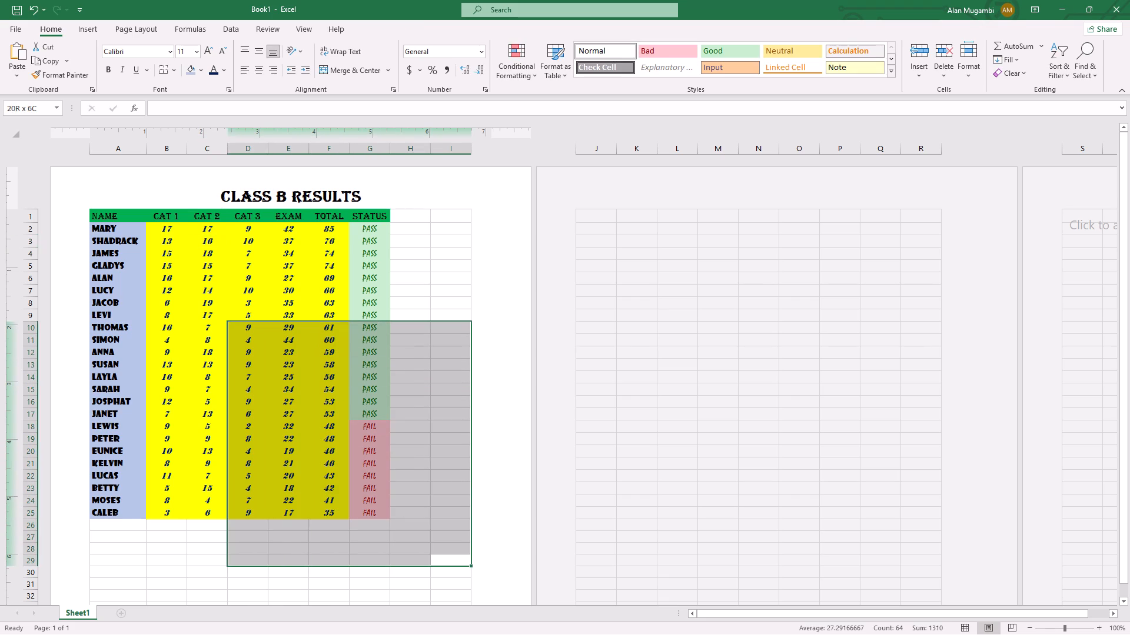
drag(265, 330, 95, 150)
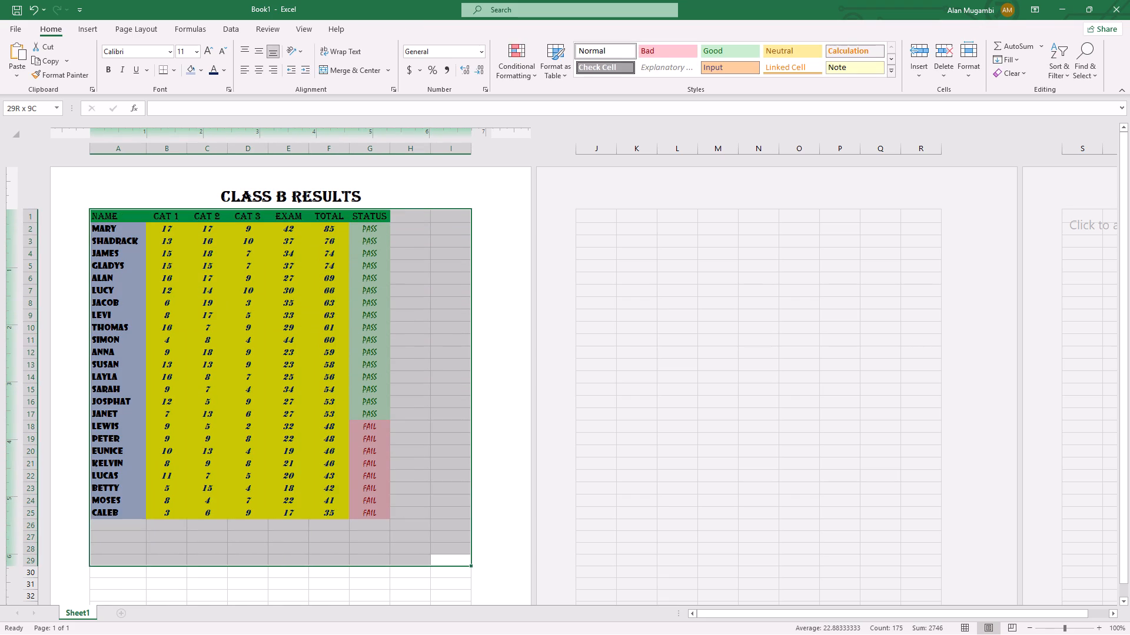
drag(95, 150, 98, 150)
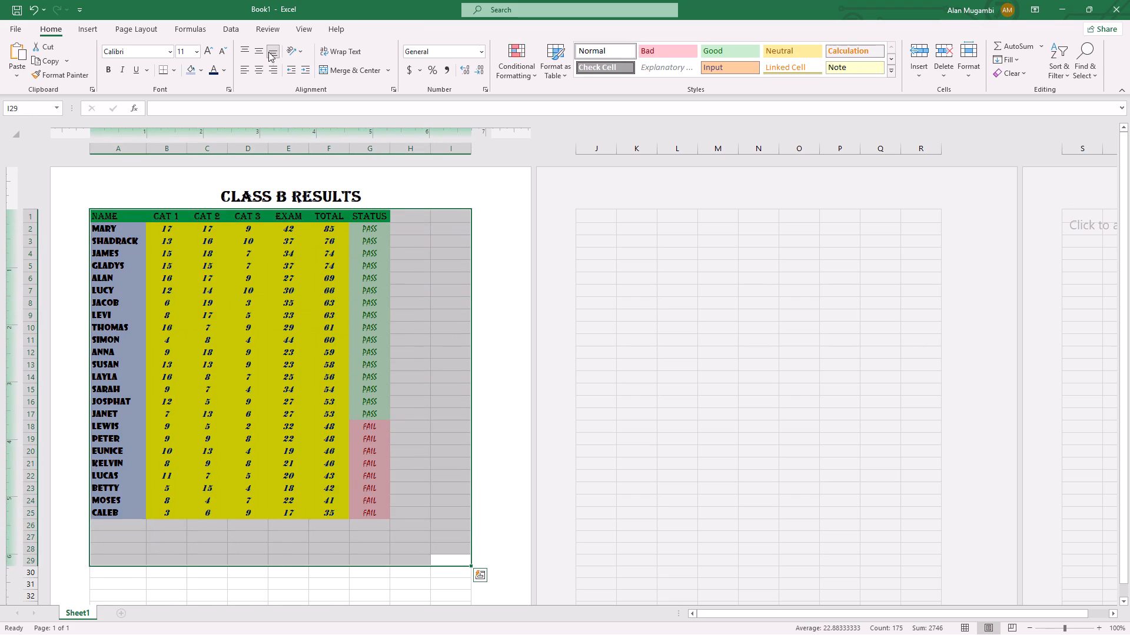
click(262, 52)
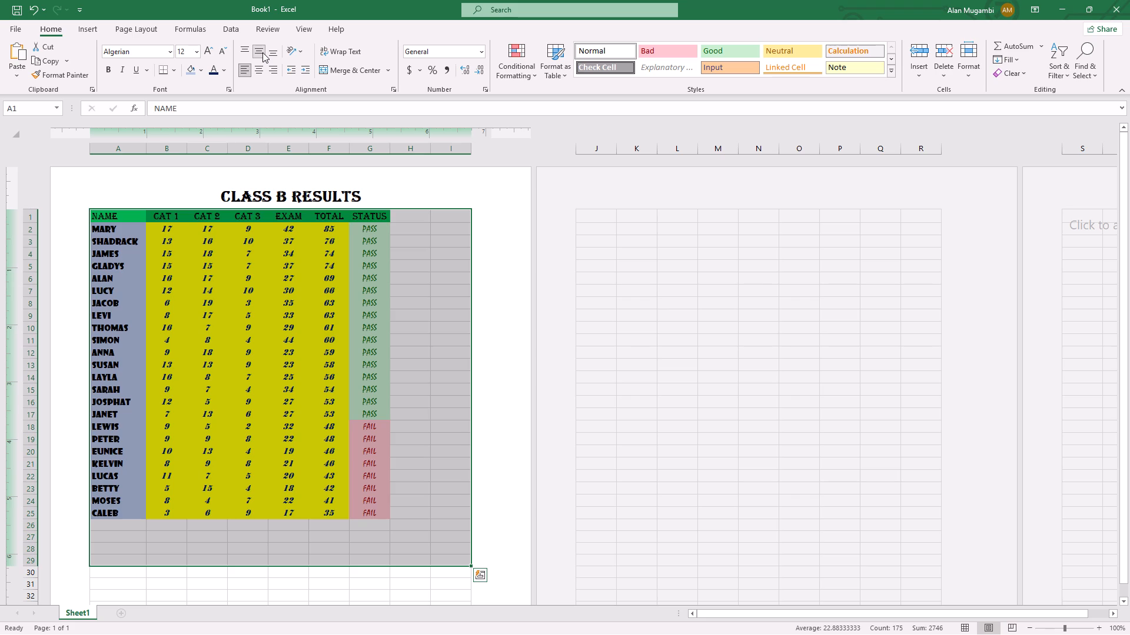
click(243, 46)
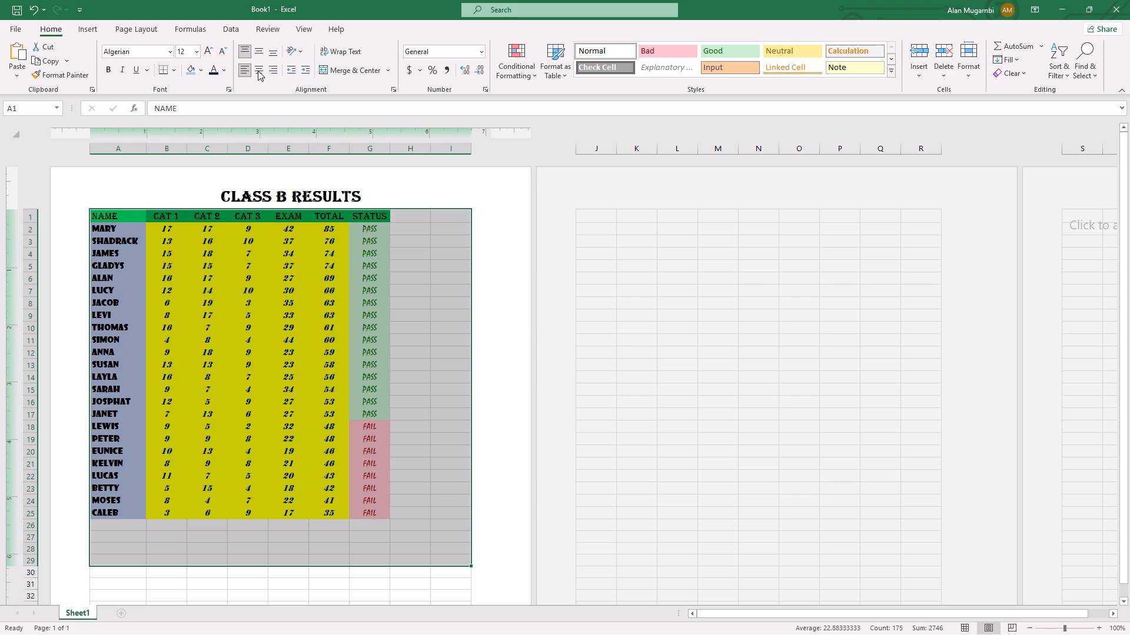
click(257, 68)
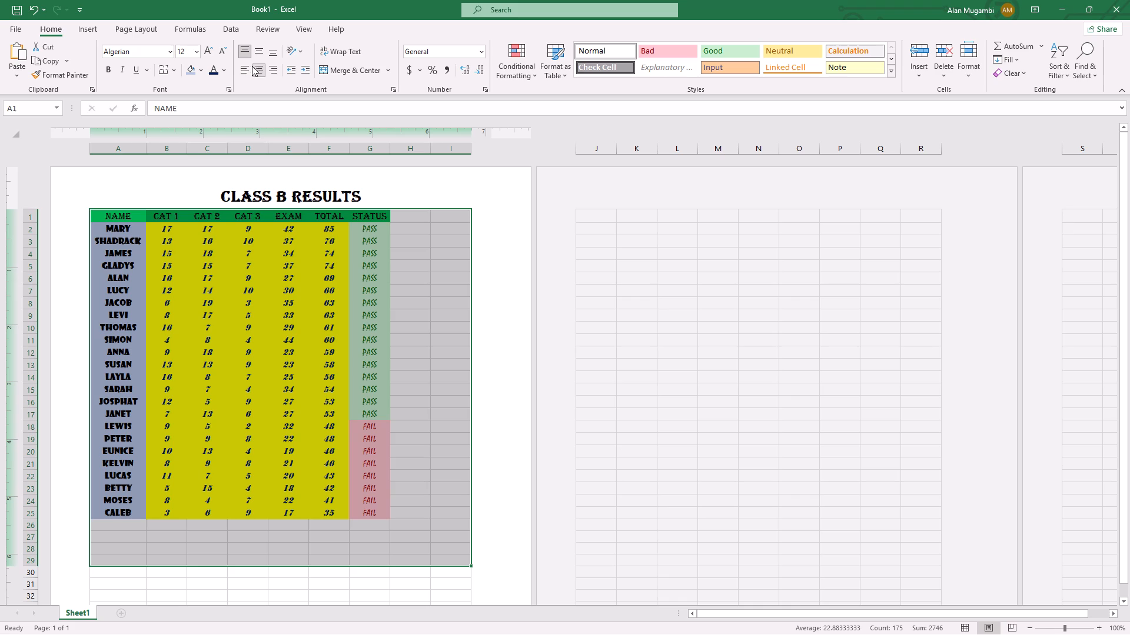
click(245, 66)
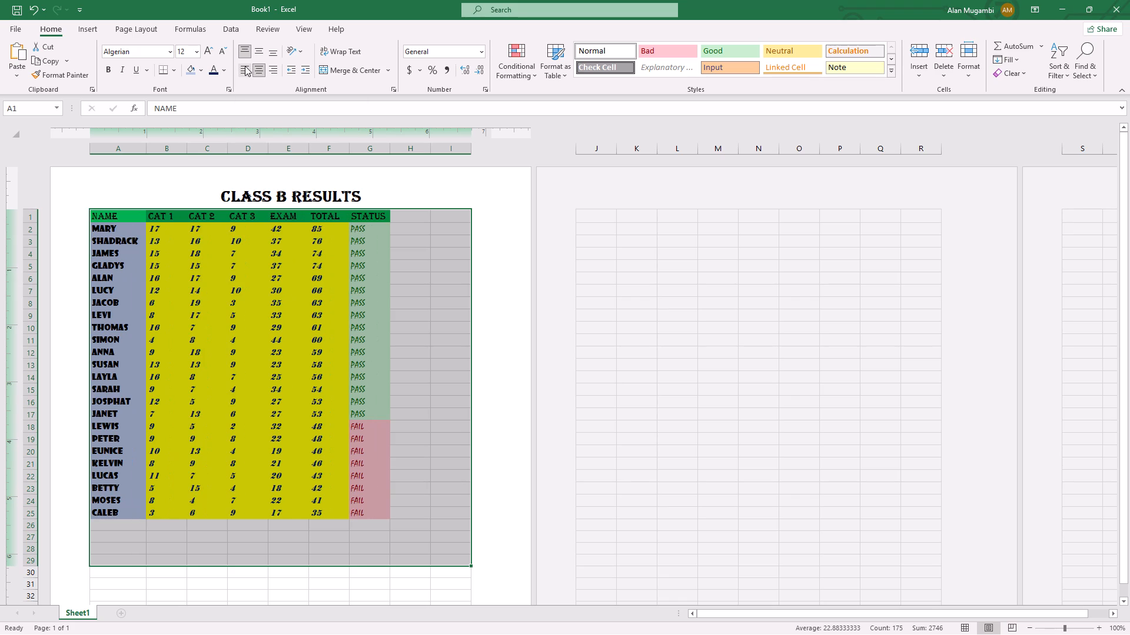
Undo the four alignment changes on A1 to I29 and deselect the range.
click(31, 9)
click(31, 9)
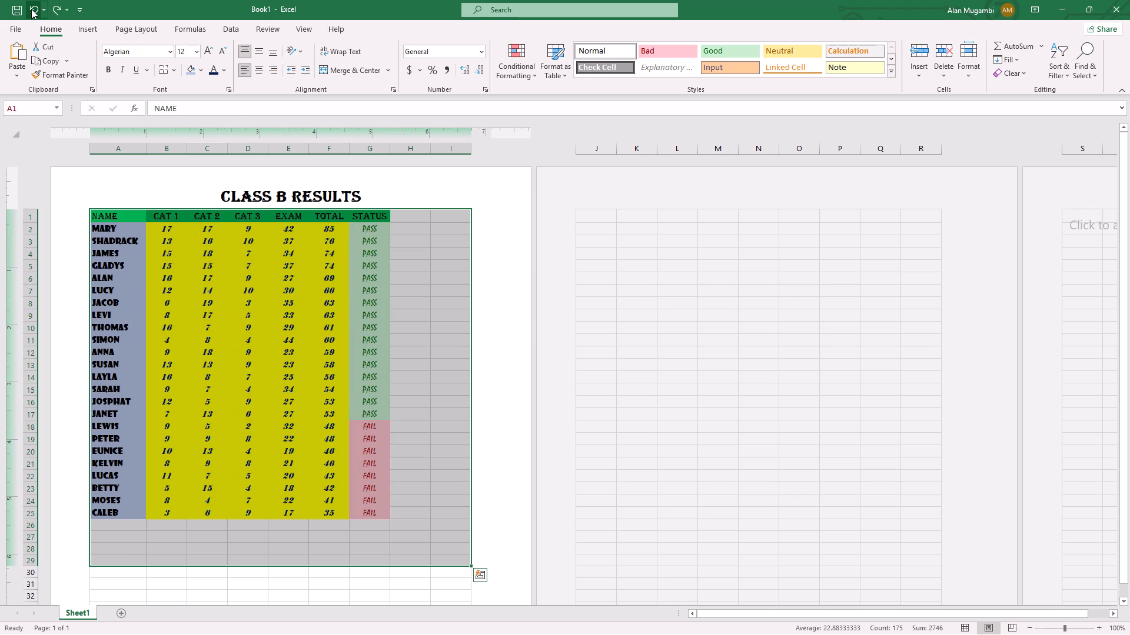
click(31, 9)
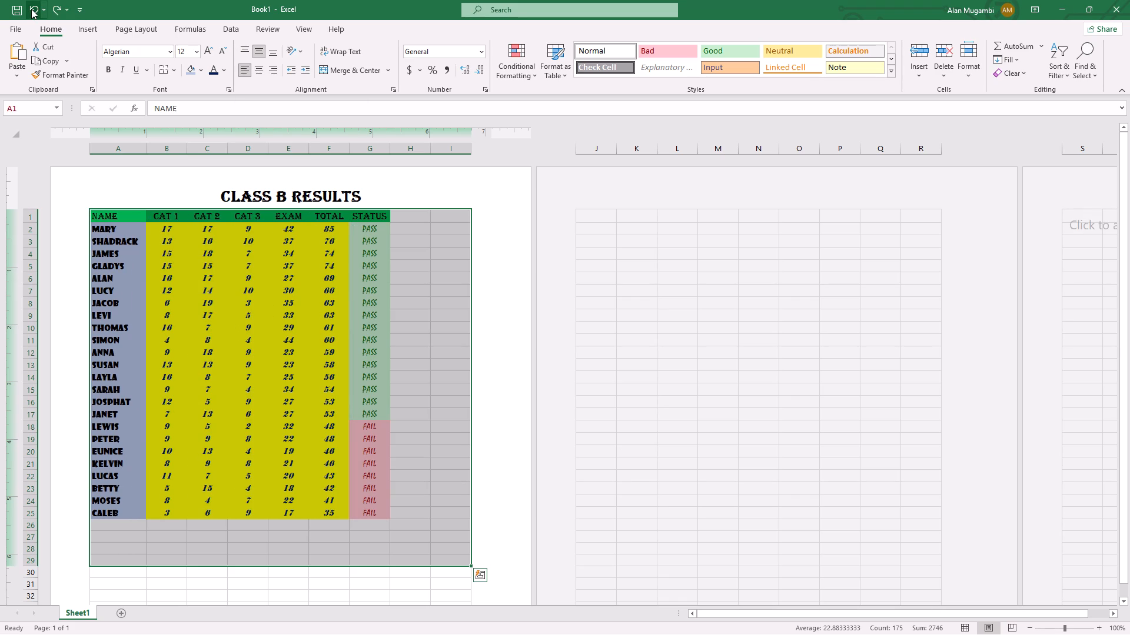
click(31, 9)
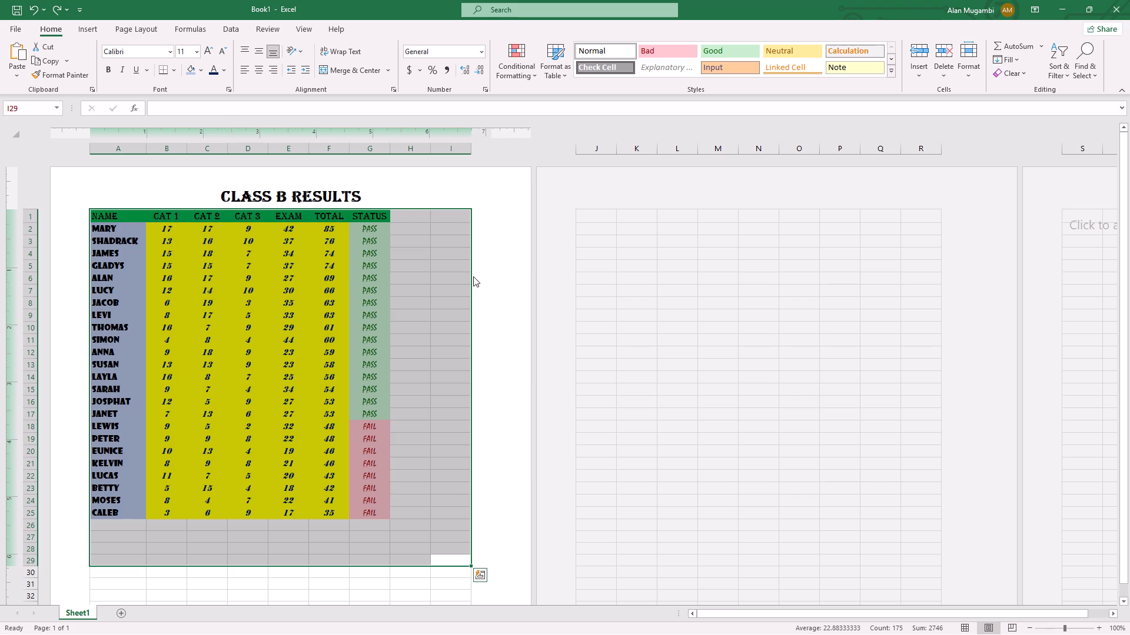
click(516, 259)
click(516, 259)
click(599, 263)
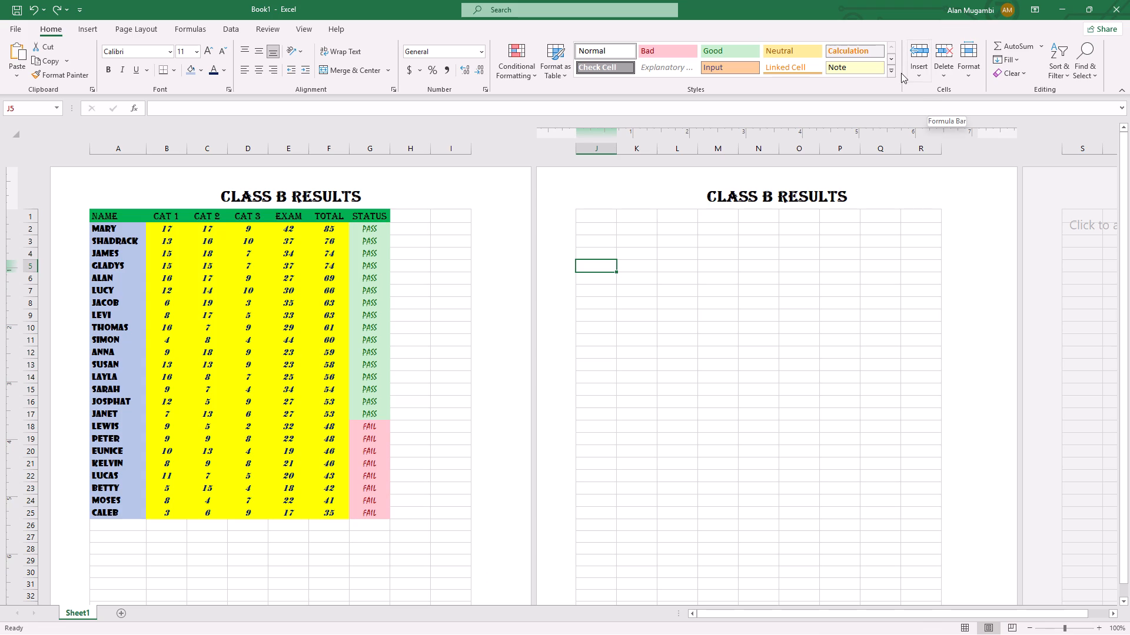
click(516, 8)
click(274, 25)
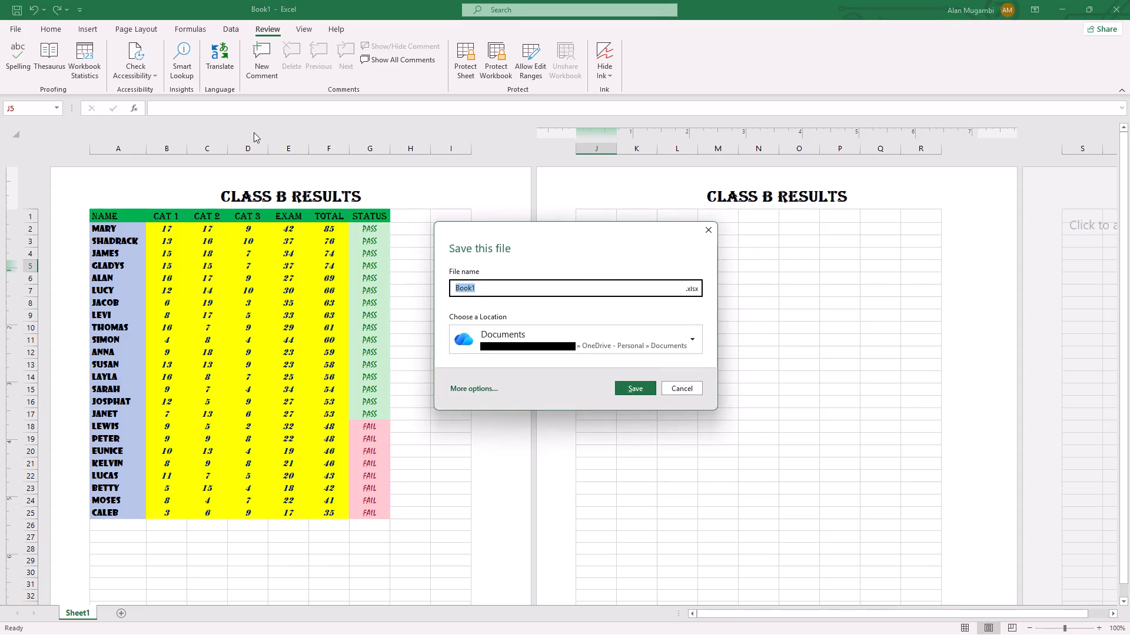
Save the workbook in the OneDrive Documents folder under the file name CLASS B RESULTS.
click(494, 285)
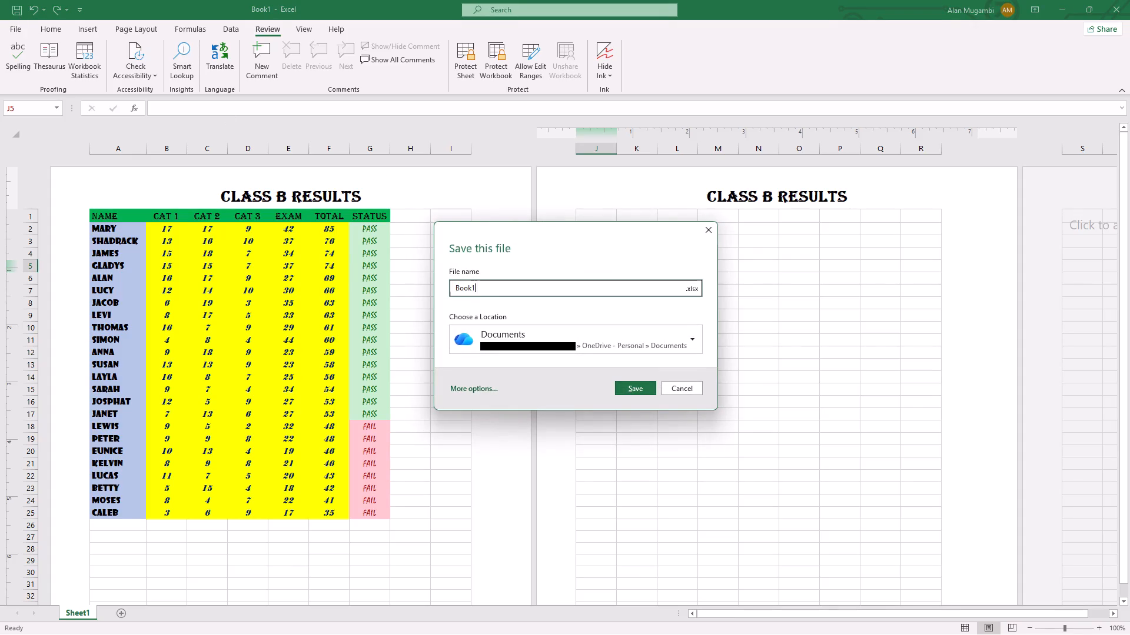
key(BackSpace)
key(BackSpace)
key(BackSpace)
key(BackSpace)
key(BackSpace)
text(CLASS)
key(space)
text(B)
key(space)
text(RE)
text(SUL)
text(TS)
click(627, 387)
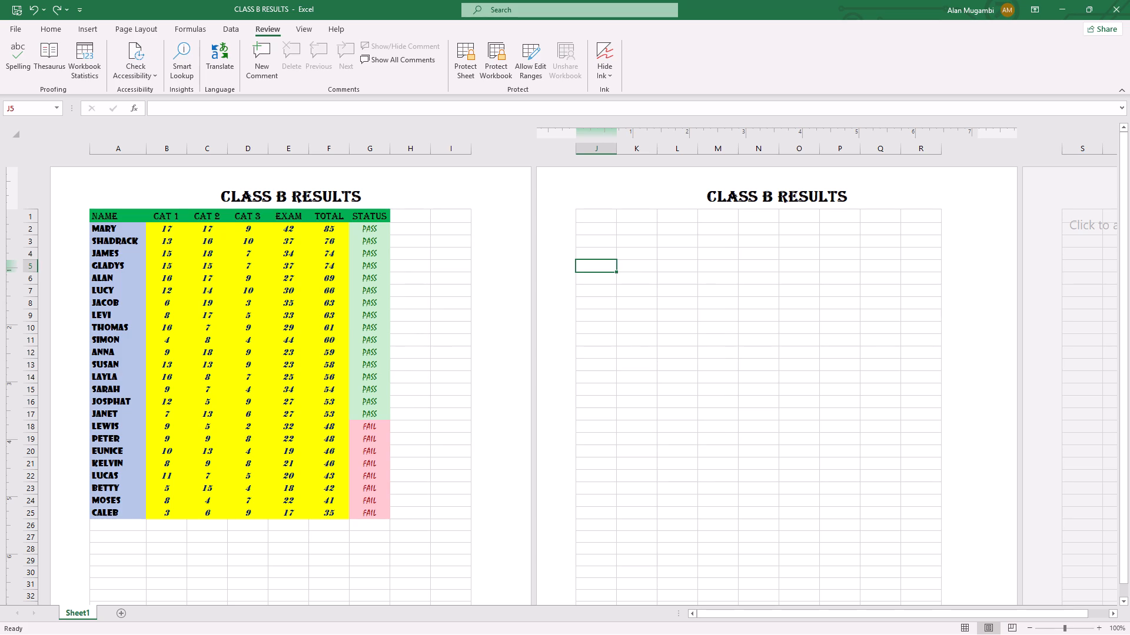
Close the saved CLASS B RESULTS workbook and exit Excel.
click(1118, 8)
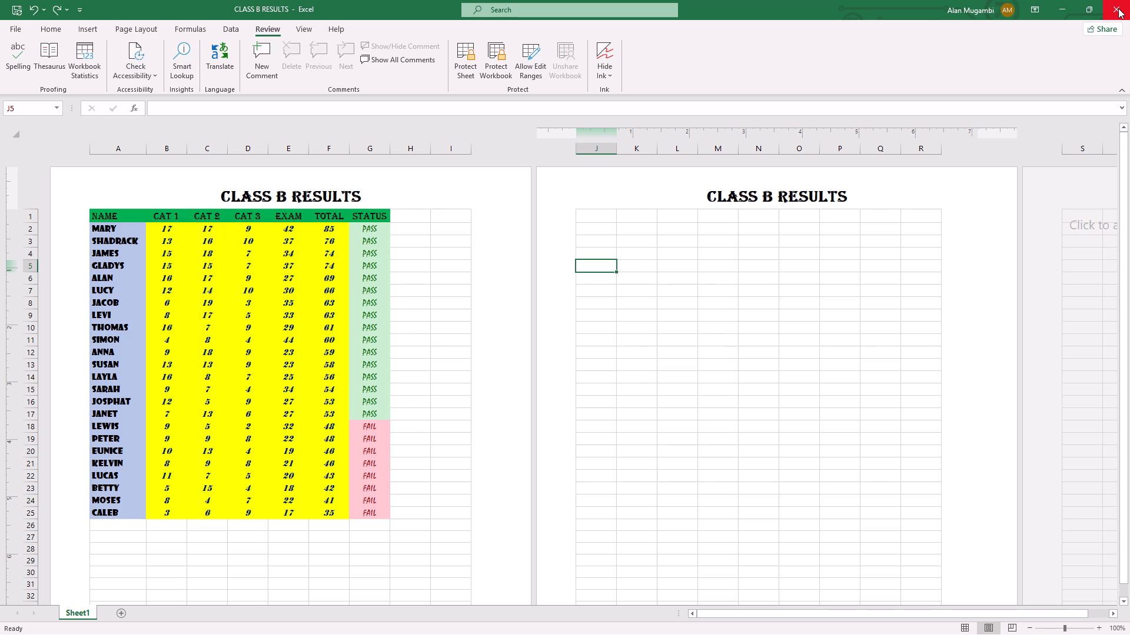
click(1118, 8)
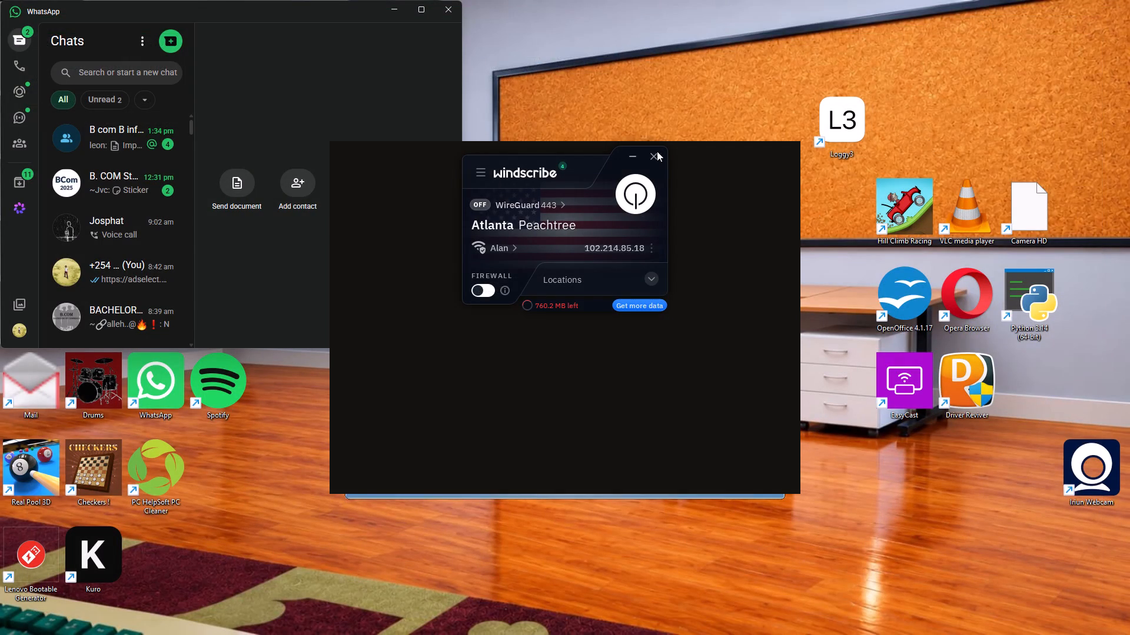
Switch to the Windscribe window and quit the application.
click(652, 158)
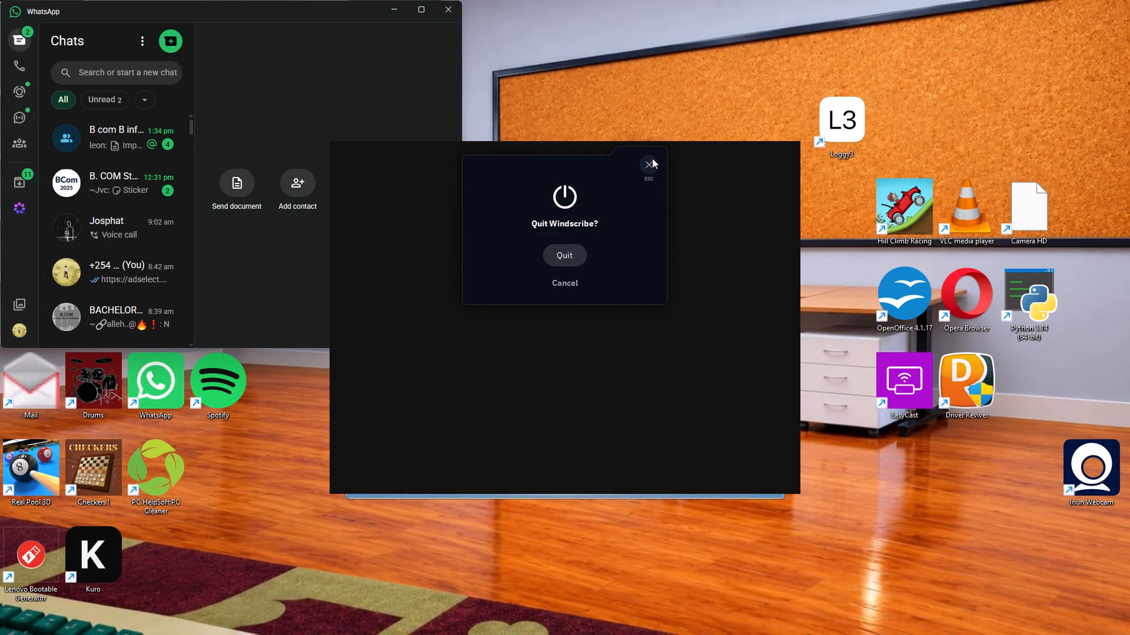